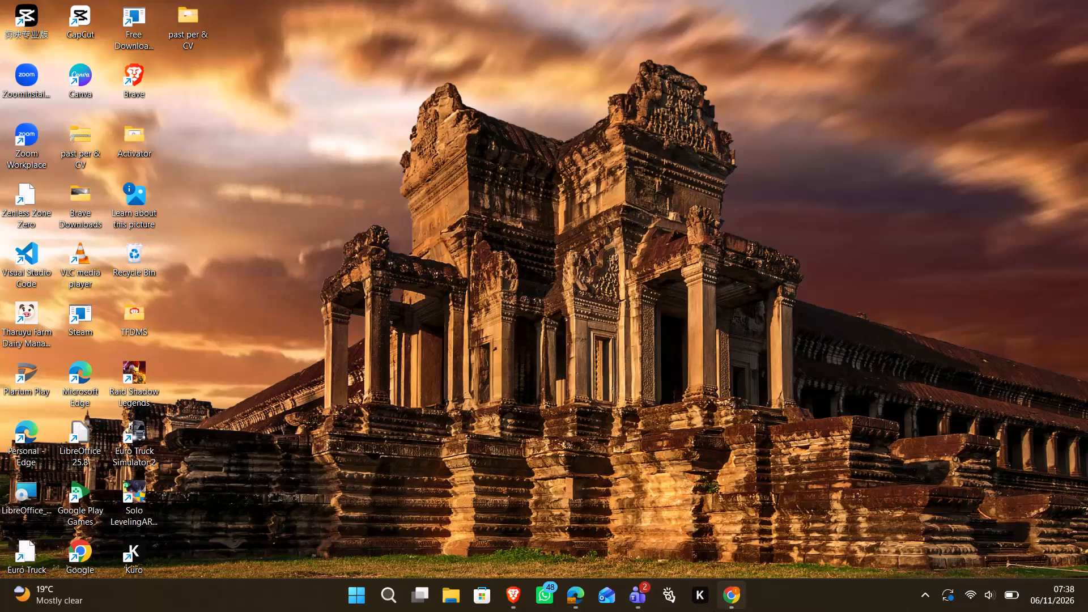
Launch the Kuro application.
click(712, 586)
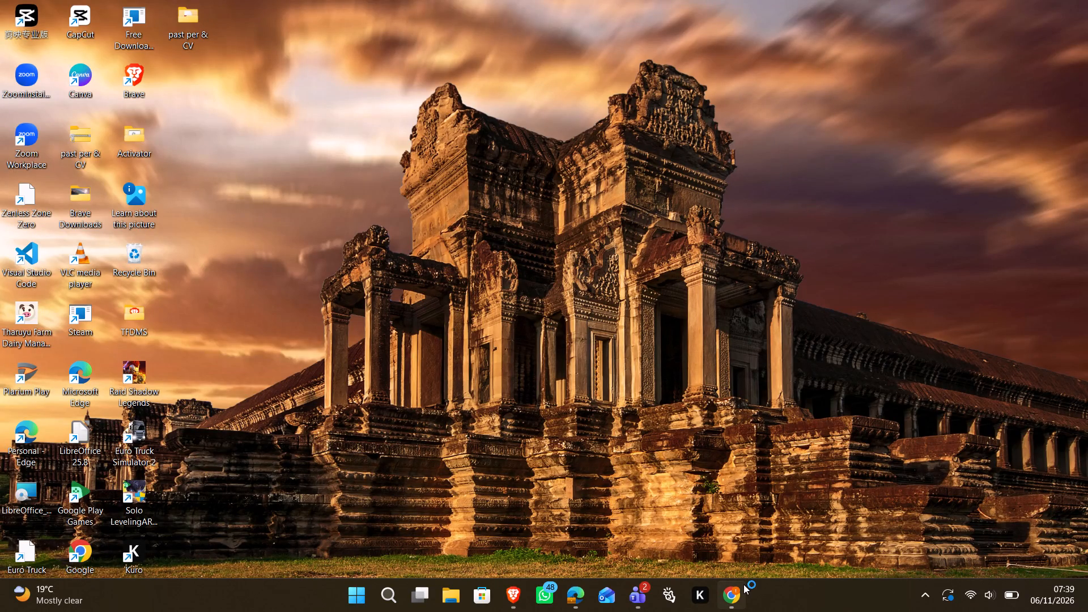
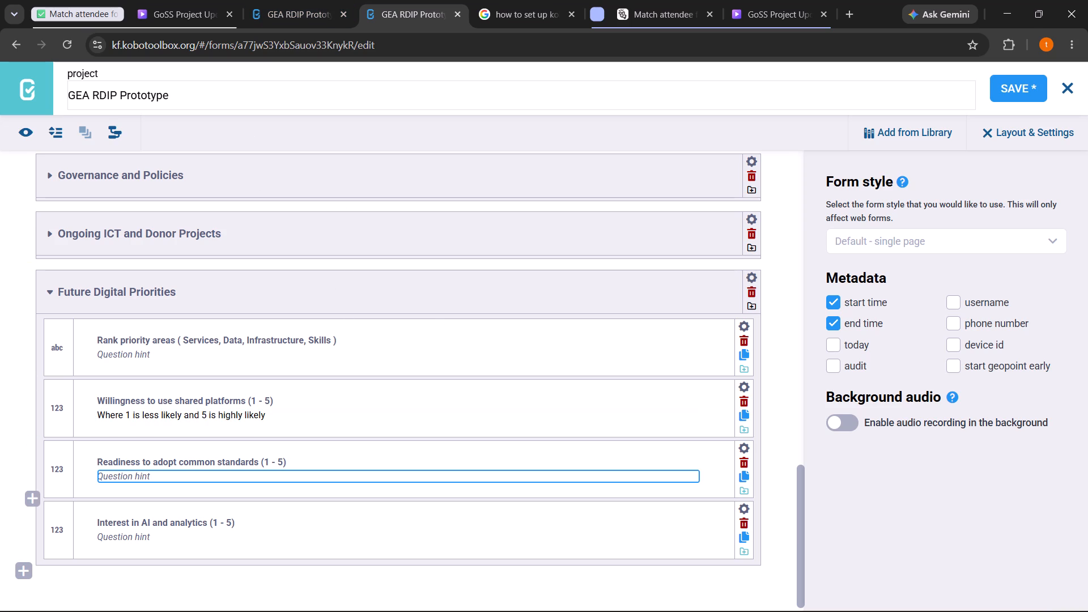
text(Where 1 is ve)
key(BackSpace)
key(BackSpace)
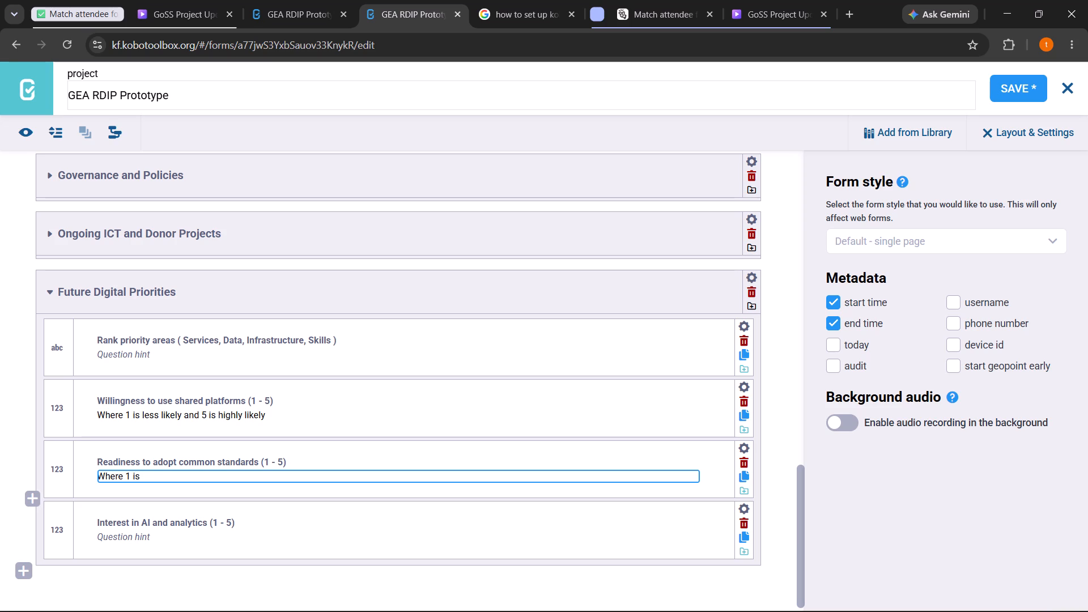
text(lw)
key(BackSpace)
key(e)
key(BackSpace)
key(BackSpace)
text(not)
key(space)
text(ready)
key(space)
text(adn)
key(BackSpace)
key(BackSpace)
text(nd 5 is)
key(space)
text(very ready)
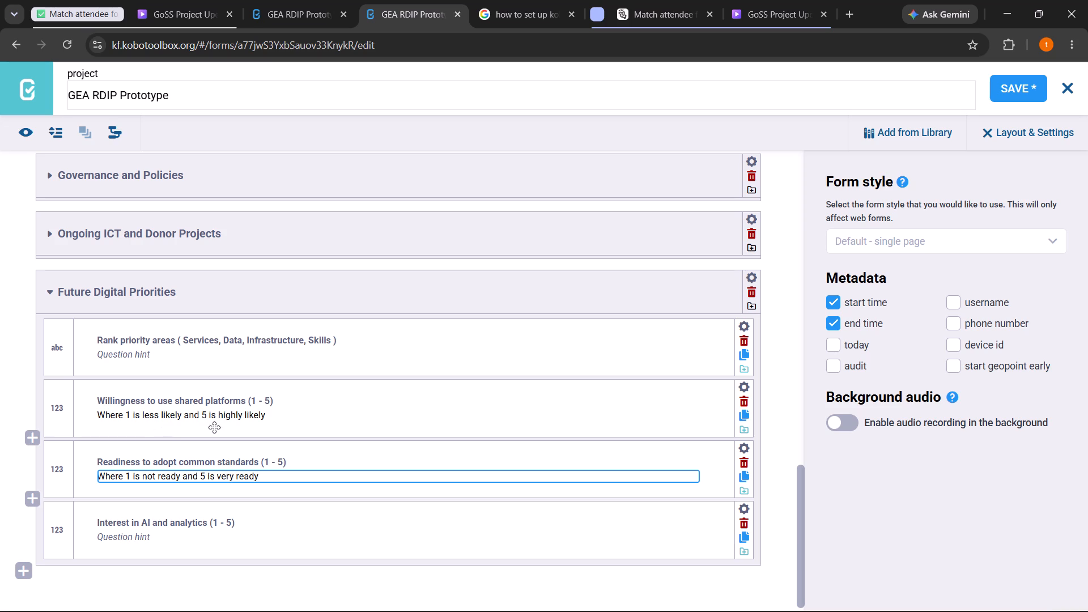
Add the hint "Where 1 is not interested and 5 is very interested" to the question on interest in AI and analytics.
click(137, 539)
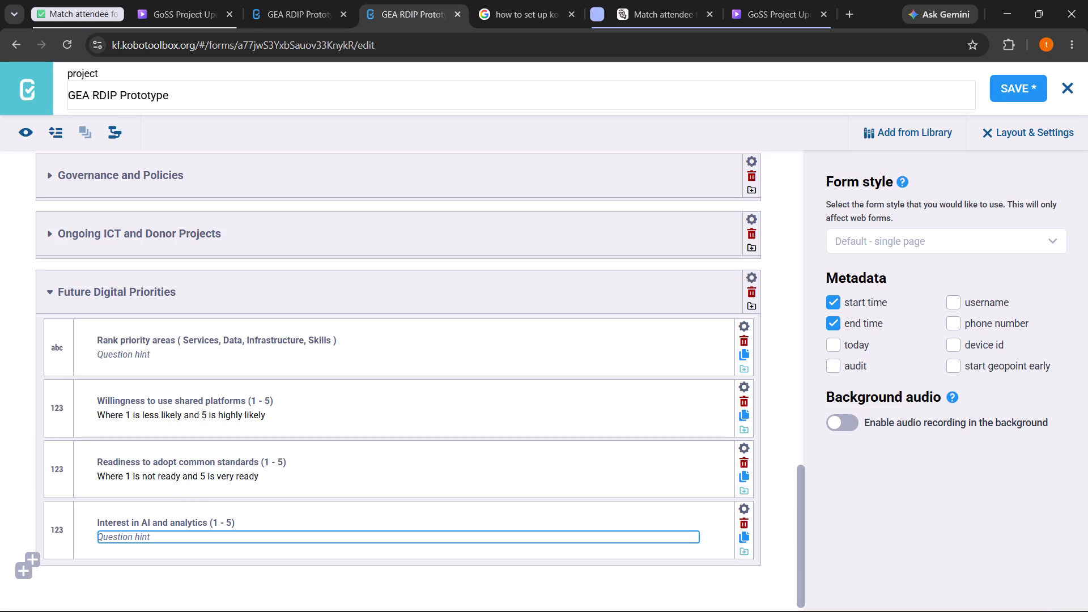
key(shift+q)
key(BackSpace)
key(shift+w)
text(here 1 is ve)
key(BackSpace)
key(BackSpace)
text(not interested and 5 is very)
key(space)
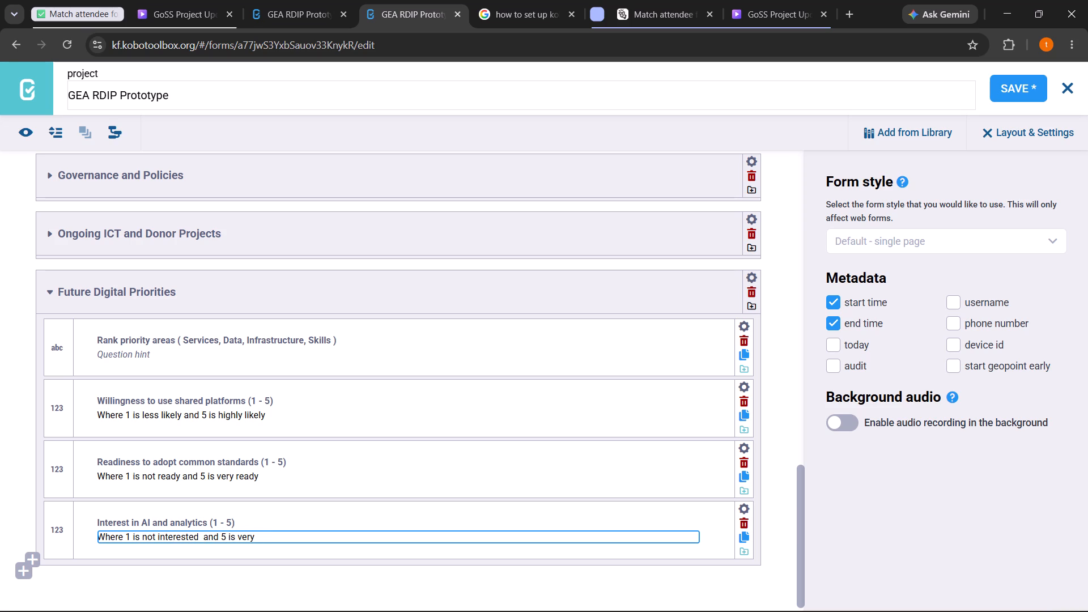
text(interested)
click(778, 499)
Preview the GEA RDIP Prototype draft from its project page and examine the questions through to Future Digital Priorities.
click(258, 0)
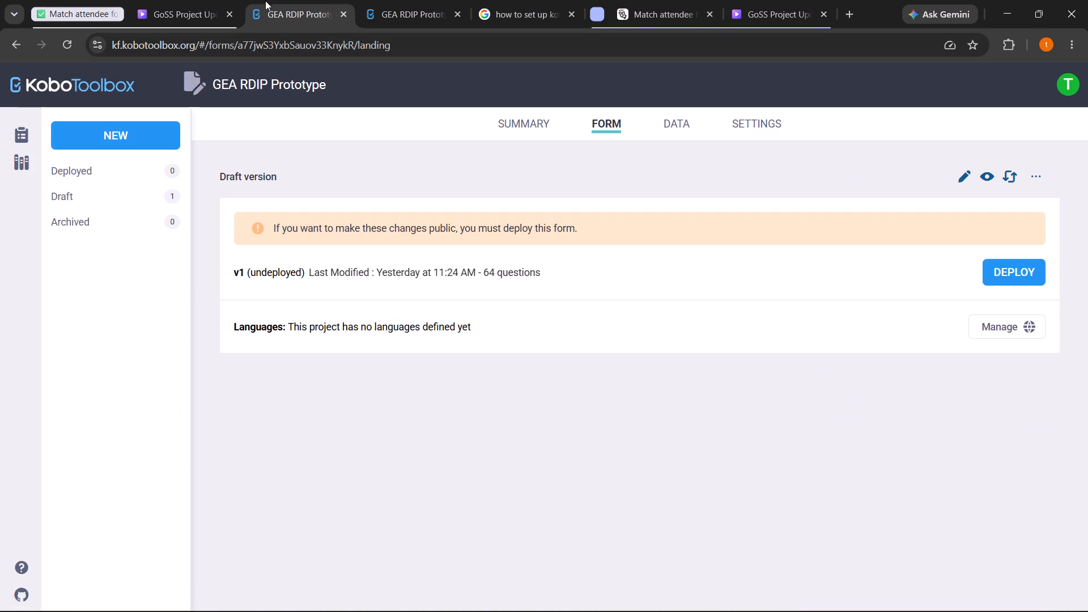
click(979, 168)
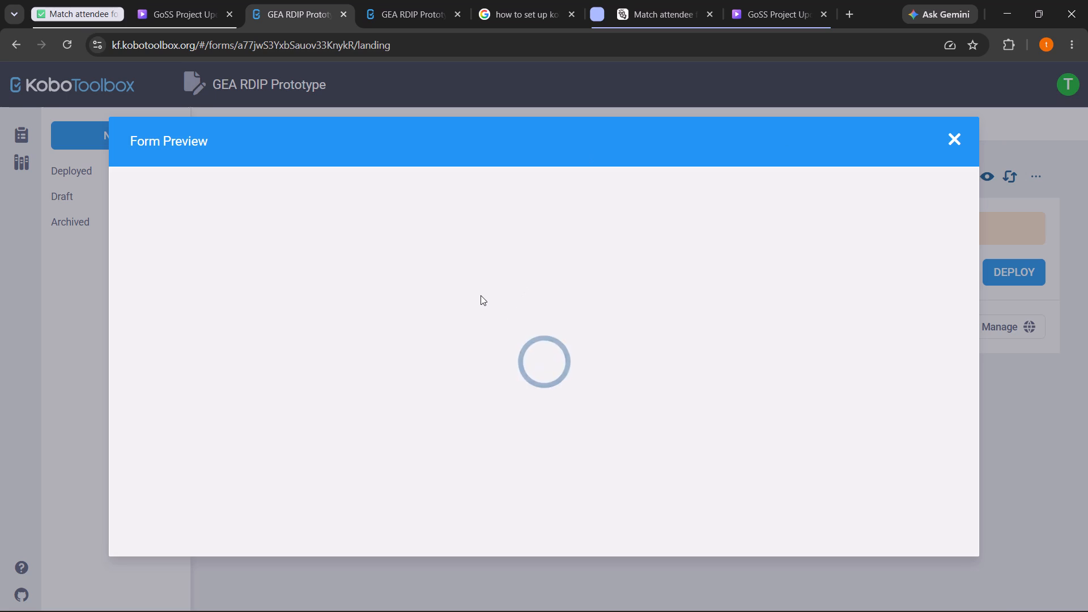
scroll(481, 295, down, 8)
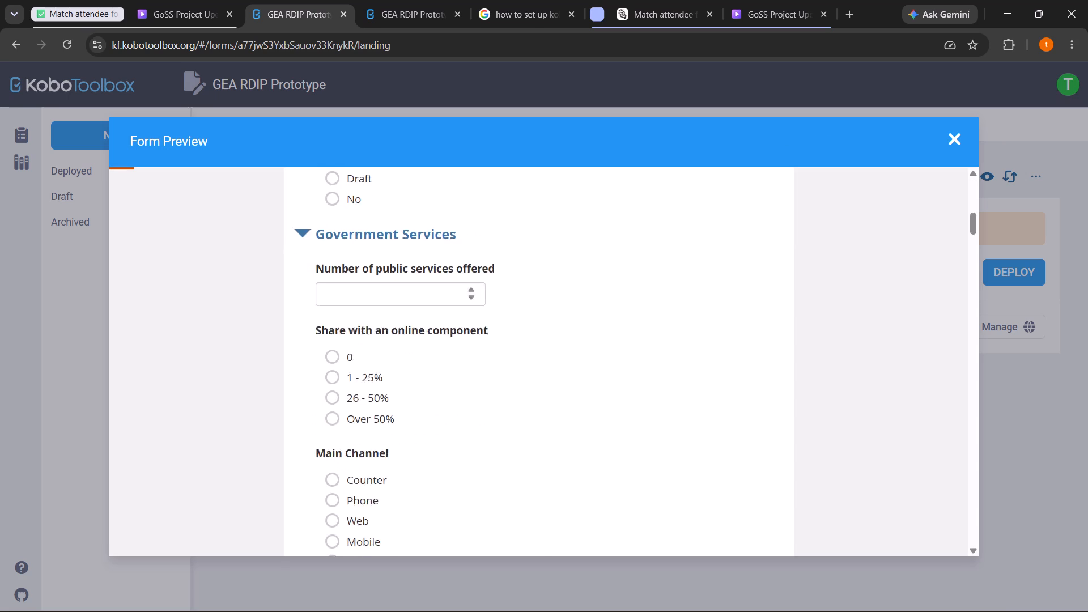
scroll(462, 284, down, 4)
scroll(462, 284, up, 1)
scroll(462, 284, down, 20)
scroll(462, 284, down, 5)
scroll(461, 277, up, 1)
scroll(461, 277, down, 11)
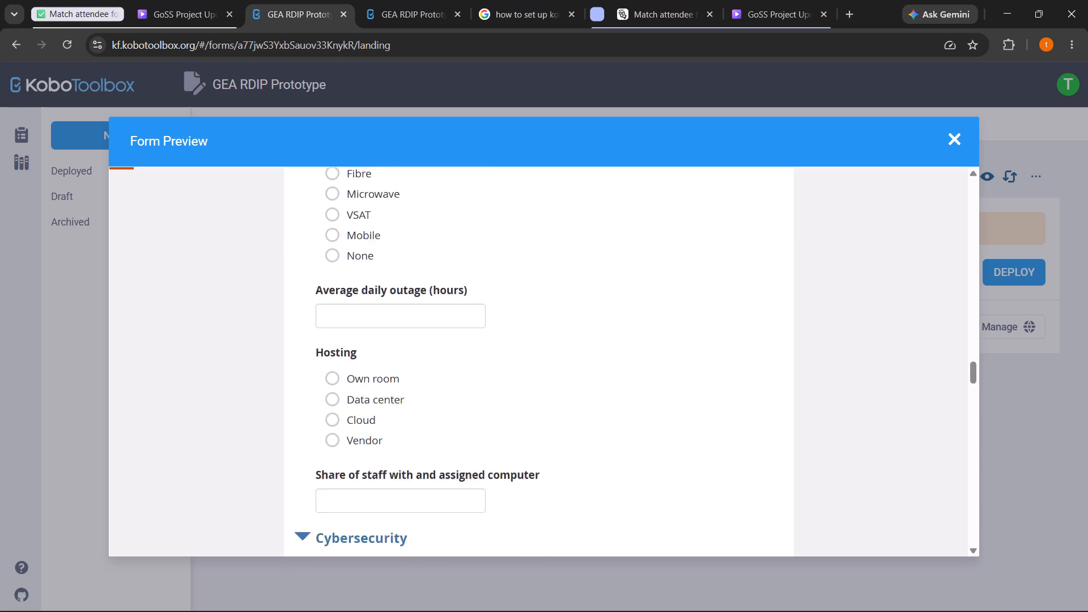
scroll(461, 275, down, 20)
scroll(461, 275, down, 20)
scroll(461, 275, down, 1)
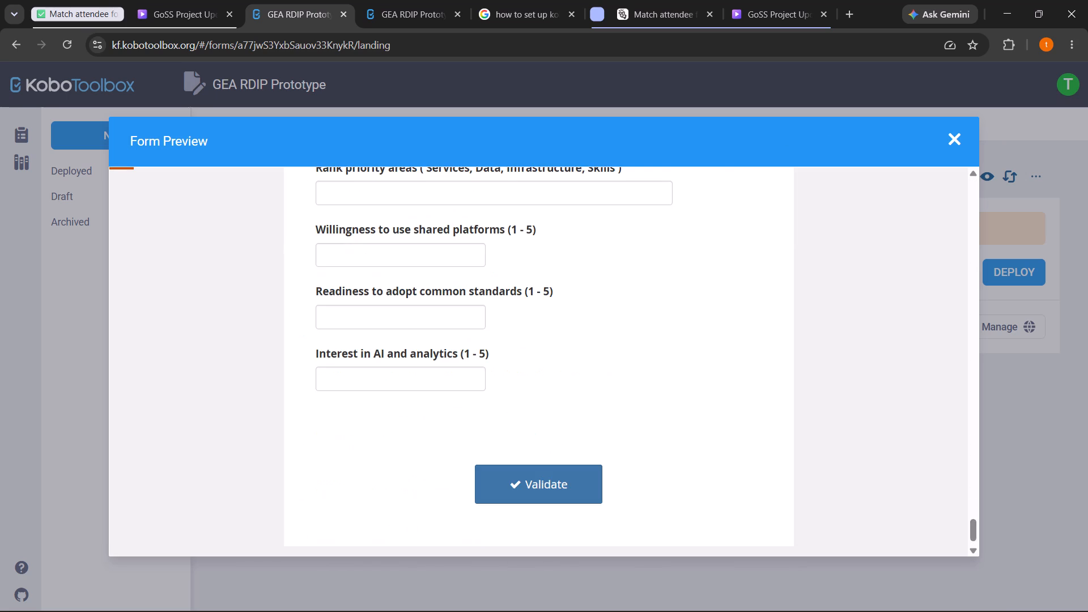
scroll(461, 275, down, 8)
scroll(401, 234, up, 1)
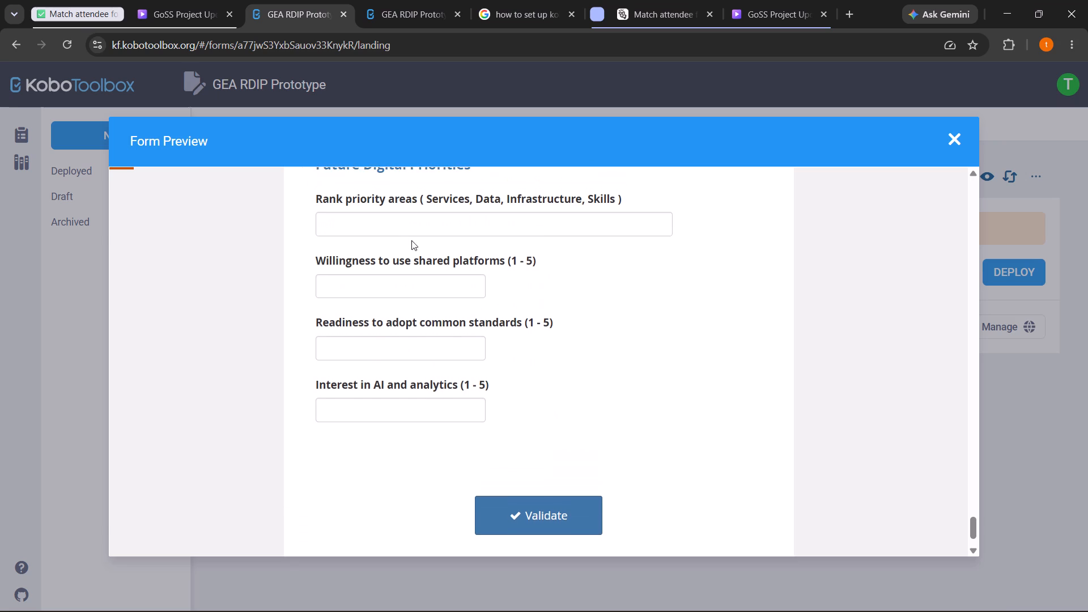
Save the GEA RDIP Prototype form with its new question hints in the form editor.
click(421, 257)
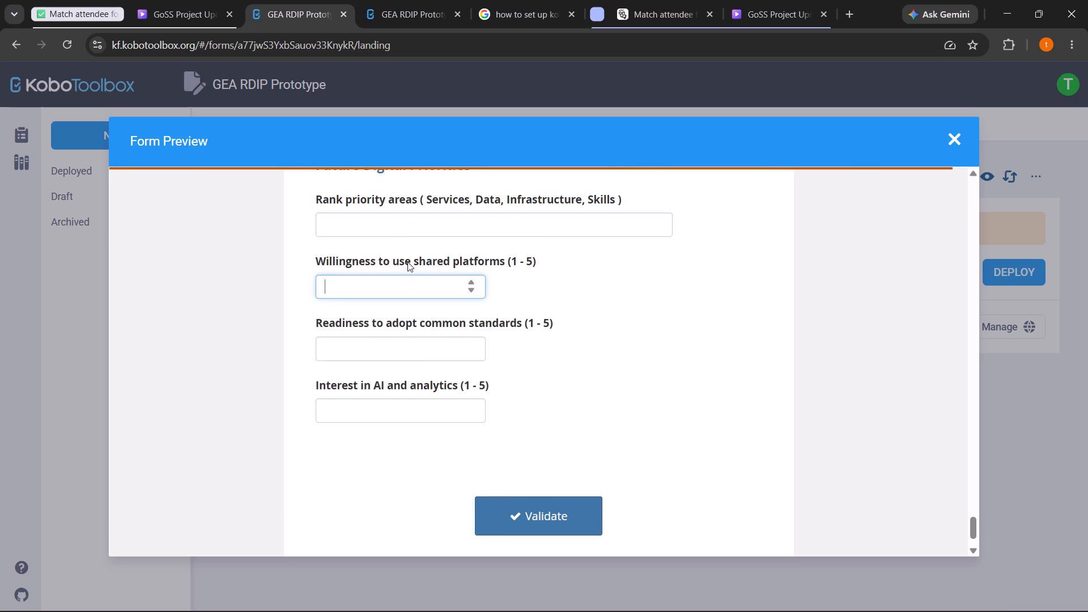
scroll(374, 313, up, 2)
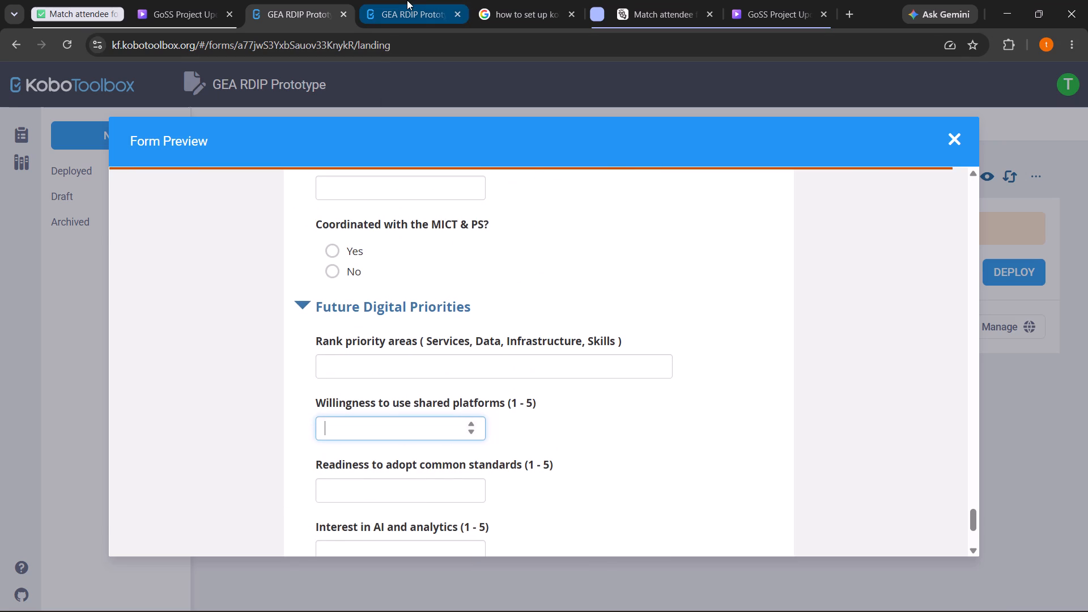
click(407, 0)
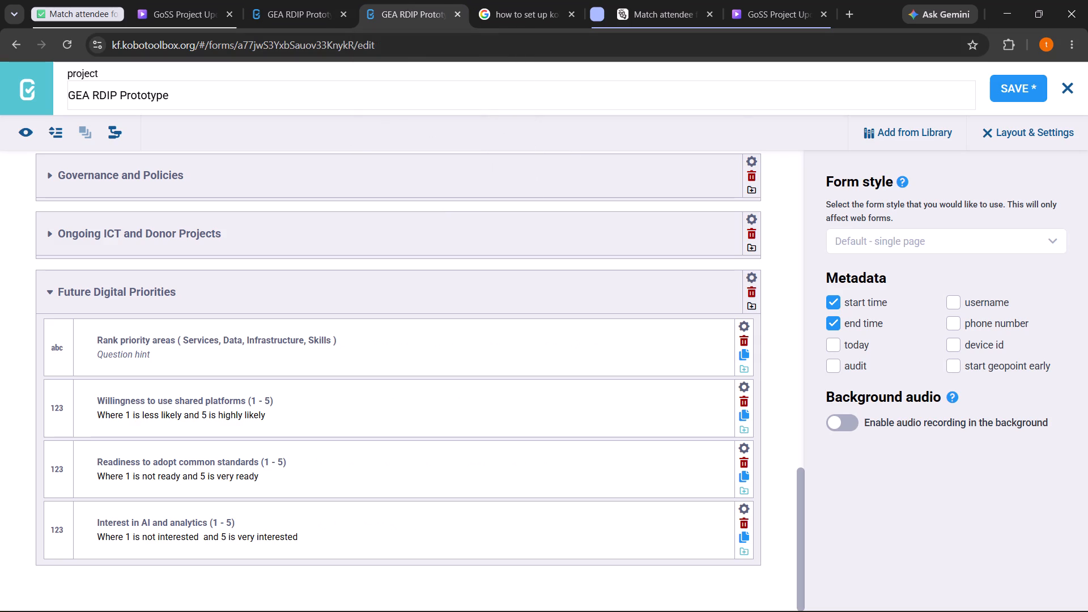
click(1019, 94)
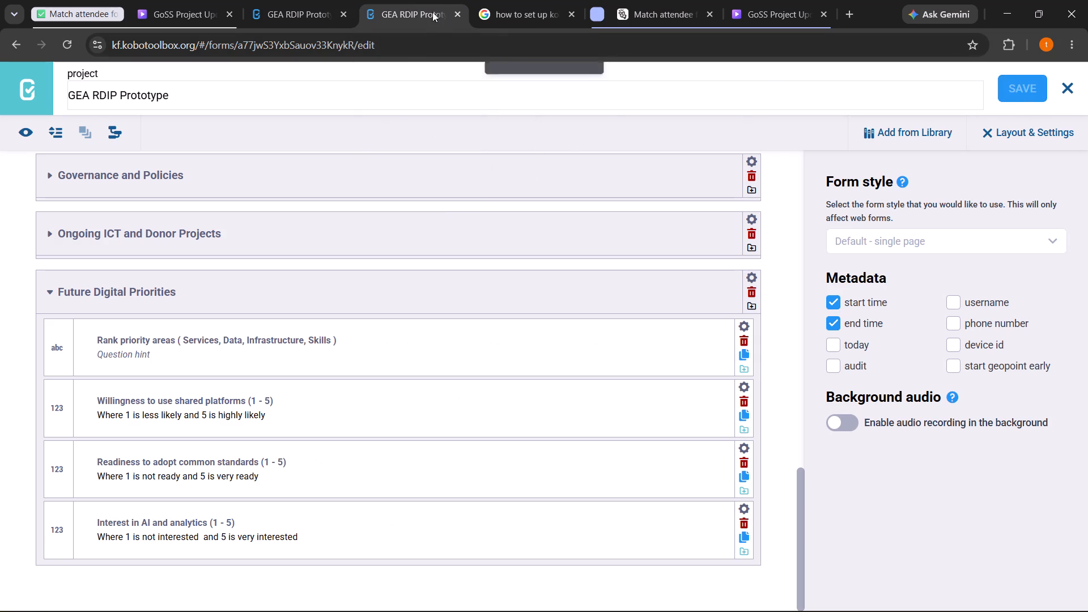
Reopen the draft's form preview and examine the Future Digital Priorities hints and the sections before them.
click(319, 0)
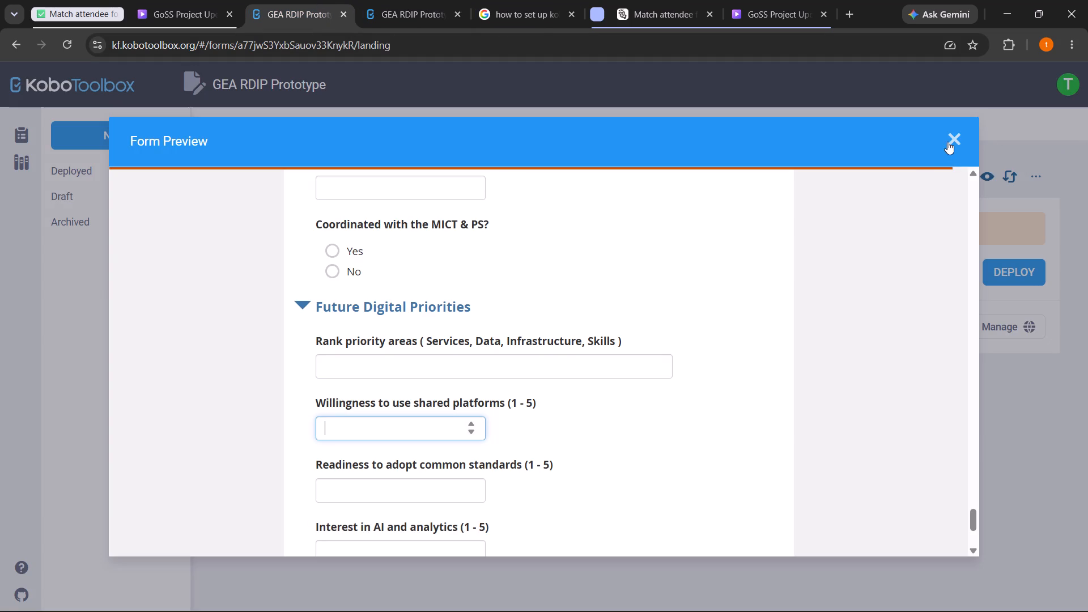
click(947, 142)
click(981, 177)
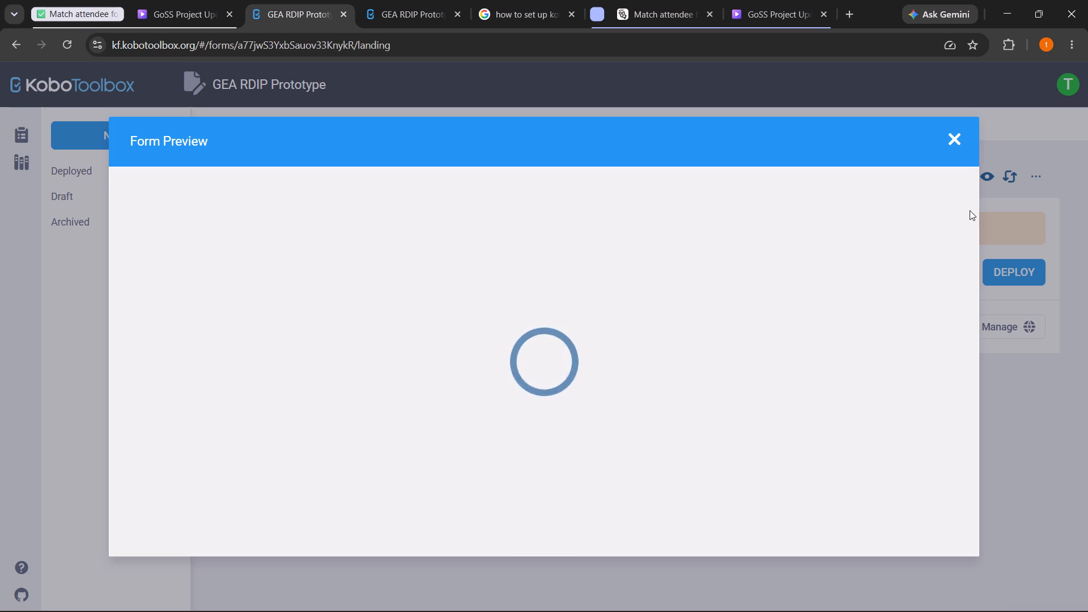
drag(971, 186, 952, 611)
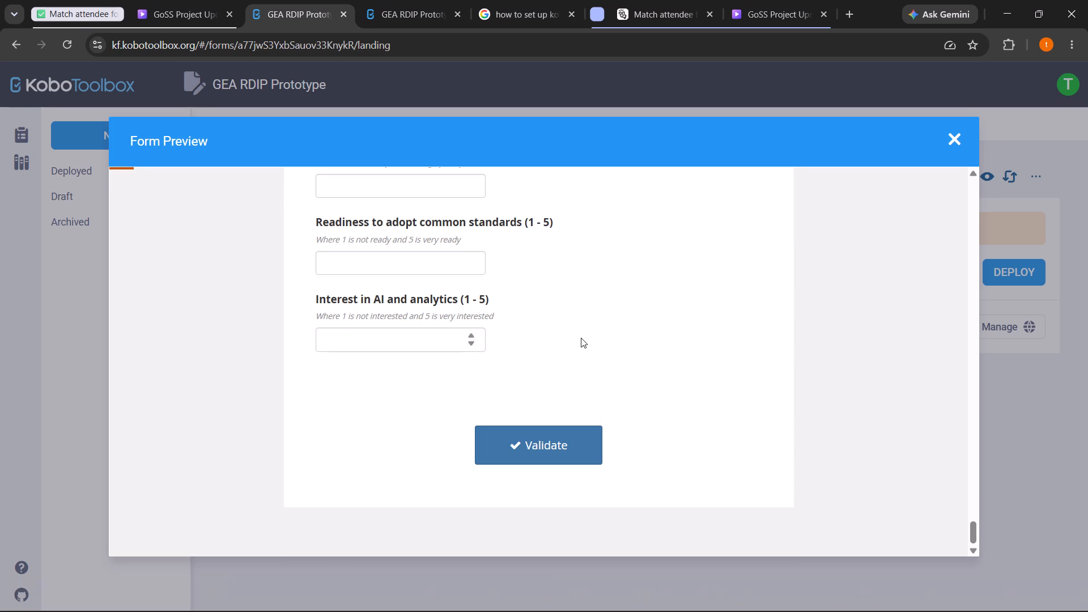
scroll(581, 338, up, 1)
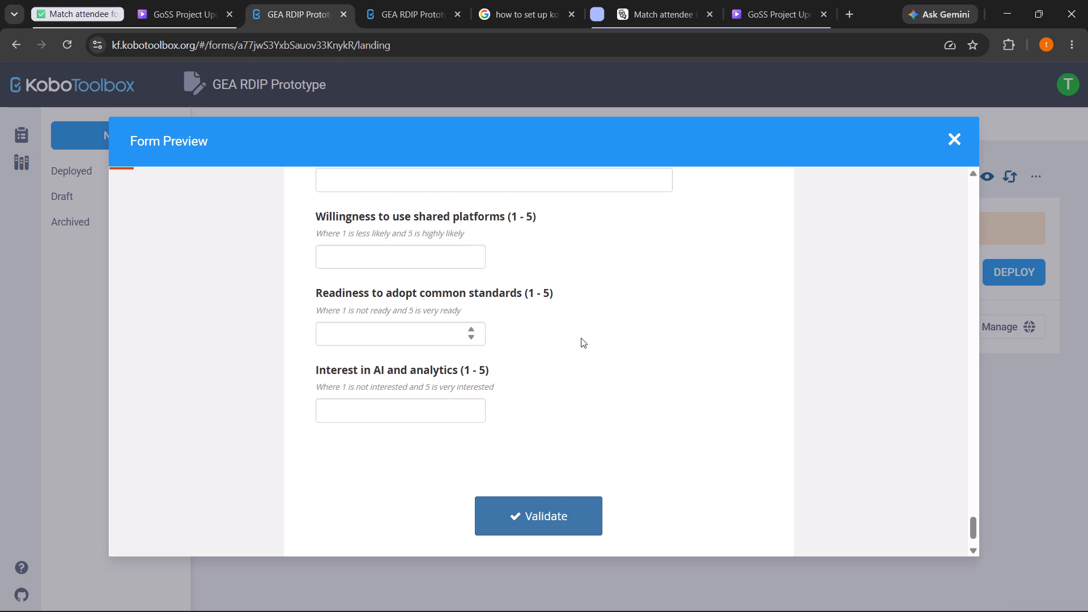
scroll(581, 338, up, 1)
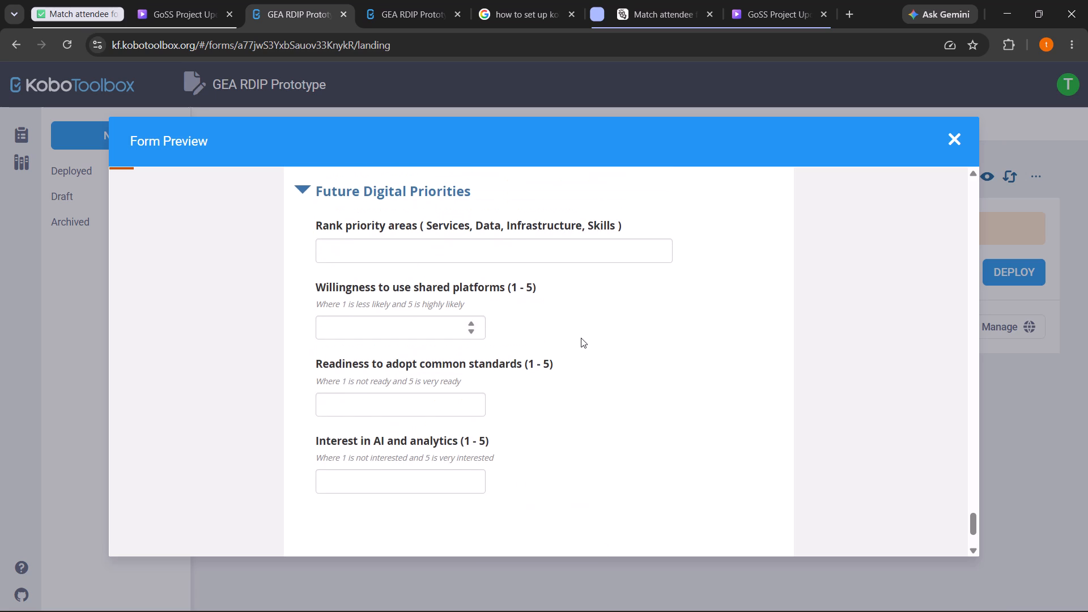
scroll(581, 338, up, 3)
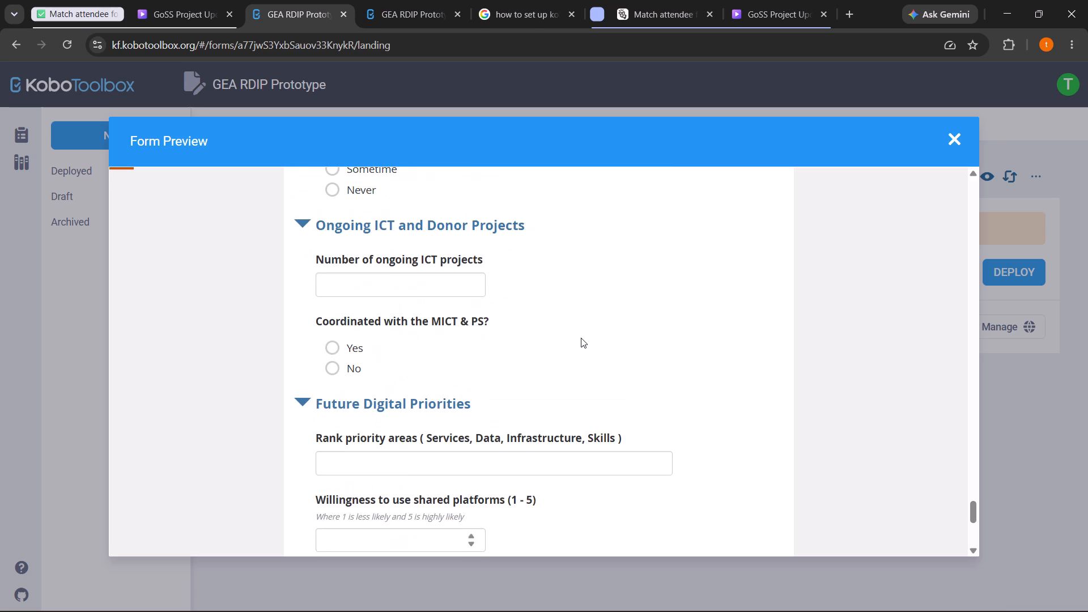
scroll(581, 338, up, 2)
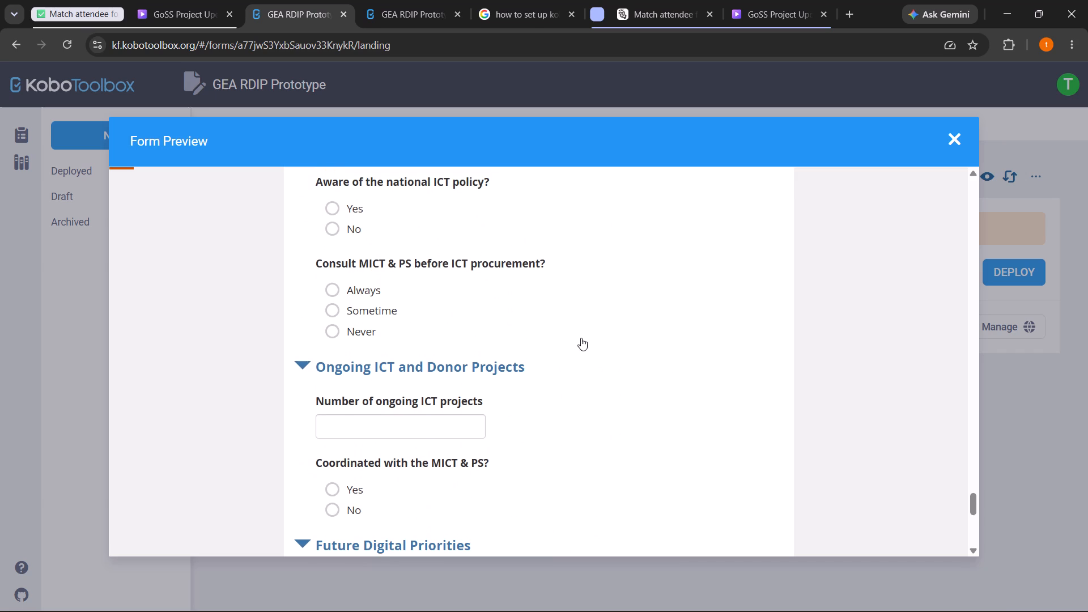
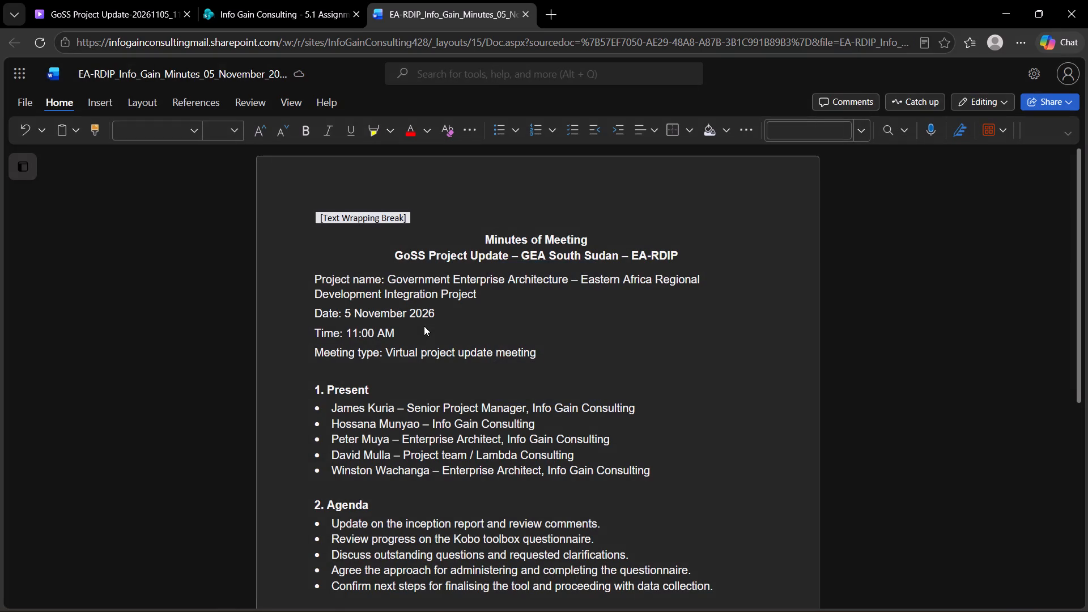
triple_click(452, 178)
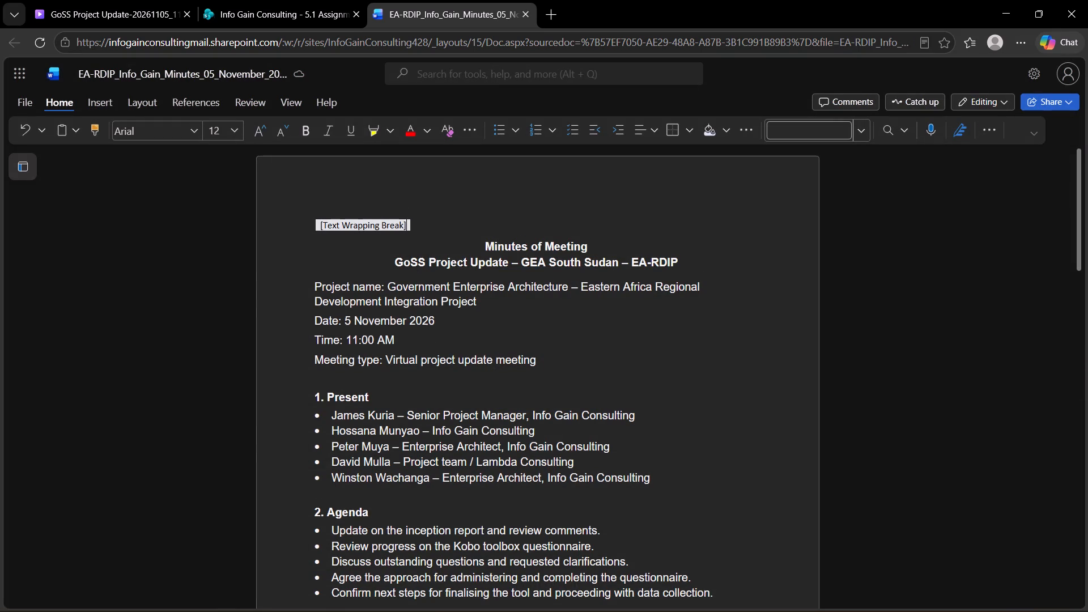
click(420, 222)
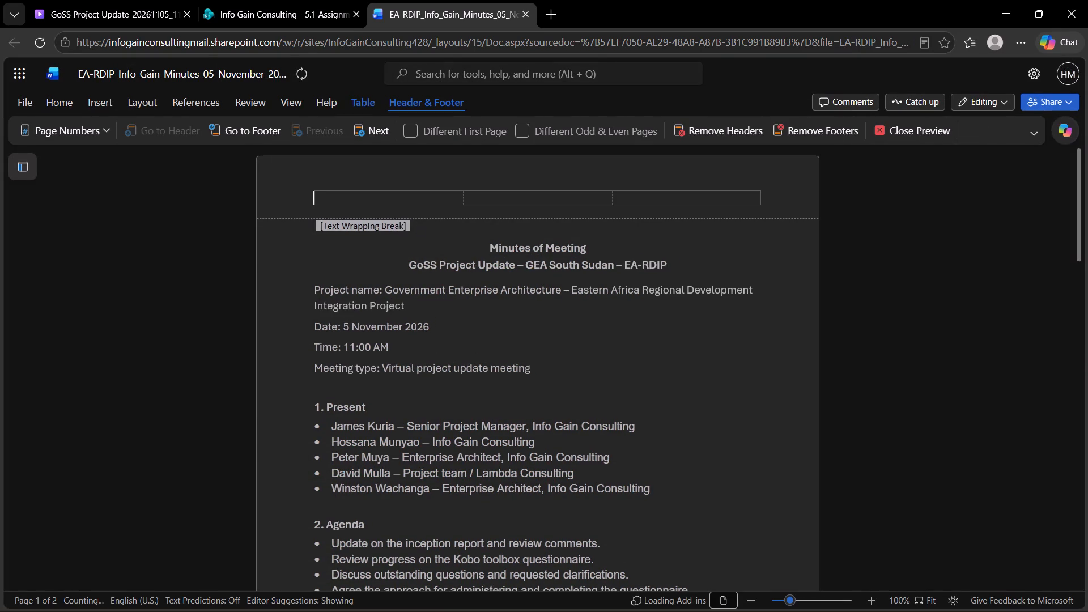
key(super+v)
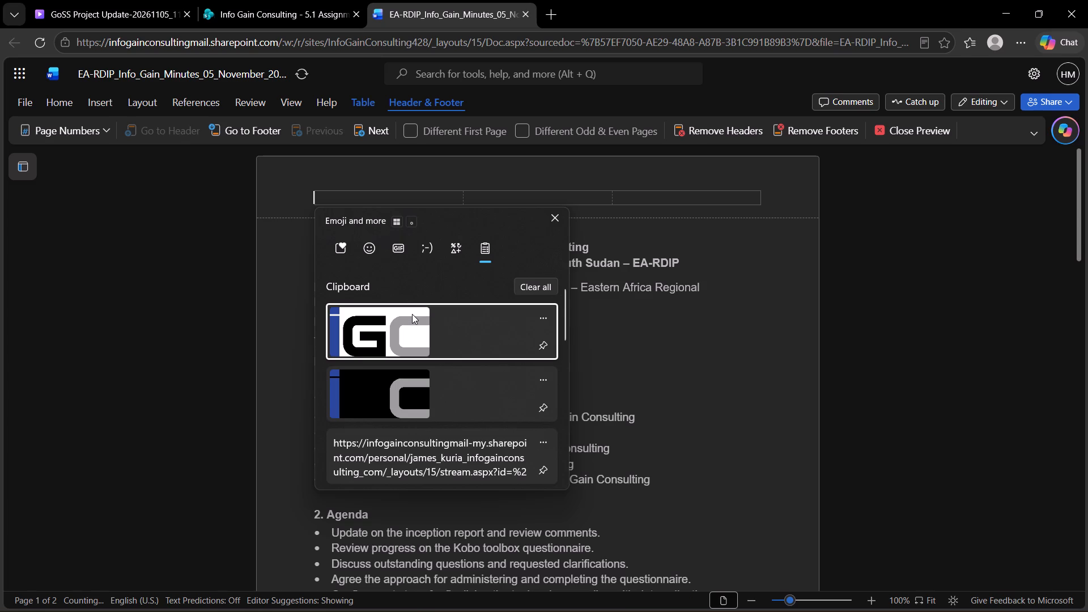
click(412, 314)
key(ctrl+v)
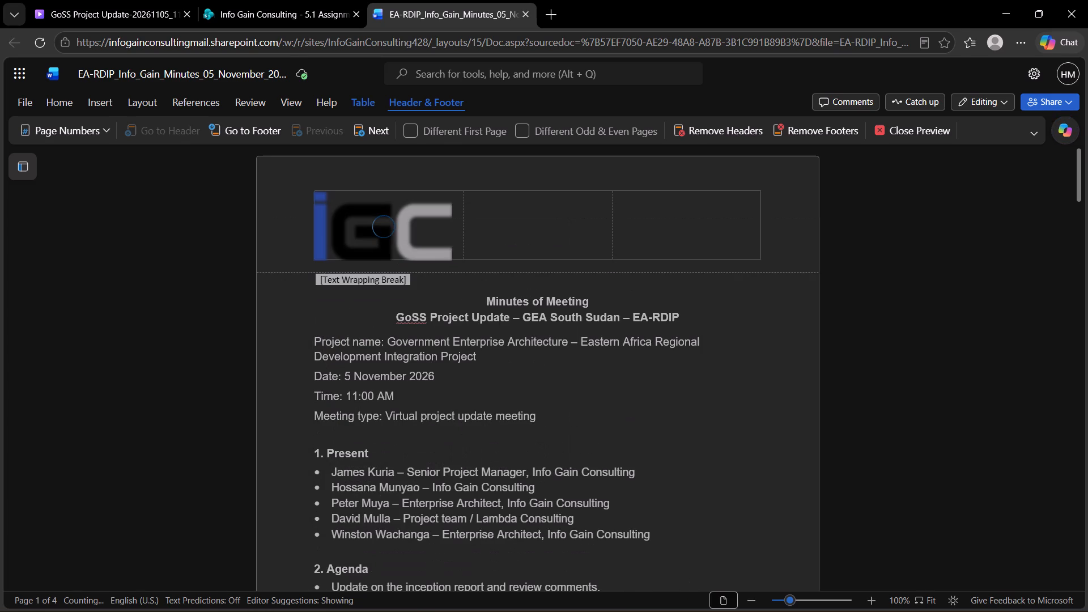
Delete the text wrapping break and the empty line above the "Minutes of Meeting" title.
double_click(411, 289)
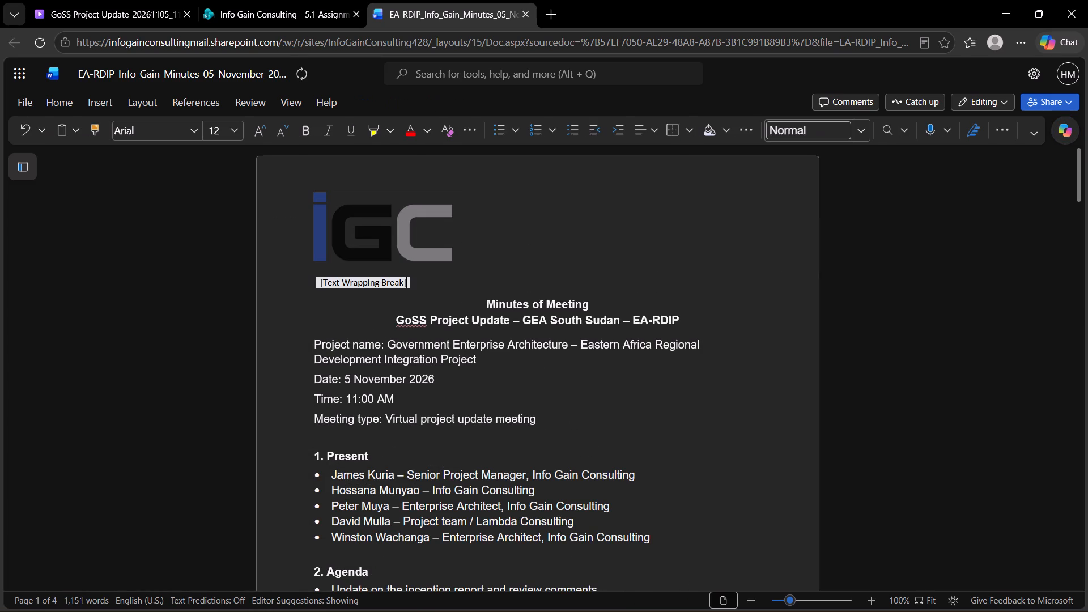
key(BackSpace)
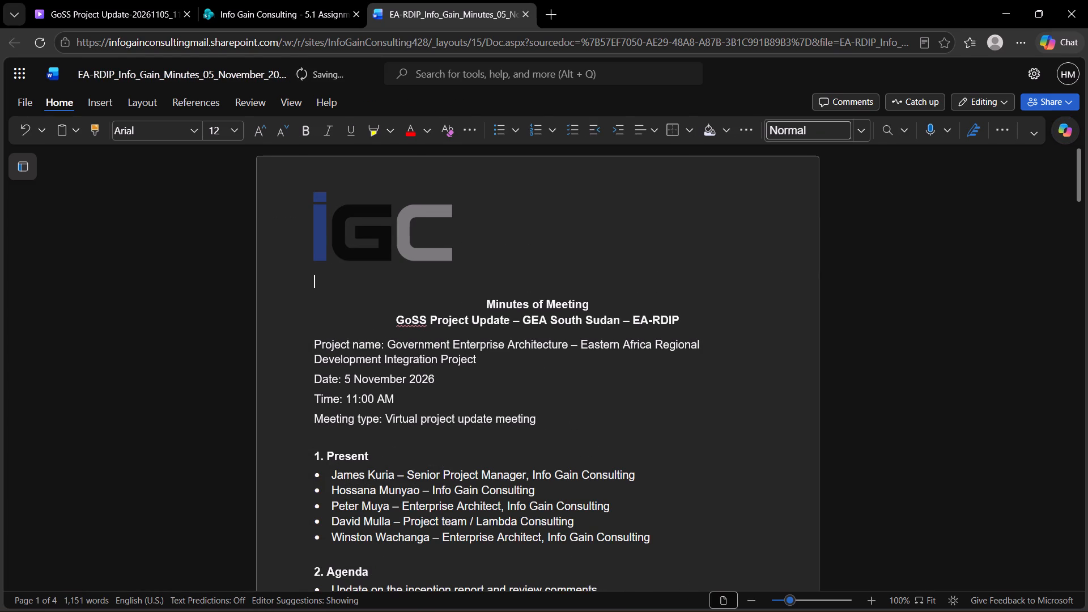
key(BackSpace)
key(Delete)
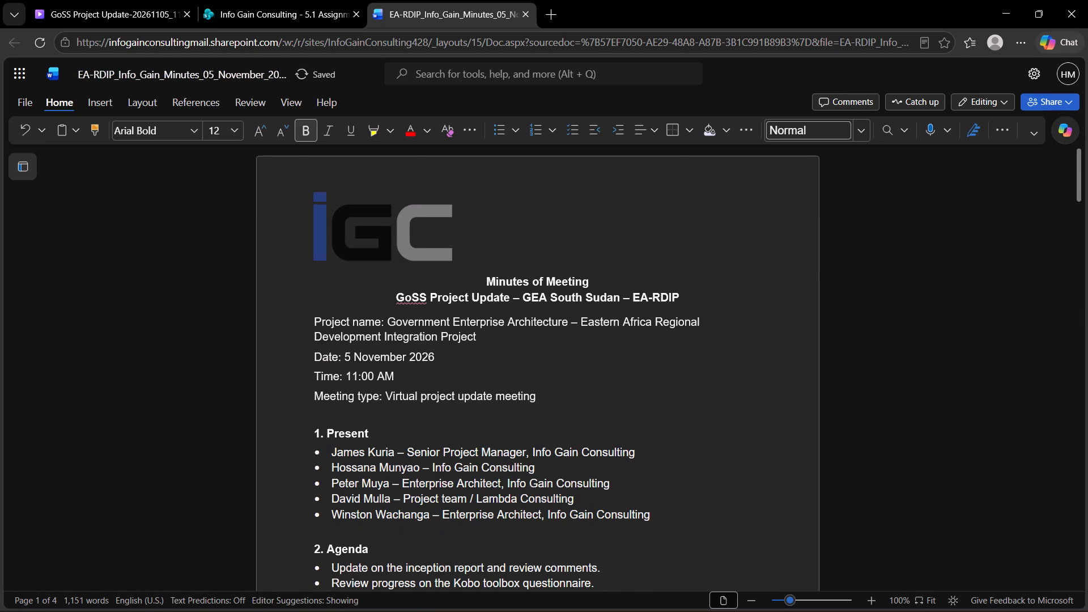
Check the layout and text of the 5 November minutes from the title through 7. Next meeting.
scroll(442, 380, down, 4)
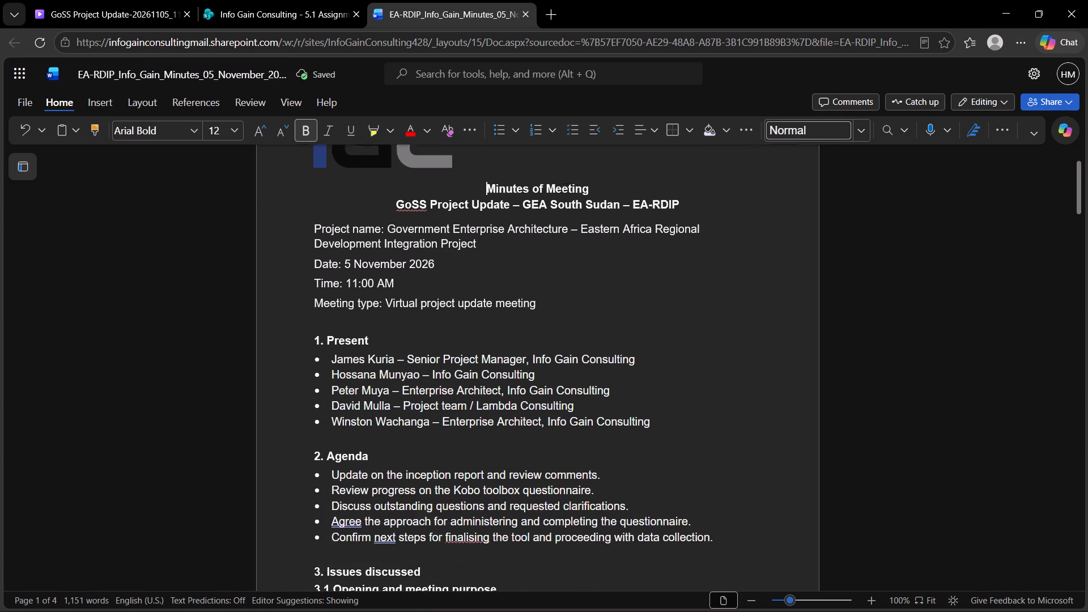
scroll(442, 380, down, 15)
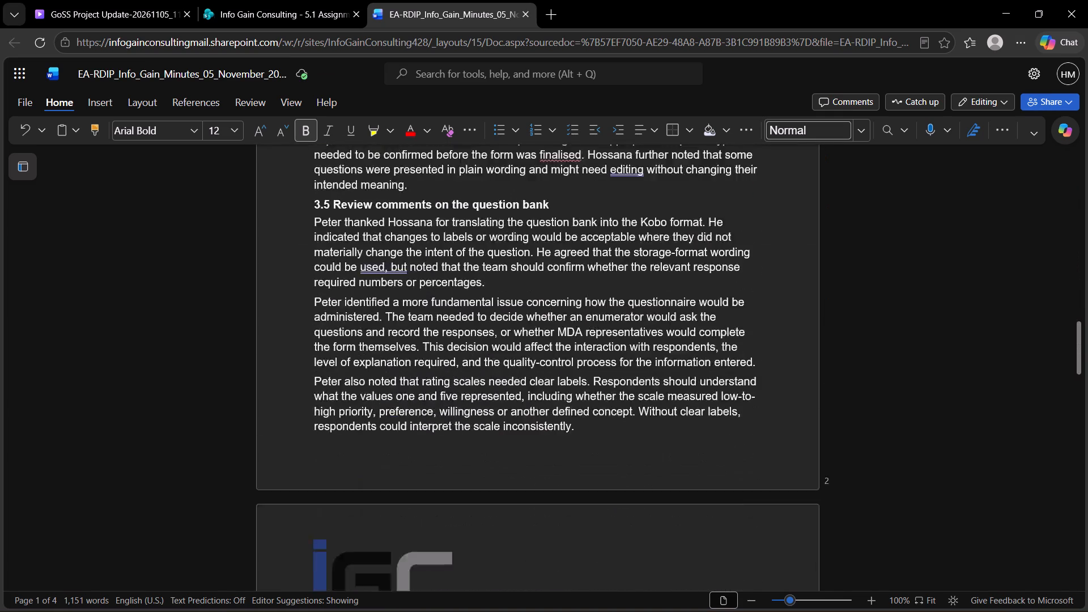
scroll(438, 363, down, 19)
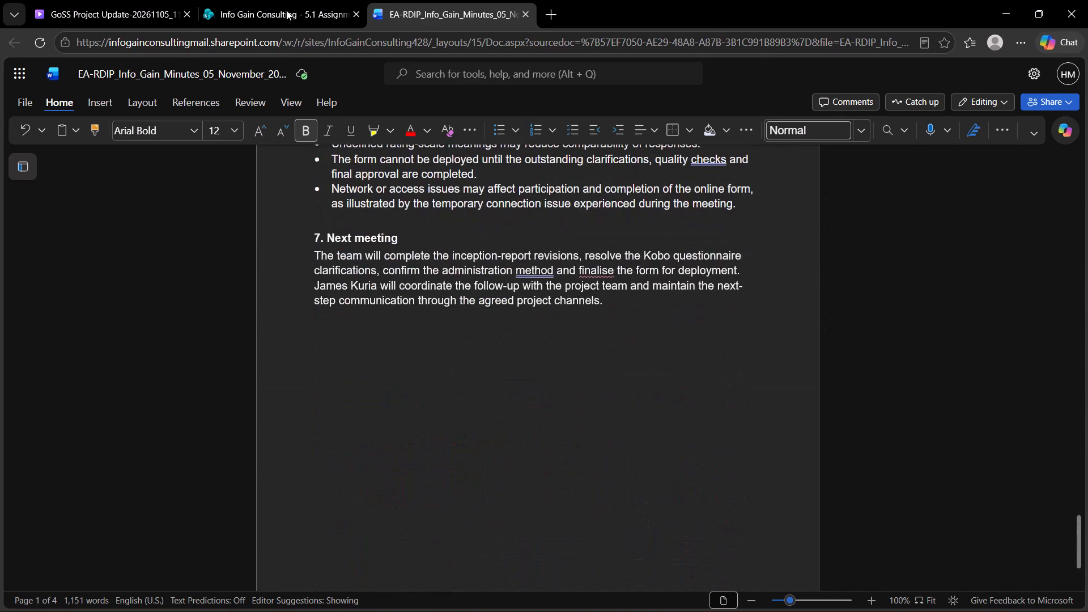
Open the 29 October minutes from the 5.1 Assignments folder and examine the header, meeting details, attendance list and agenda.
click(283, 0)
click(414, 393)
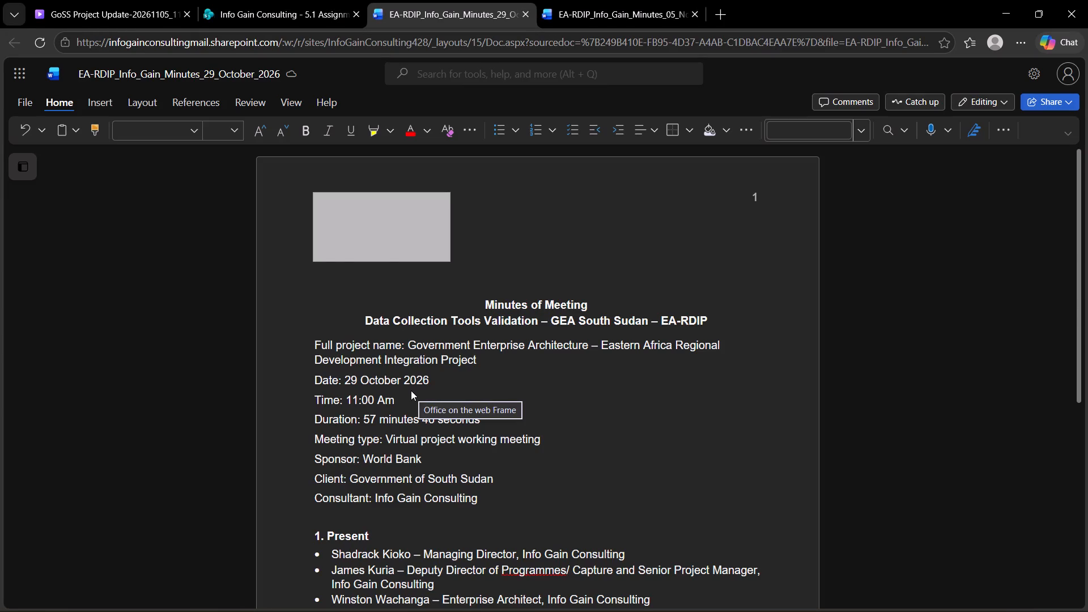
scroll(415, 384, down, 1)
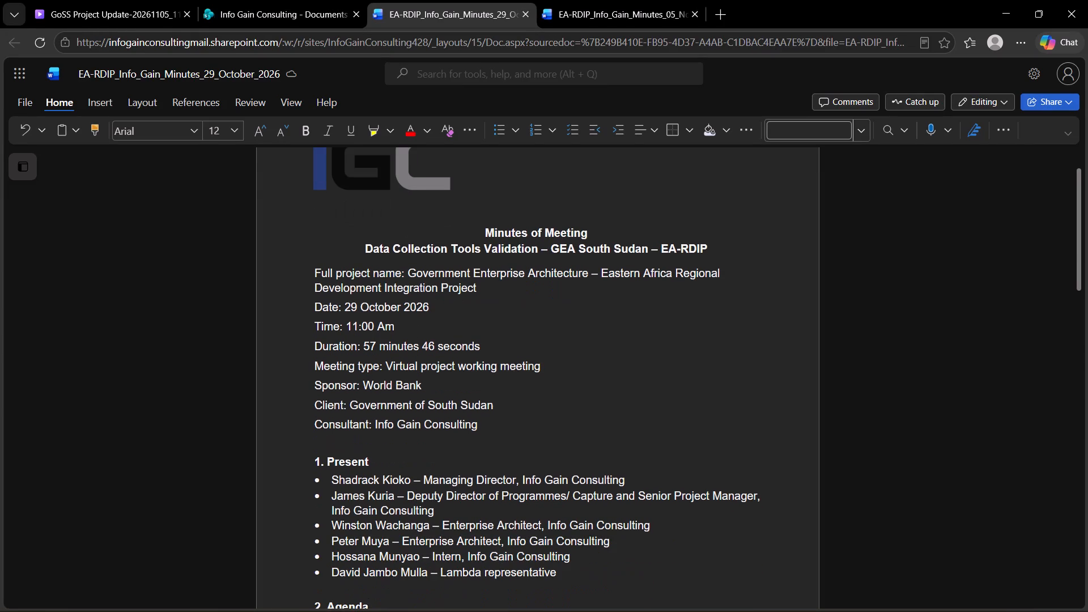
scroll(415, 384, down, 6)
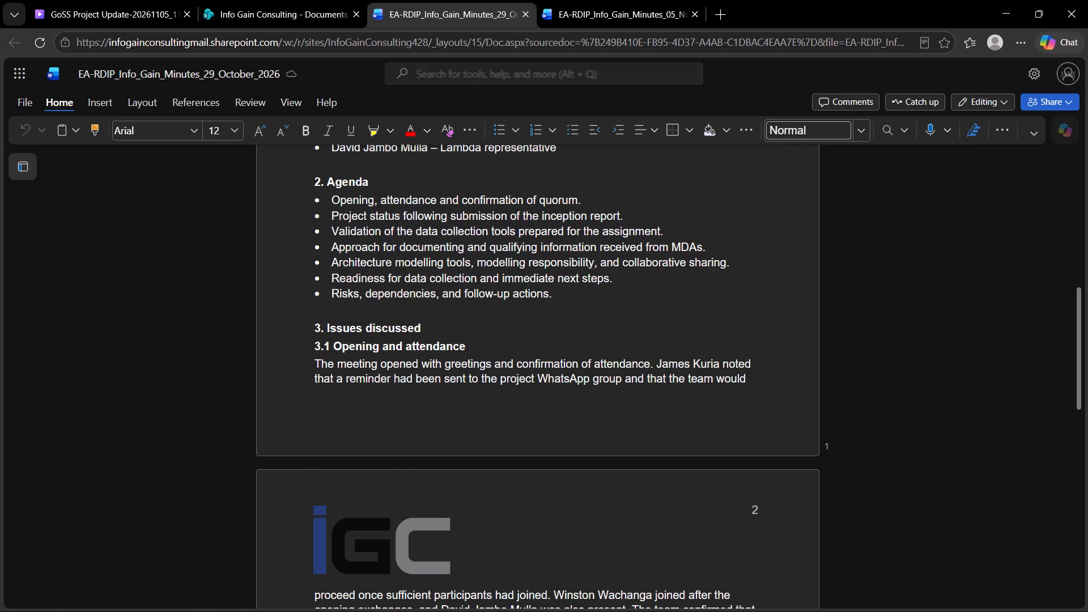
scroll(460, 357, up, 2)
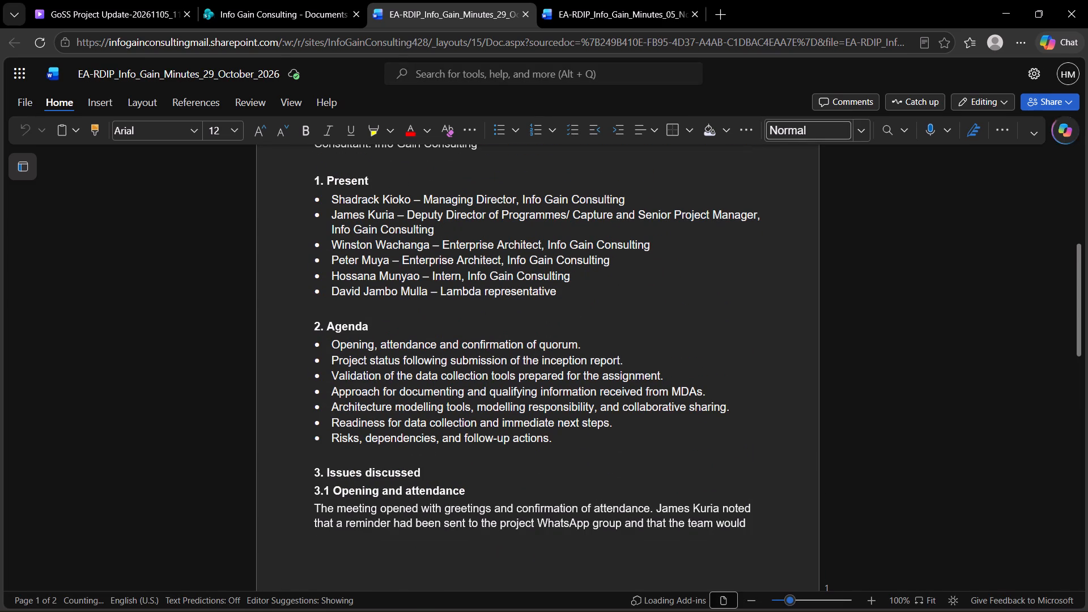
drag(460, 274, 453, 274)
click(453, 274)
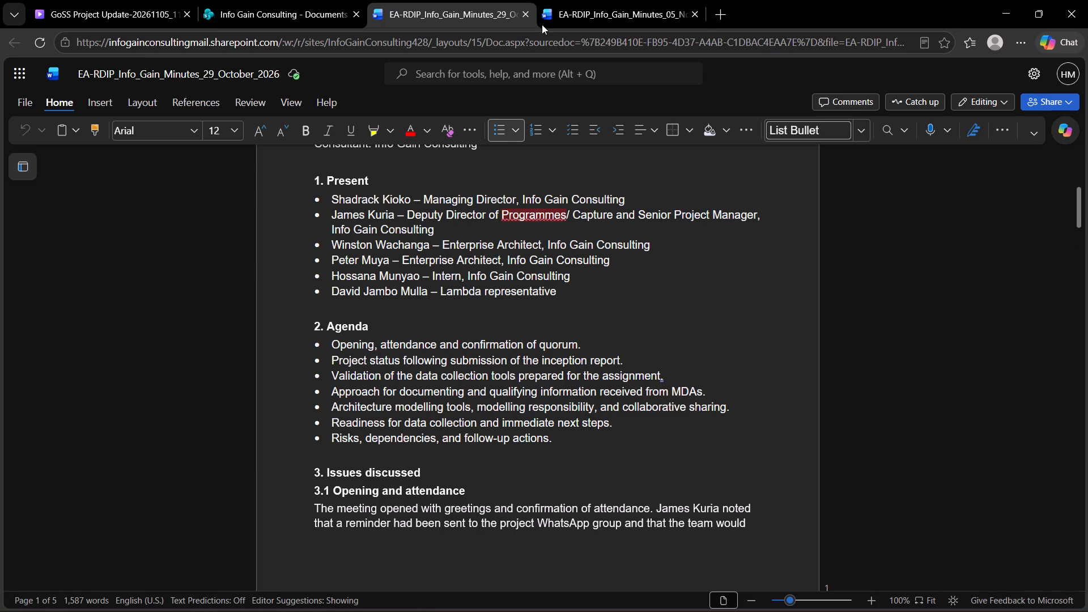
In the 5 November minutes, correct the Next meeting paragraph to read "confirm the administration method, and finalize the form for deployment".
click(603, 0)
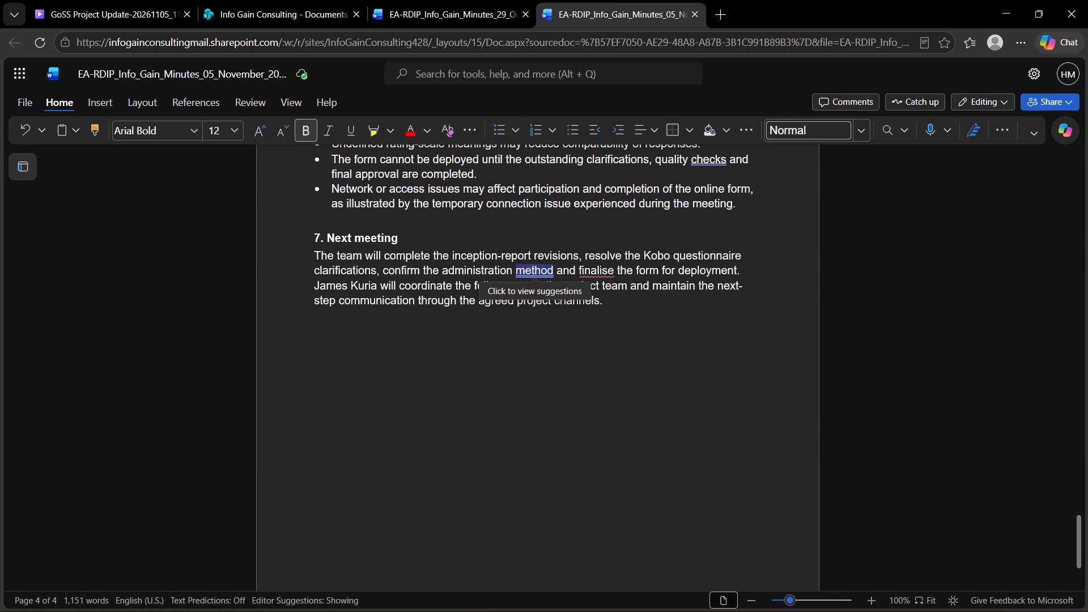
double_click(546, 271)
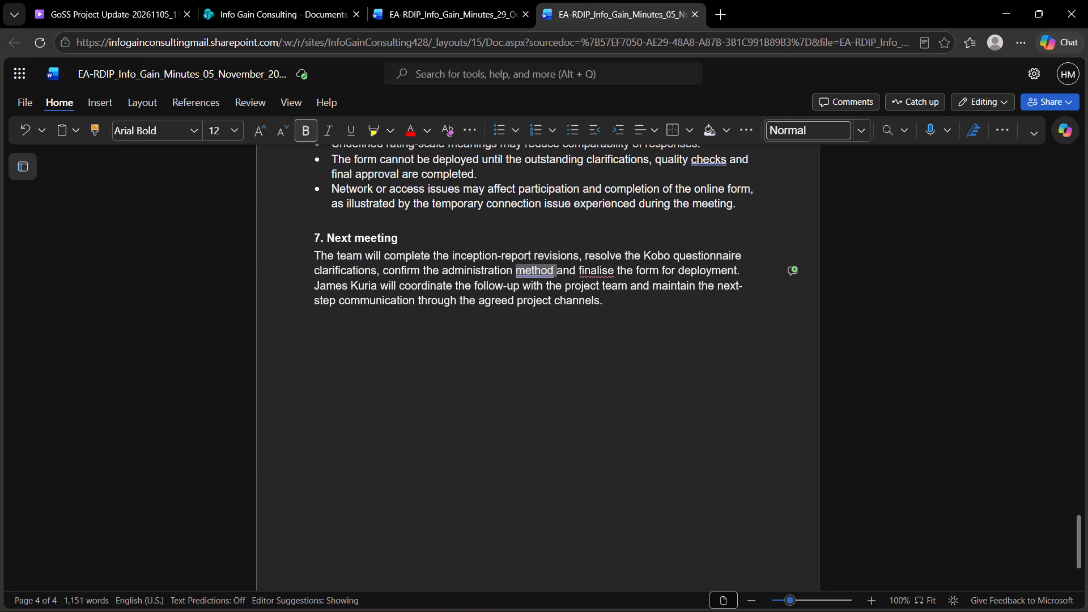
click(545, 271)
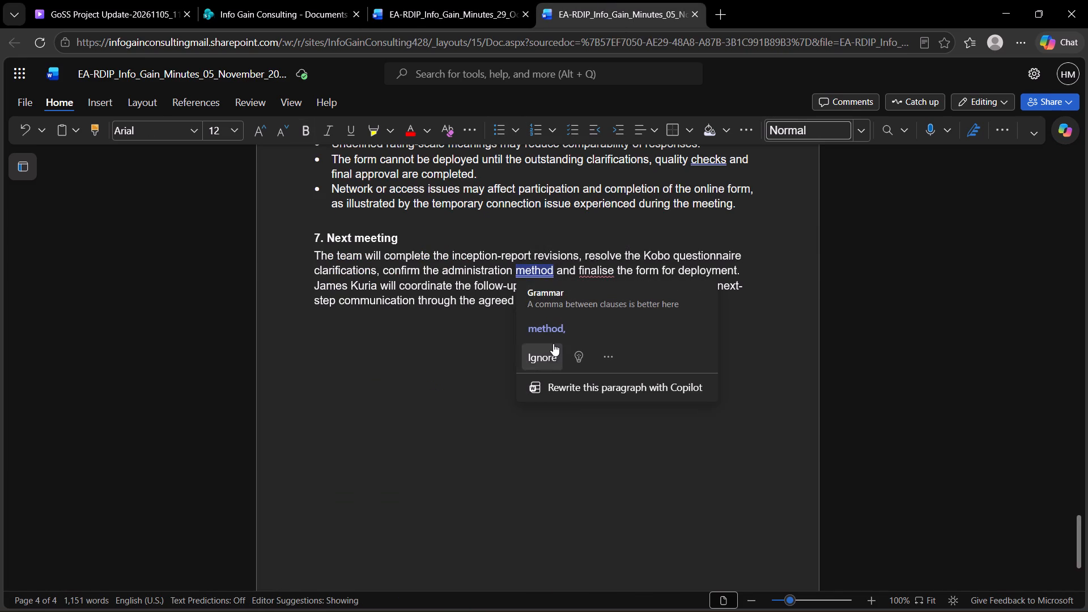
click(547, 328)
click(594, 268)
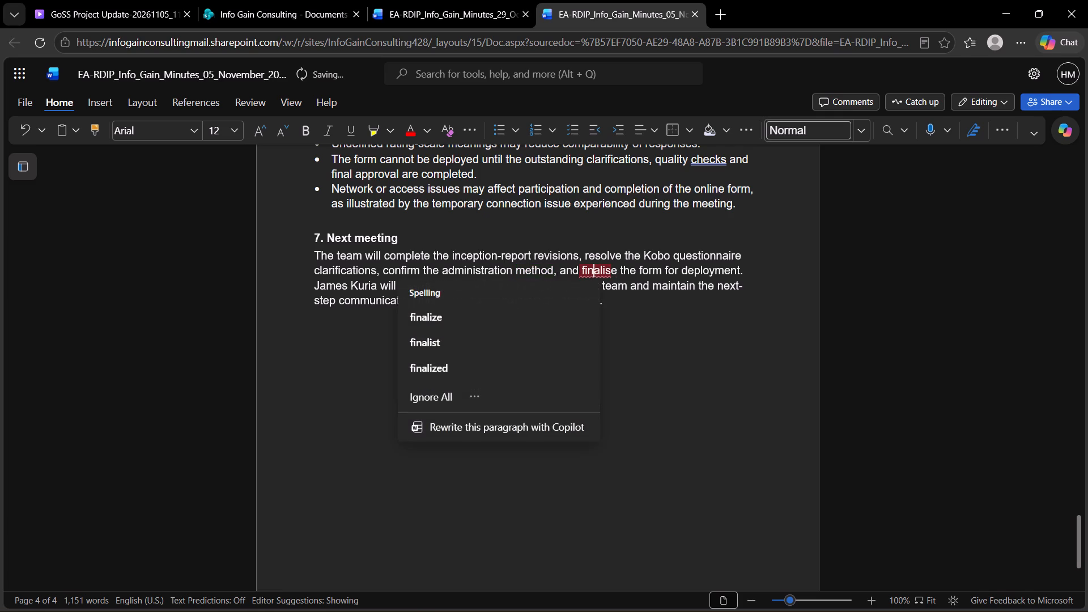
click(513, 315)
scroll(513, 315, up, 1)
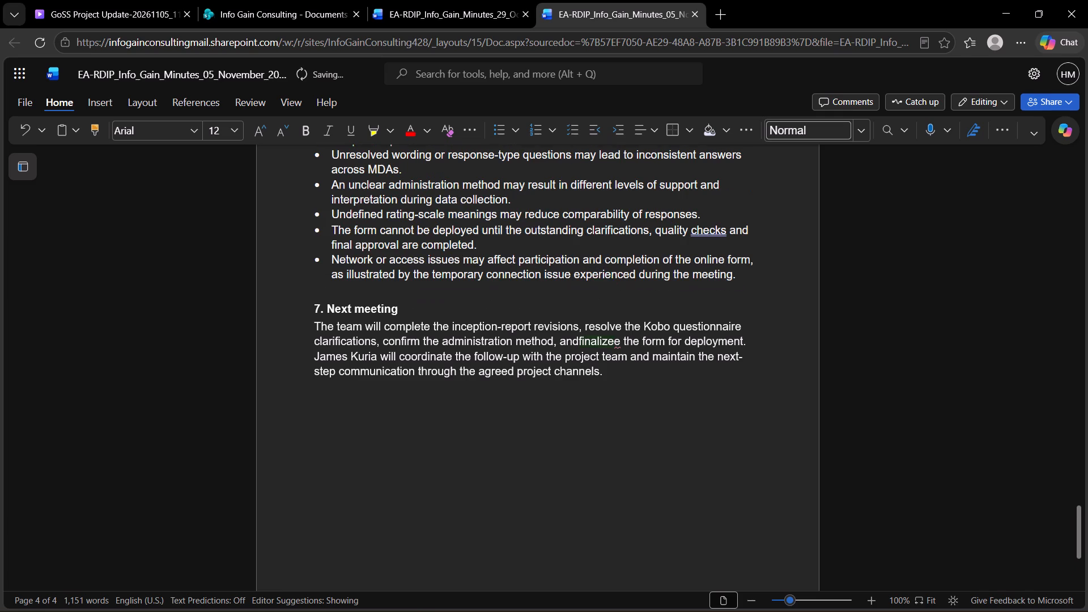
click(613, 341)
key(BackSpace)
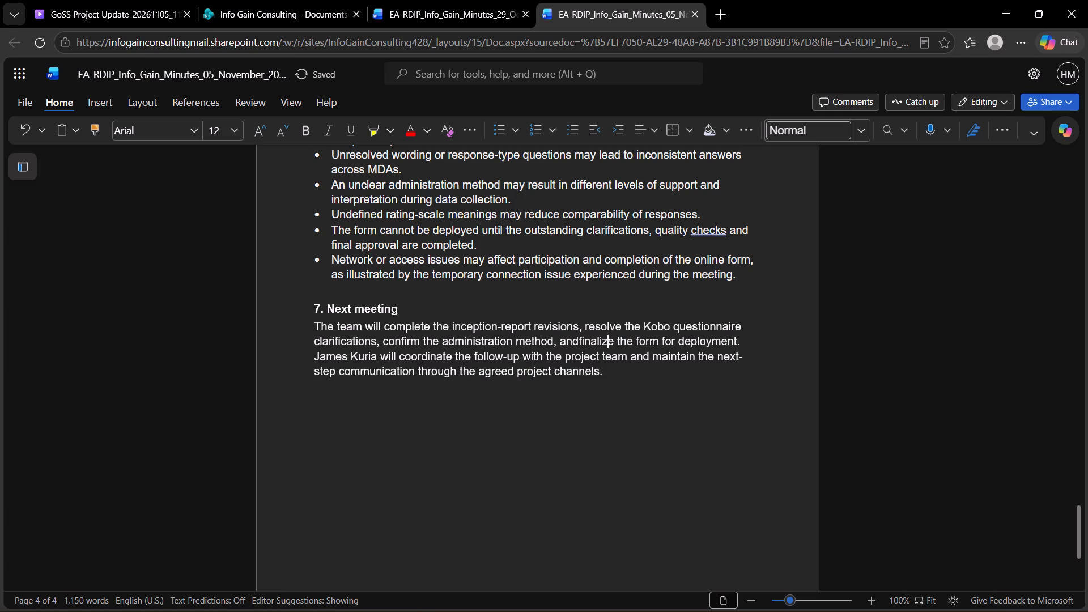
click(577, 341)
key(space)
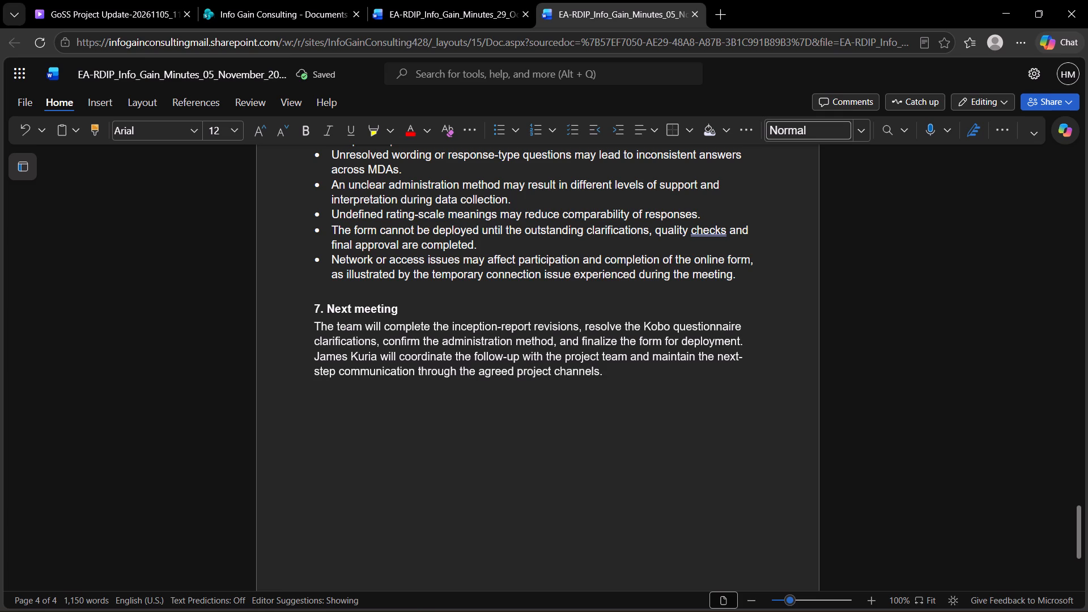
Add the suggested comma after "quality checks" in the form-deployment risk under 6. Risks and dependencies.
scroll(605, 364, up, 2)
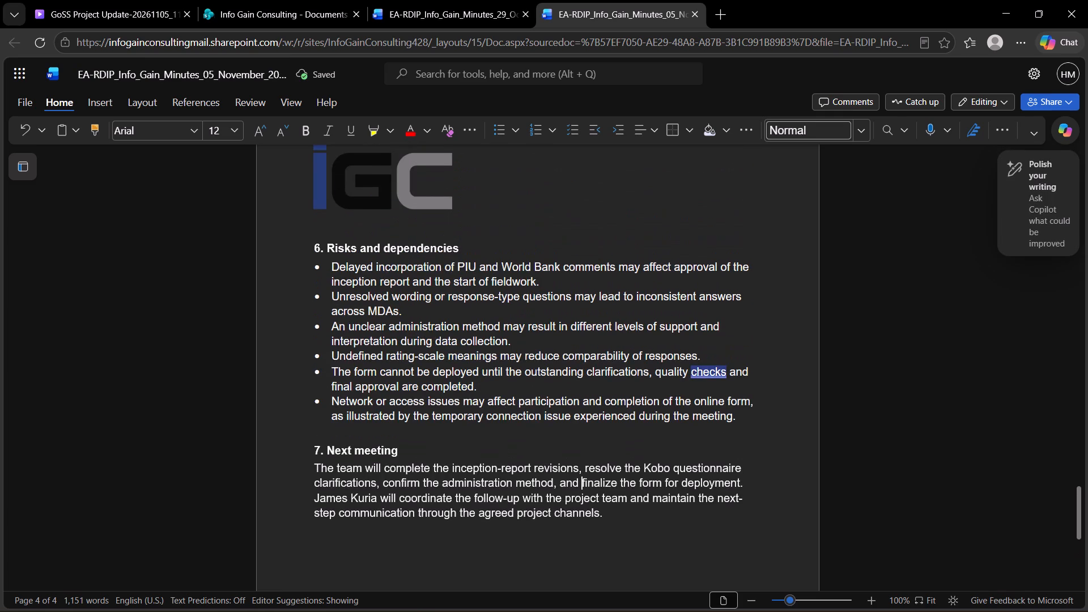
click(710, 369)
click(605, 418)
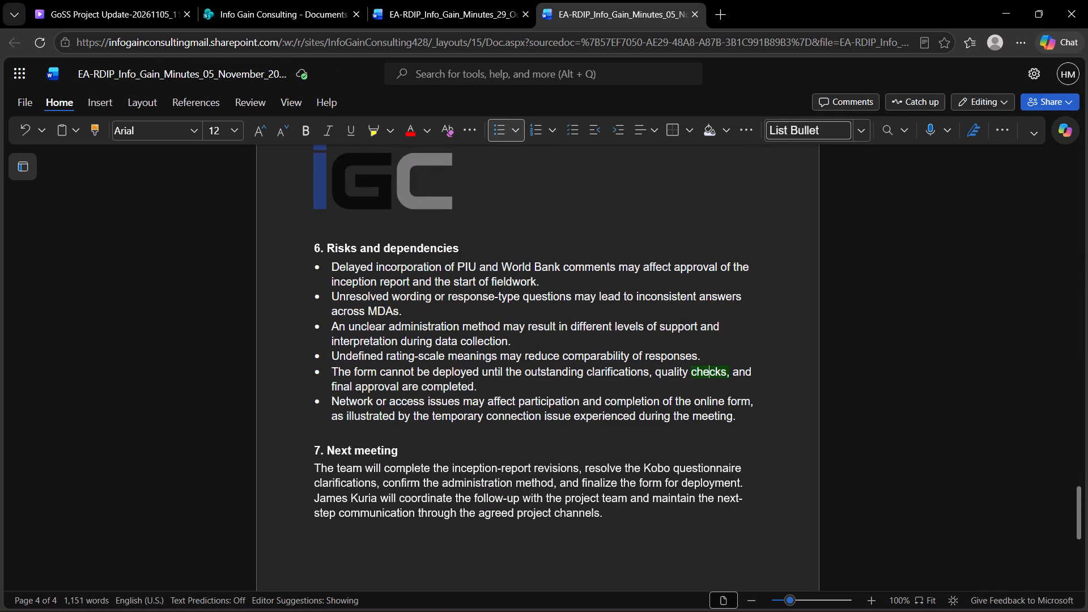
Apply the grammar suggestions in action points 6 and 7: remove "with" from the owner list and write "data collection" without a hyphen.
scroll(598, 414, up, 4)
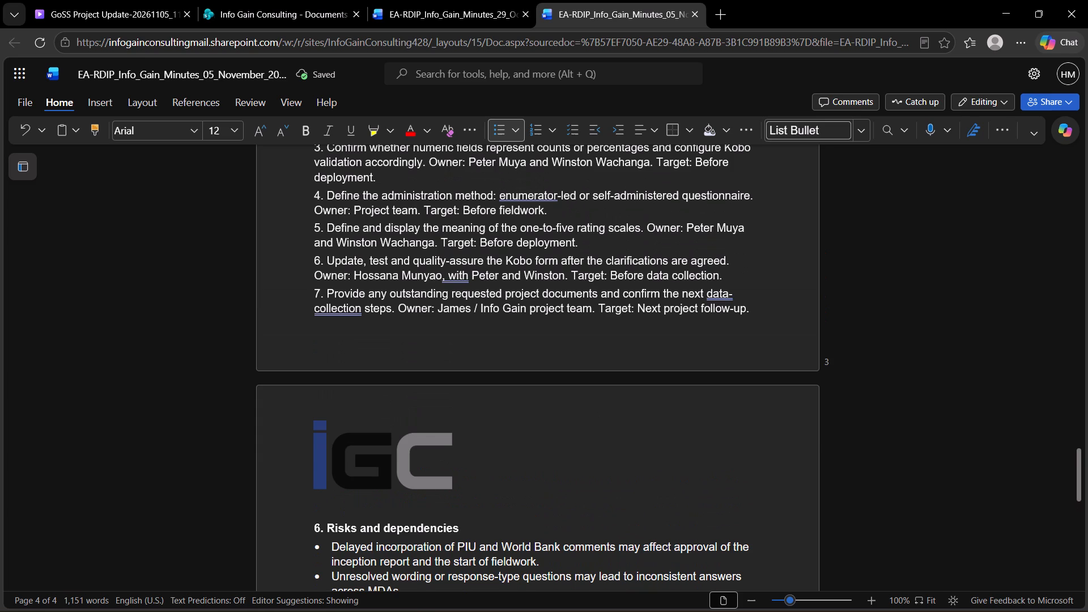
click(450, 279)
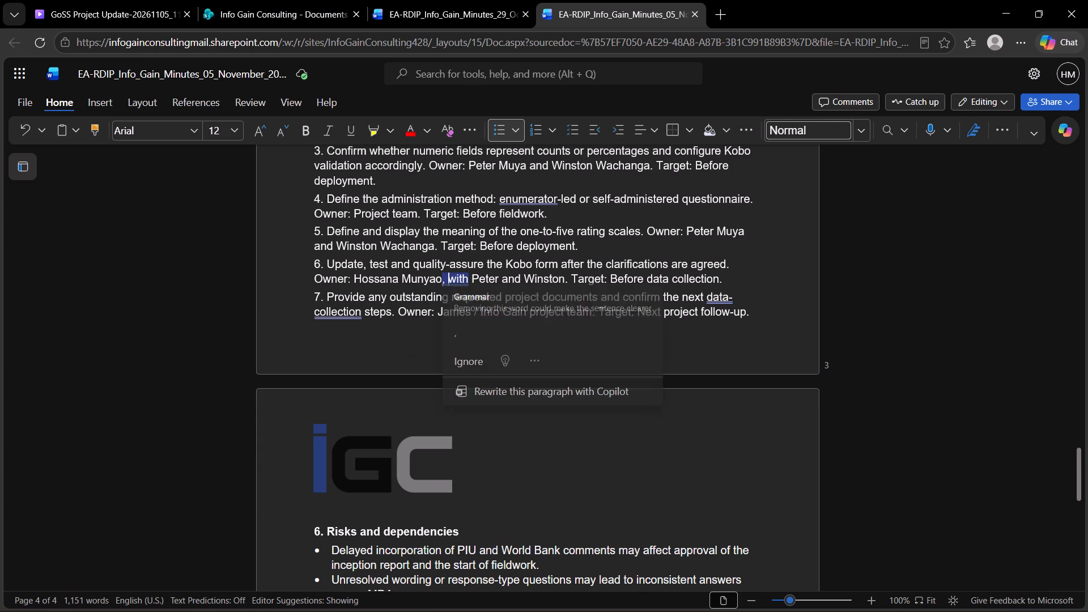
click(461, 330)
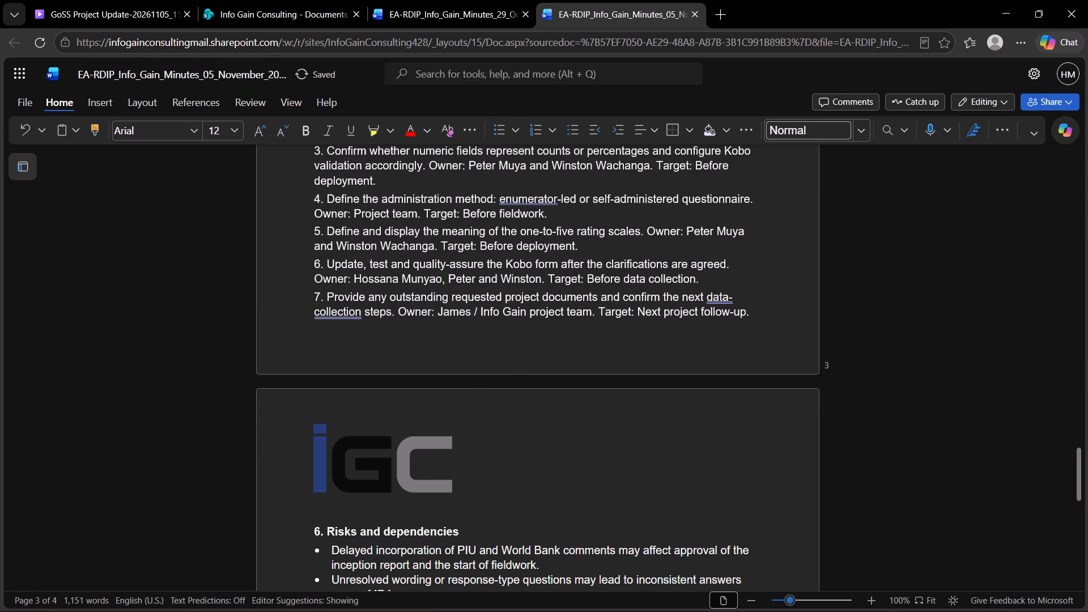
click(338, 305)
click(338, 318)
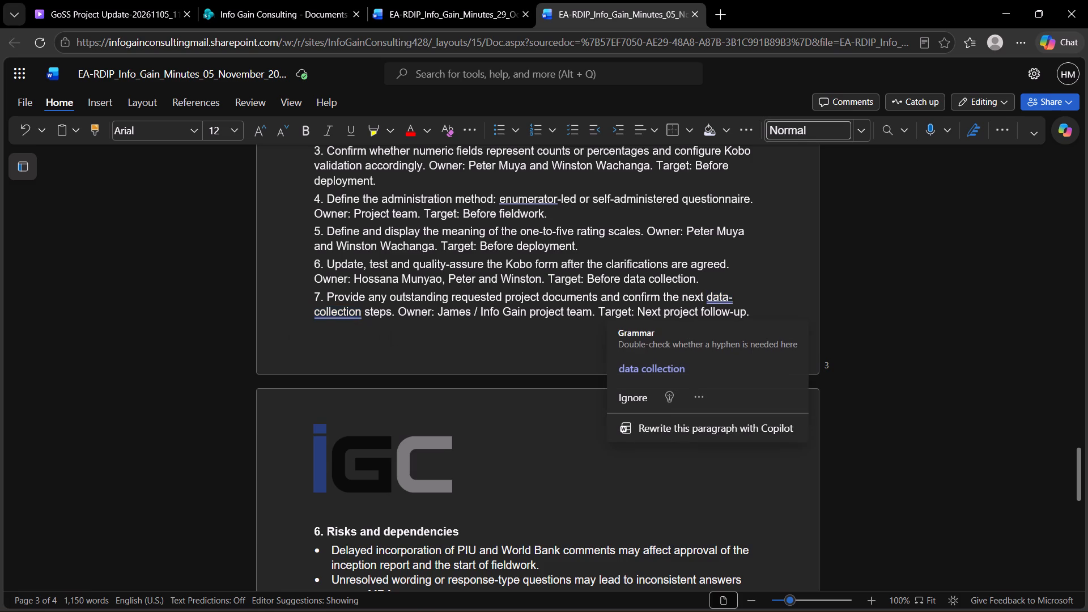
click(648, 359)
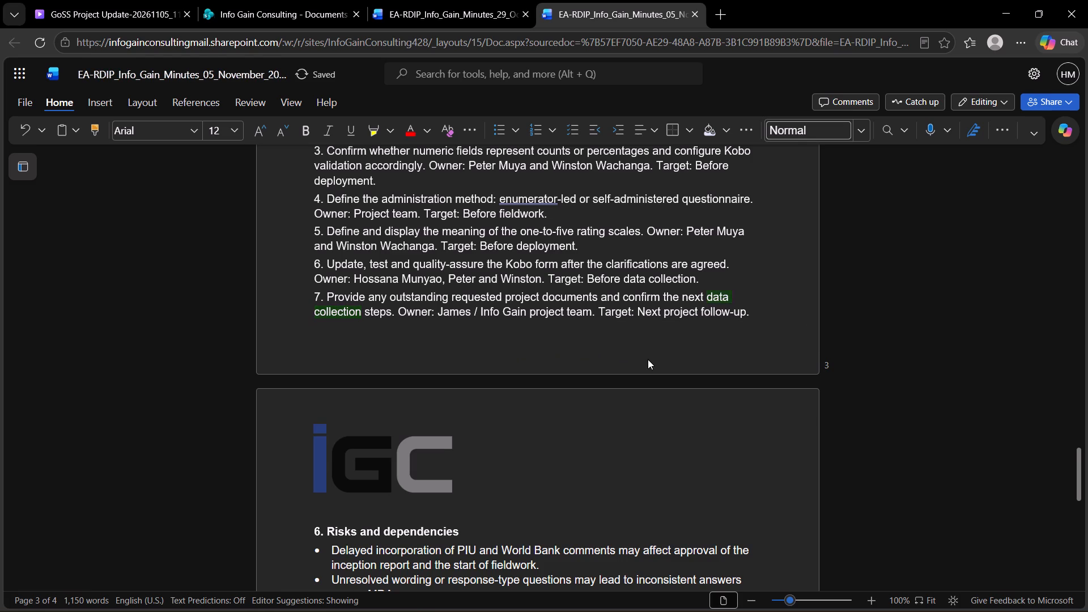
Apply the editor suggestions in action points 4 and 2: write "an enumerator-led" and change the second target to "Before finalization".
scroll(648, 359, up, 2)
click(543, 337)
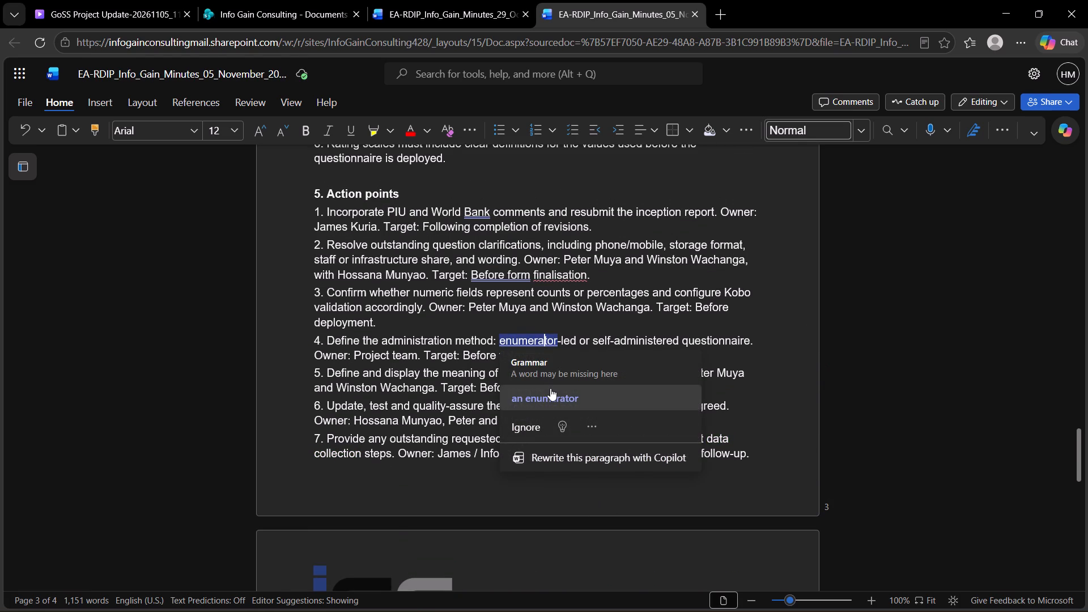
click(550, 388)
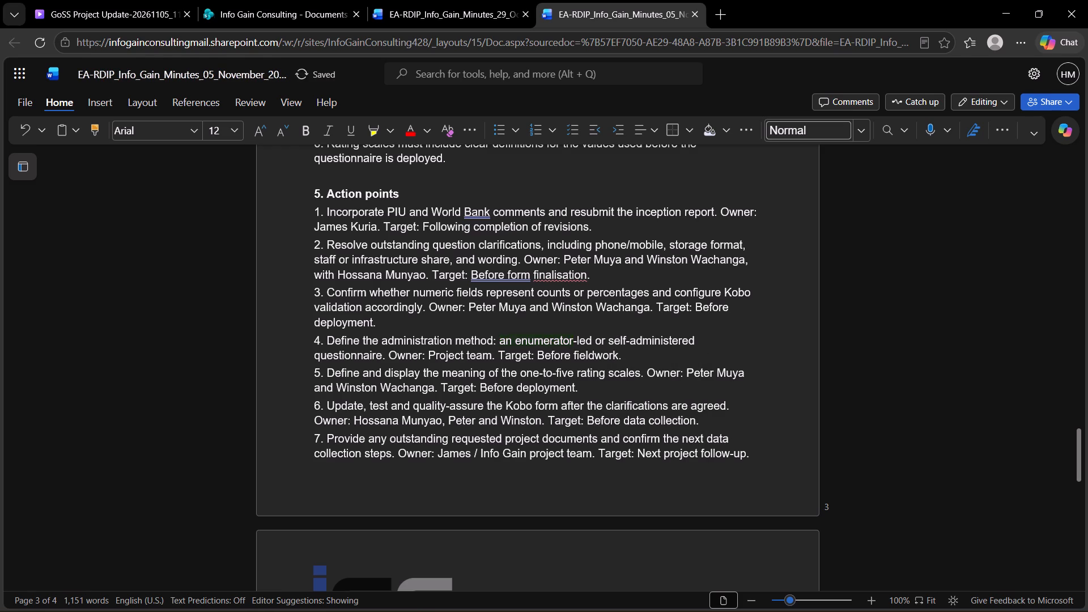
click(494, 278)
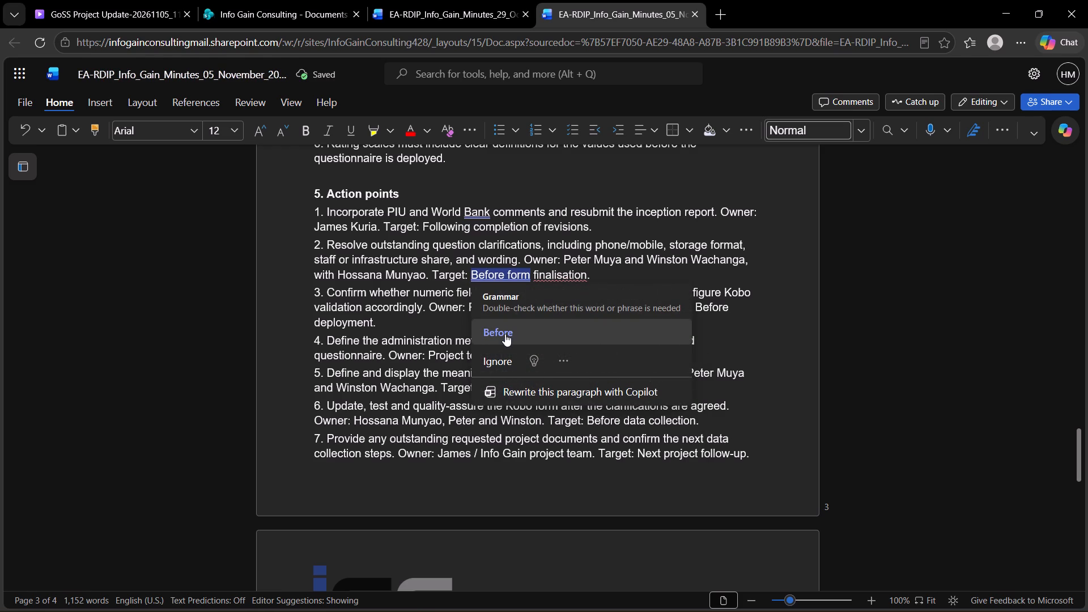
click(505, 334)
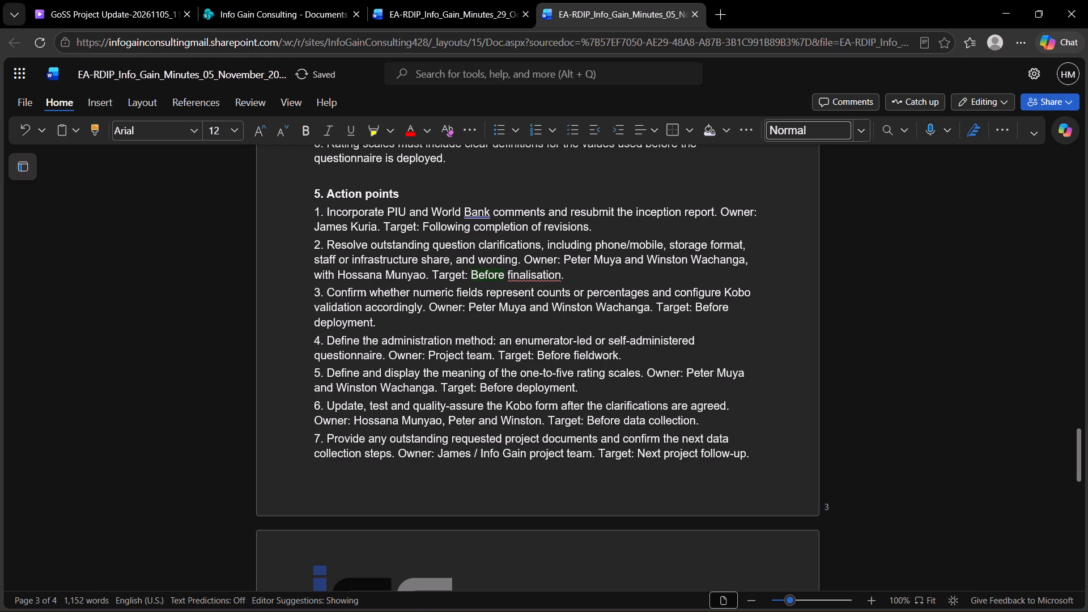
click(544, 277)
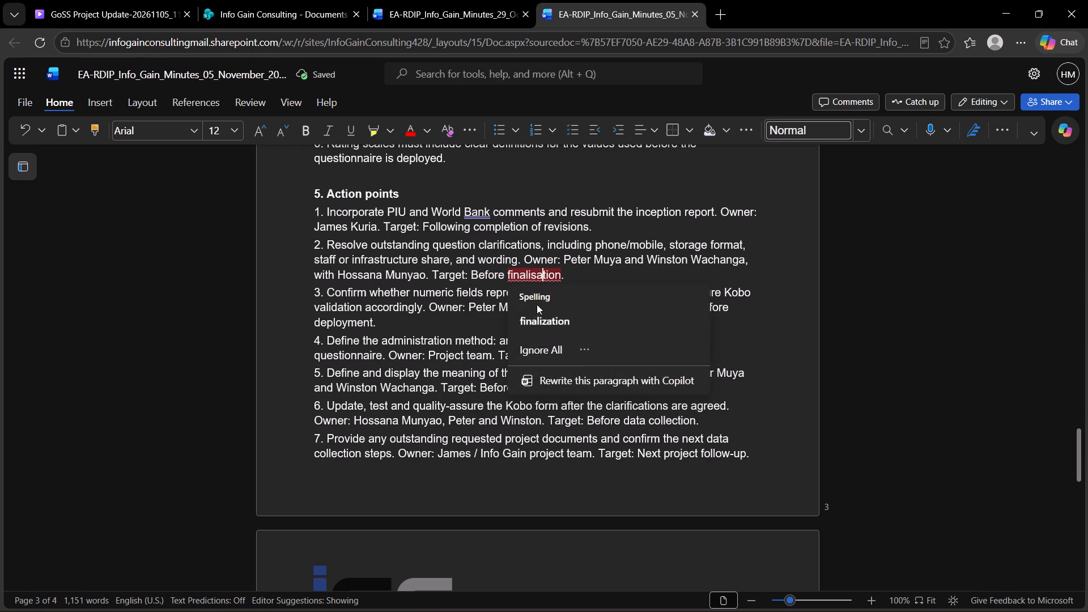
click(537, 309)
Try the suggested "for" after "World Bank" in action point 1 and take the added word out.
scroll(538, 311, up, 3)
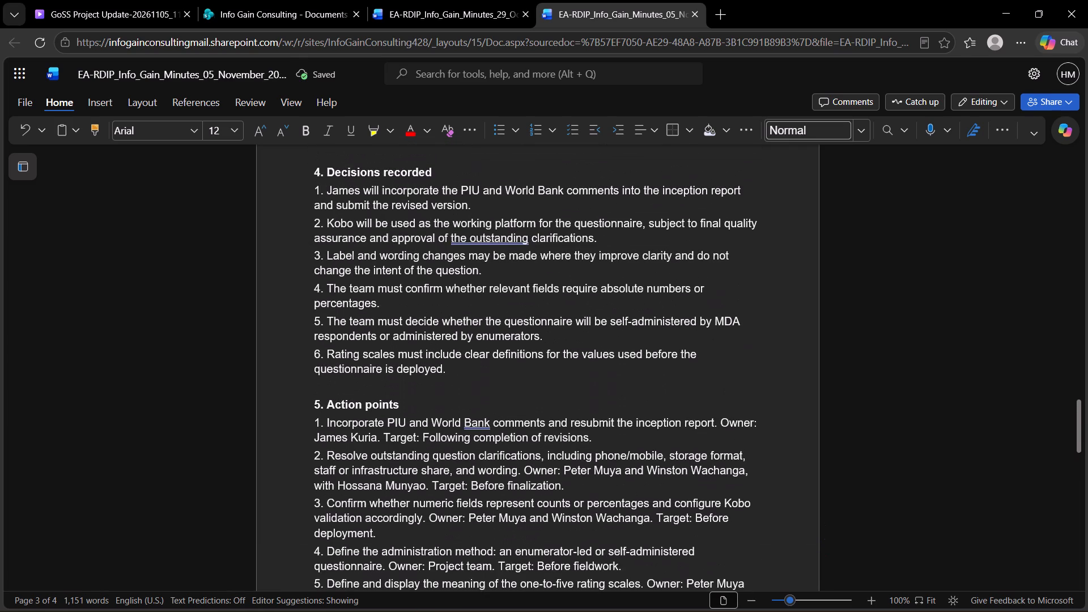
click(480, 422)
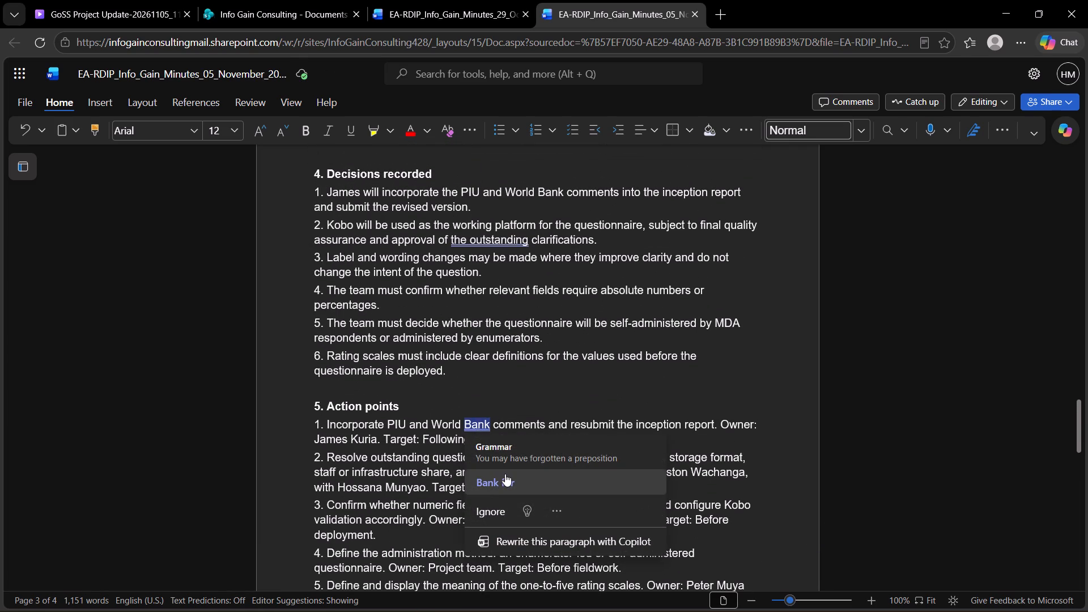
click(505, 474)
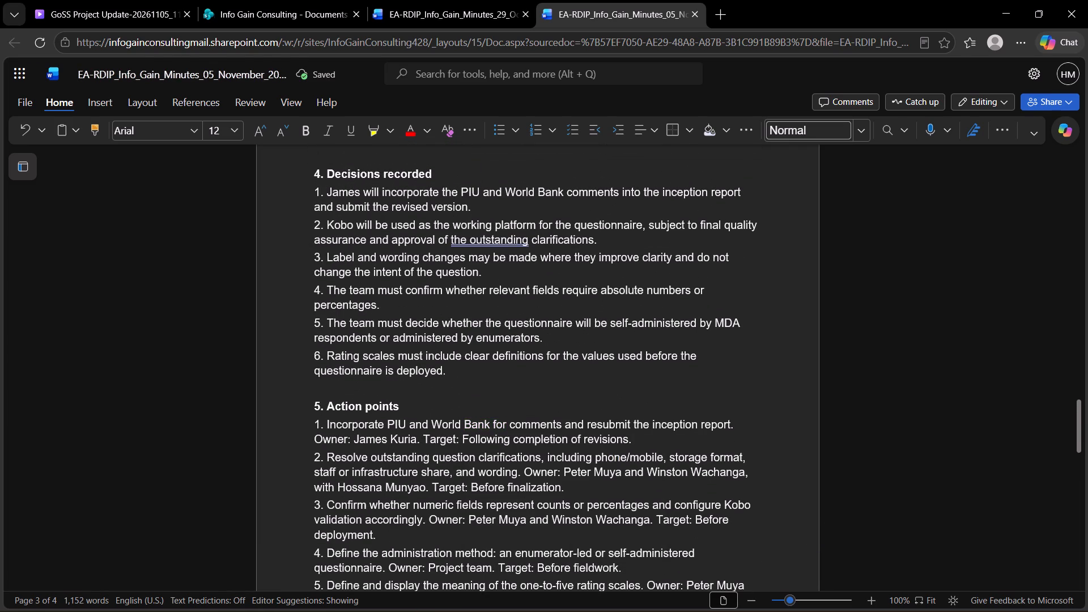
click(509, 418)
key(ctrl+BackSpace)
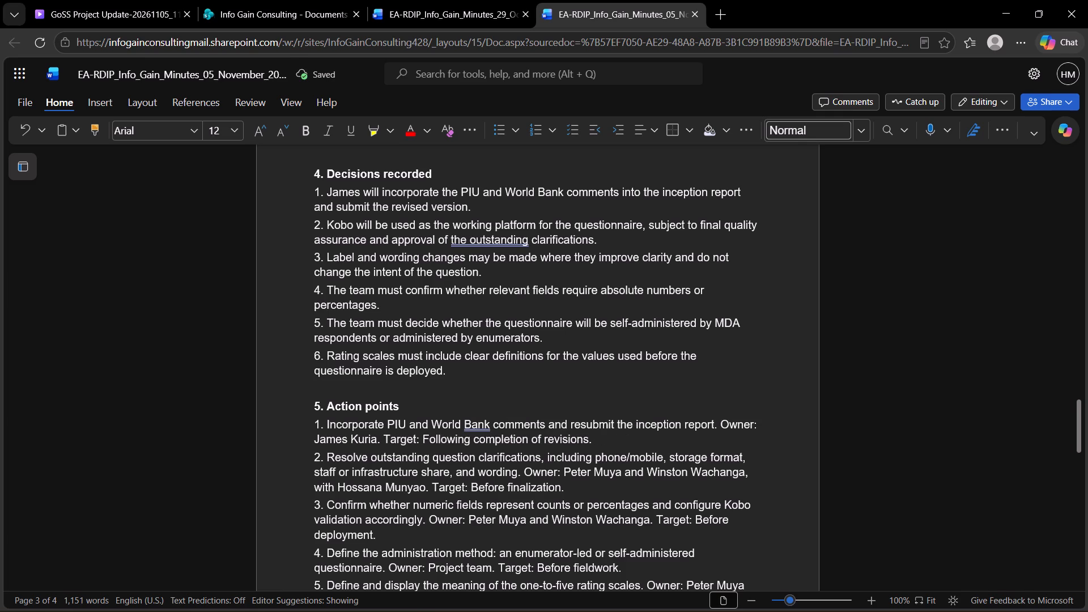
In decision 2 under 4. Decisions recorded, remove "the" before "outstanding clarifications" as suggested.
scroll(525, 420, up, 1)
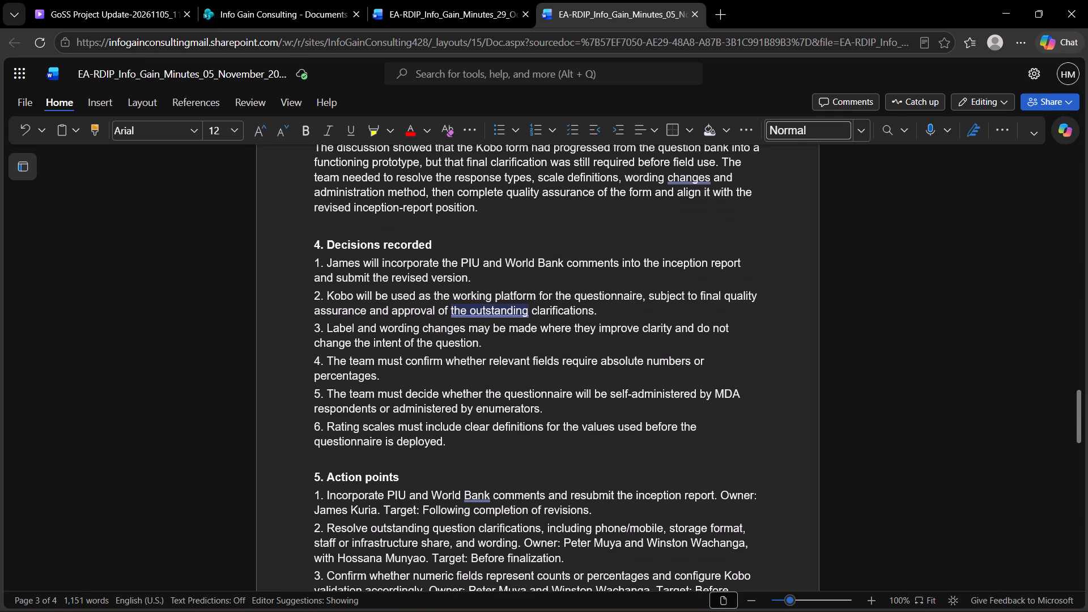
click(500, 302)
click(500, 312)
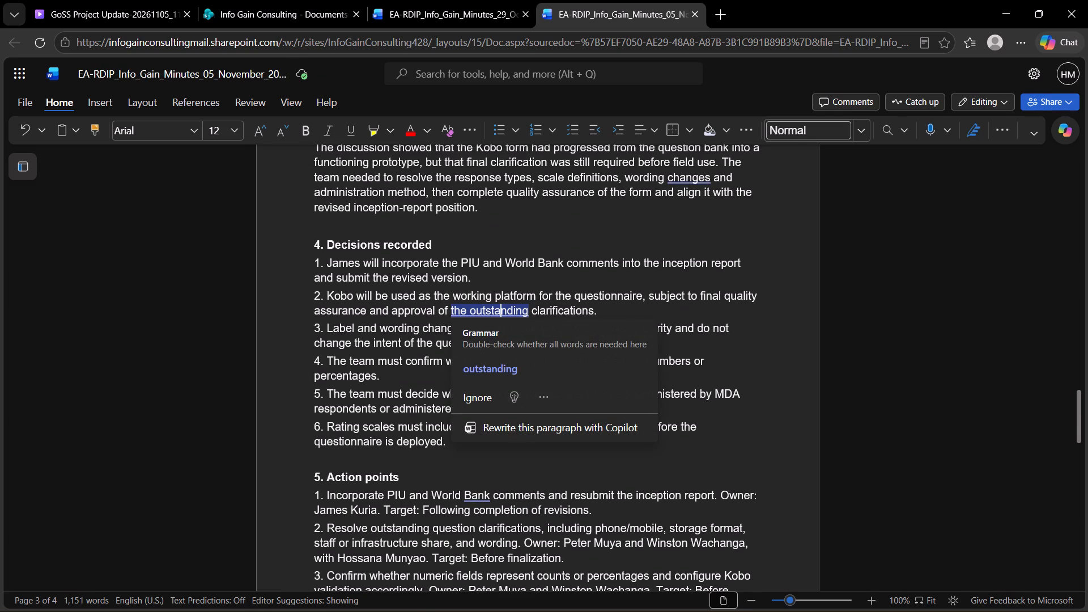
click(501, 363)
Add the suggested comma after "wording changes" in section 3.6 Data collection readiness.
scroll(503, 362, up, 2)
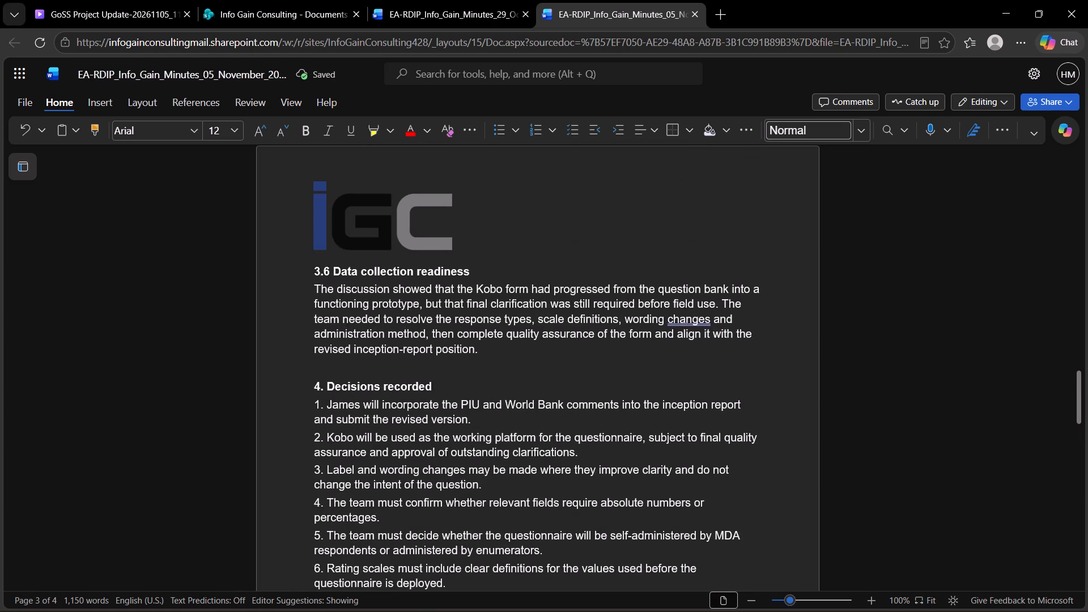
click(695, 317)
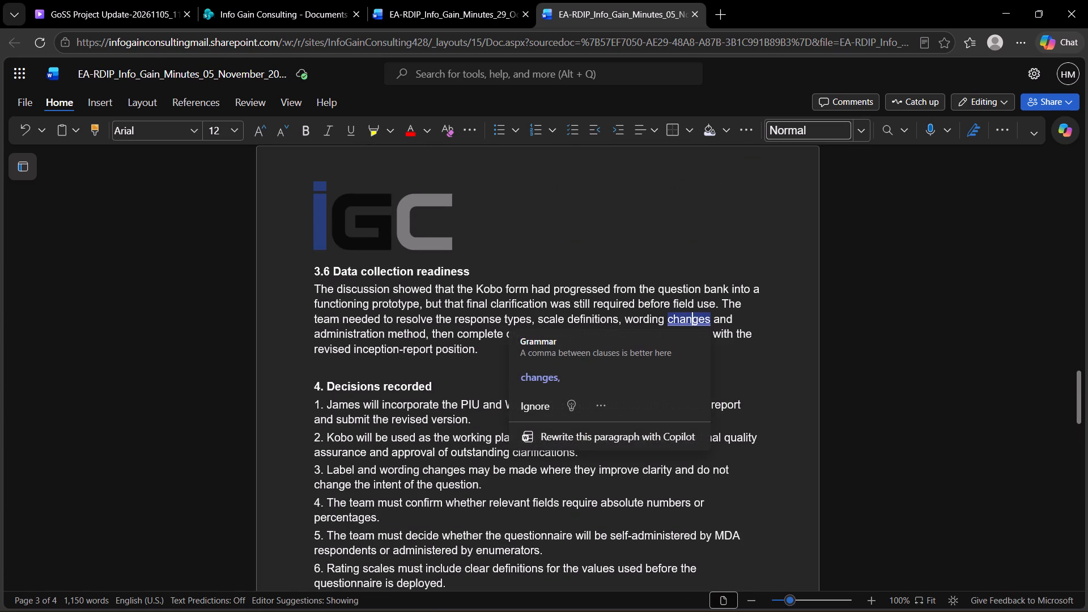
click(562, 375)
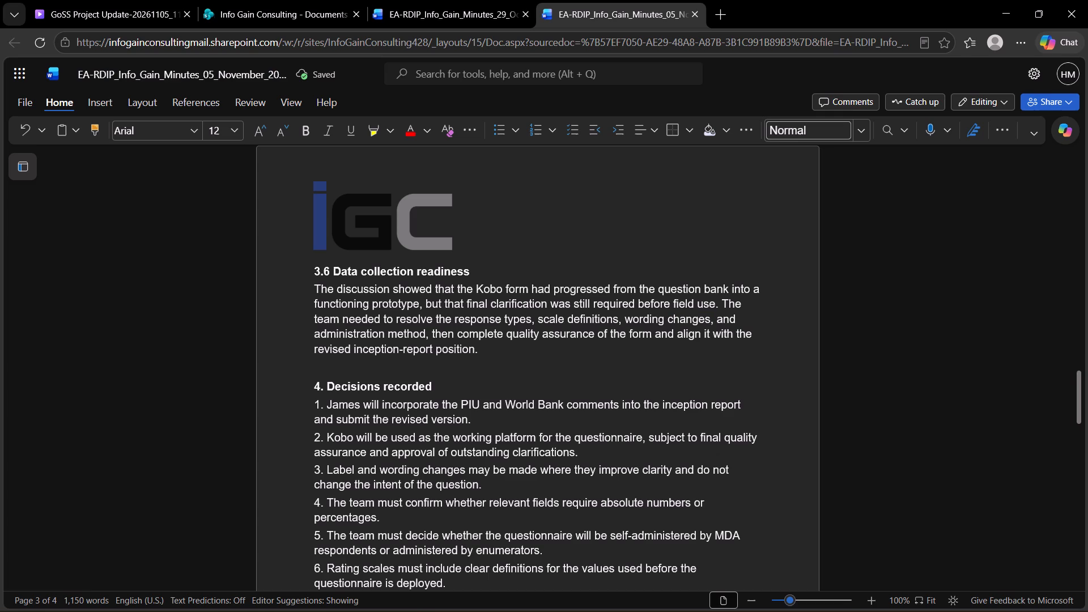
Remove the comma between "used" and "but" in the first paragraph of 3.5 Review comments on the question bank.
scroll(560, 375, up, 1)
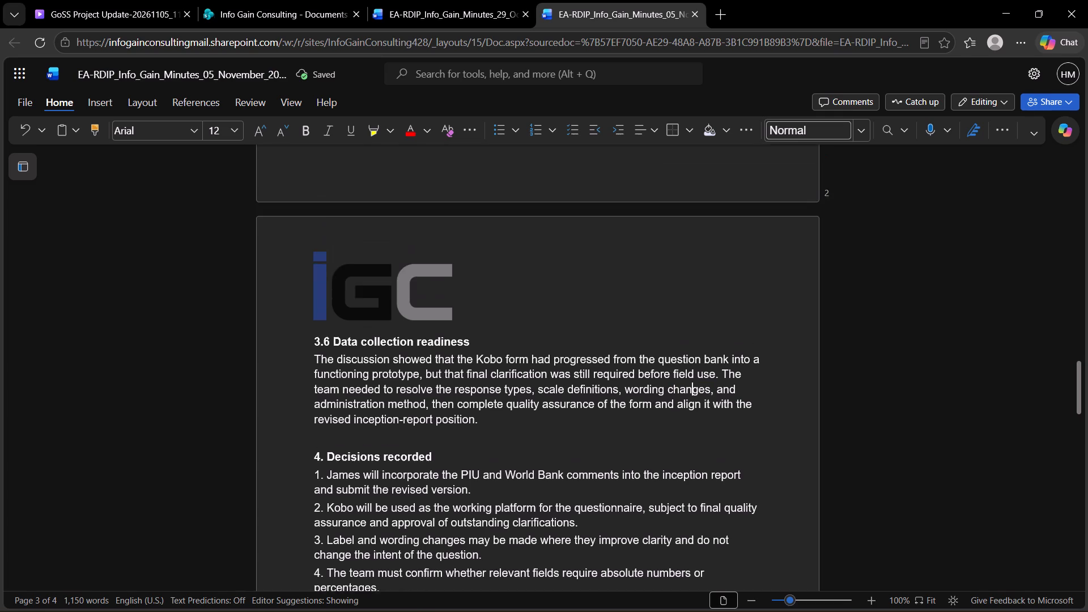
scroll(560, 375, up, 4)
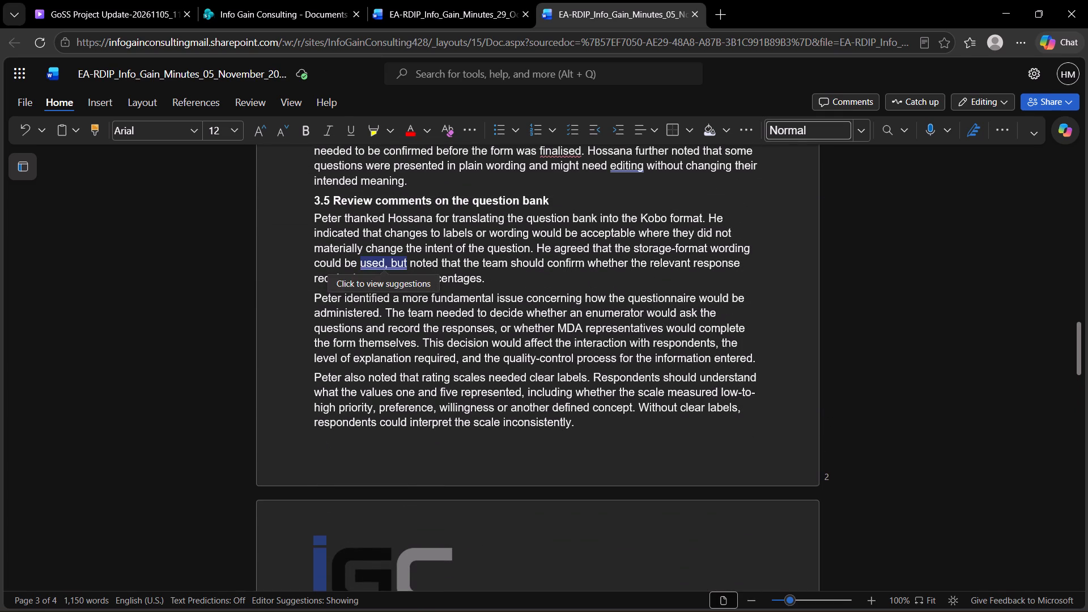
click(385, 265)
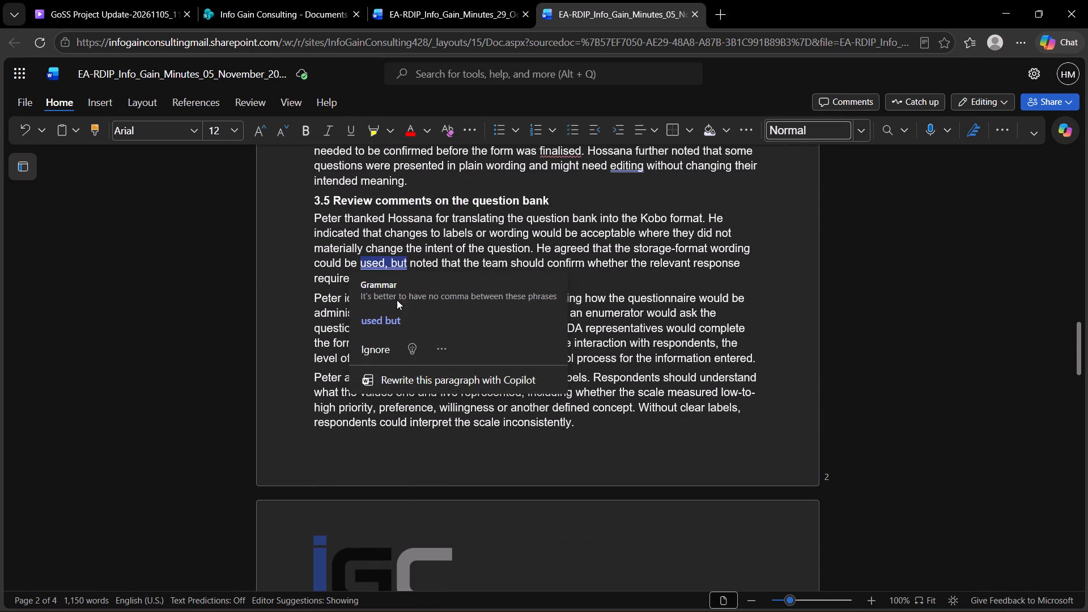
click(403, 323)
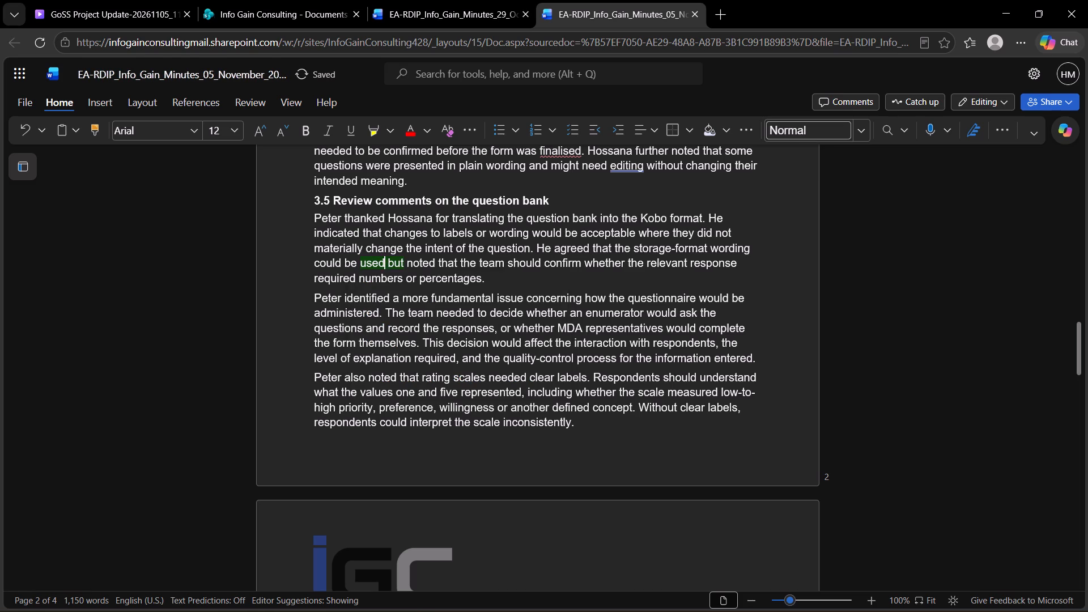
Reword the last sentence of section 3.4 to read "might need to be edited but without changing their intended meaning".
scroll(402, 307, up, 3)
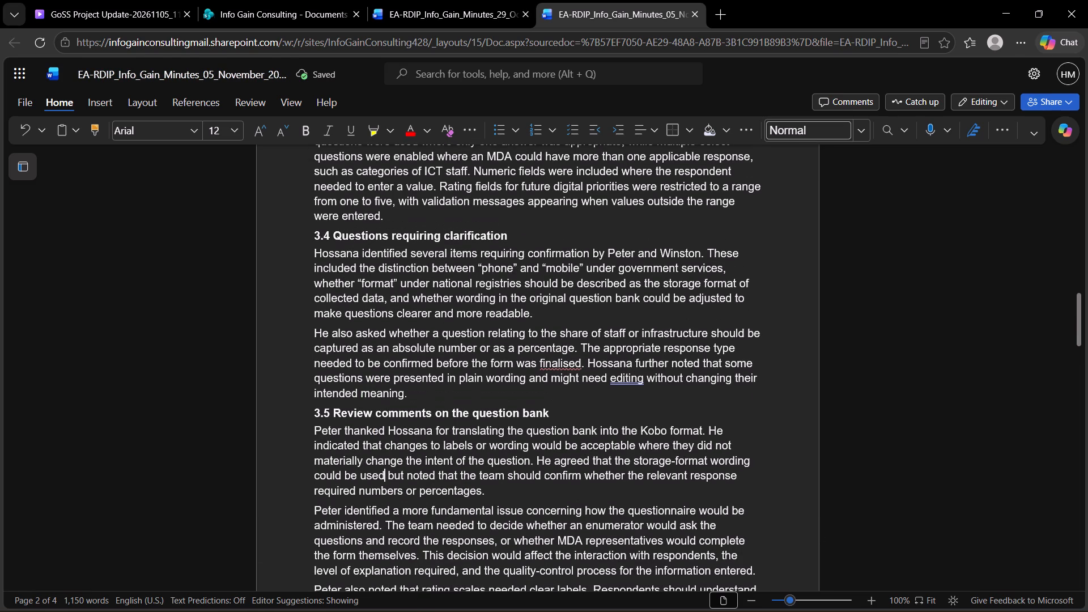
click(625, 381)
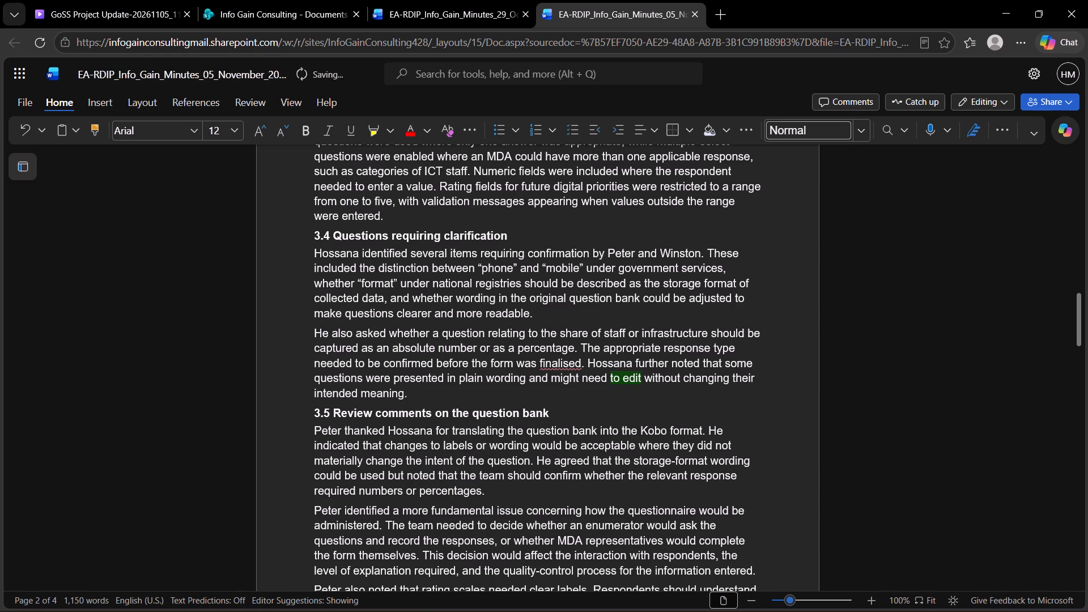
click(624, 376)
text(be)
key(space)
key(Right)
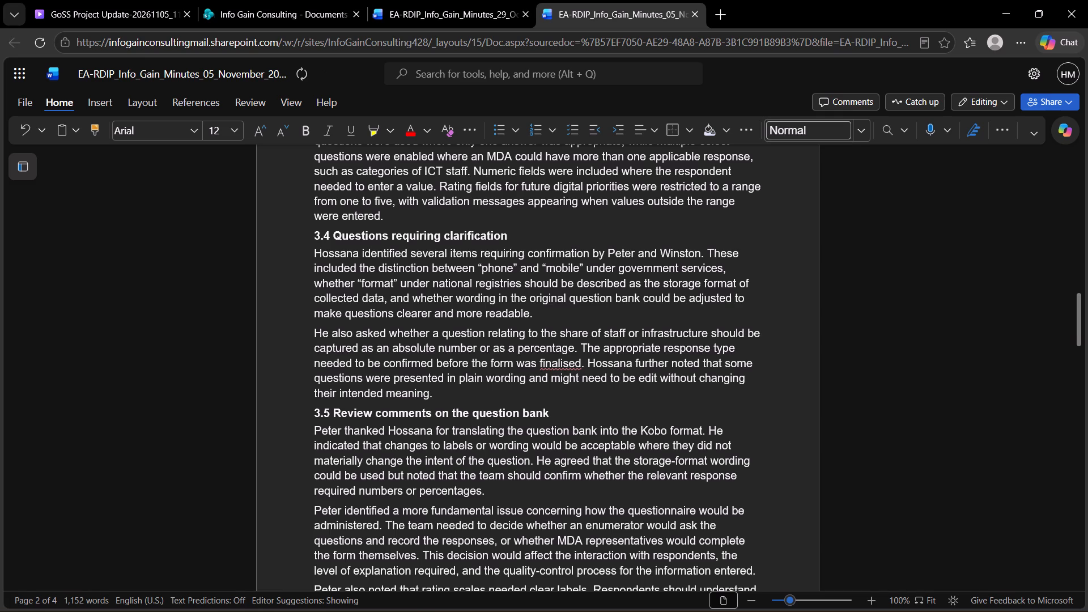
key(Right)
key(Right)
key(Right)
text(ed)
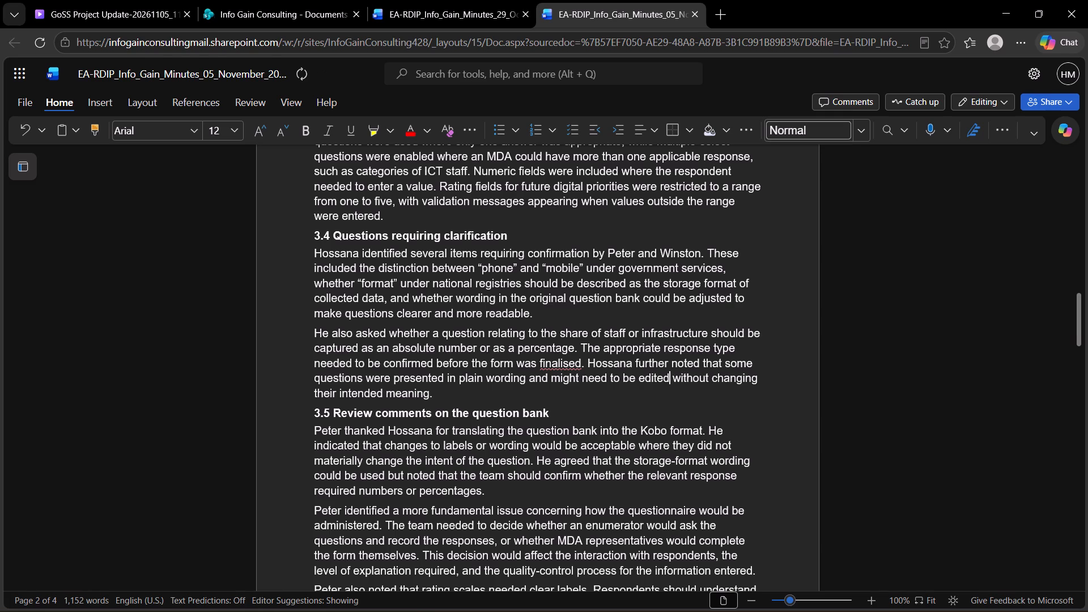
key(space)
text(but)
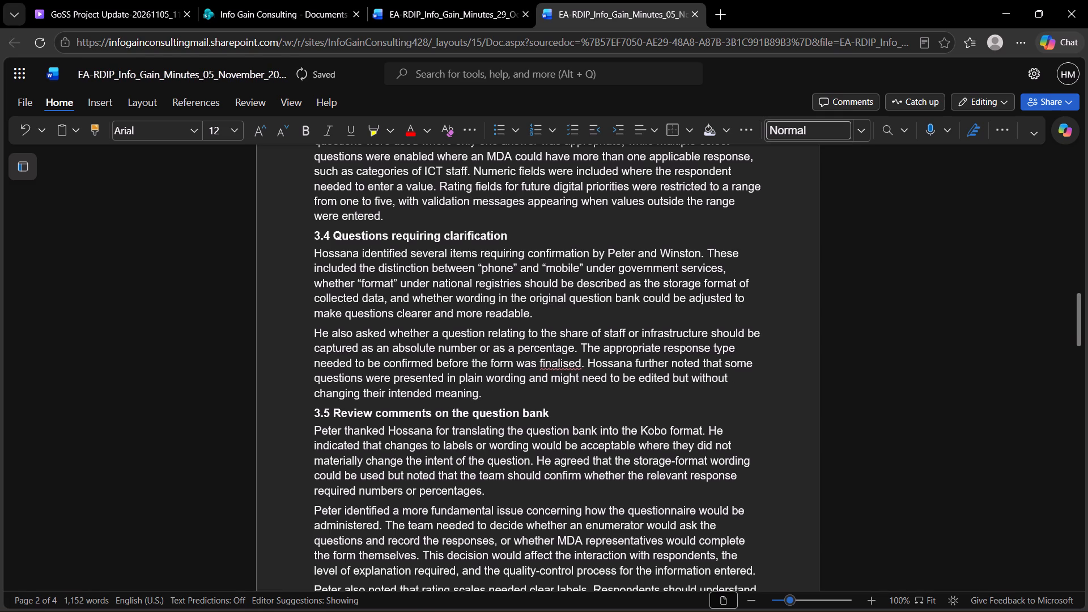
Accept the suggested spellings "finalized" in section 3.4 and "organization" in section 3.3.
click(559, 367)
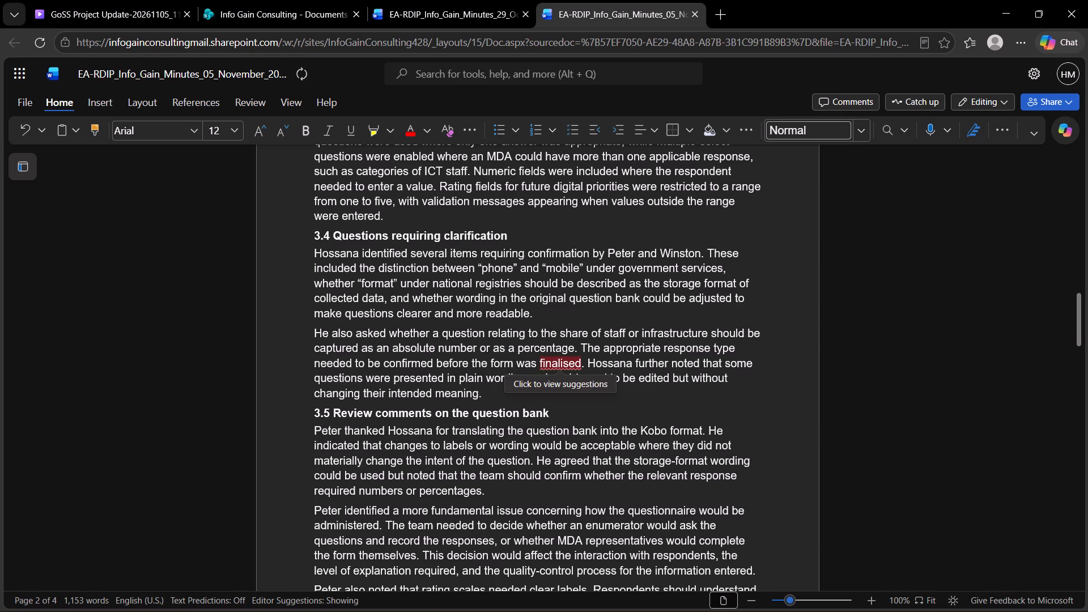
click(496, 400)
scroll(509, 299, up, 2)
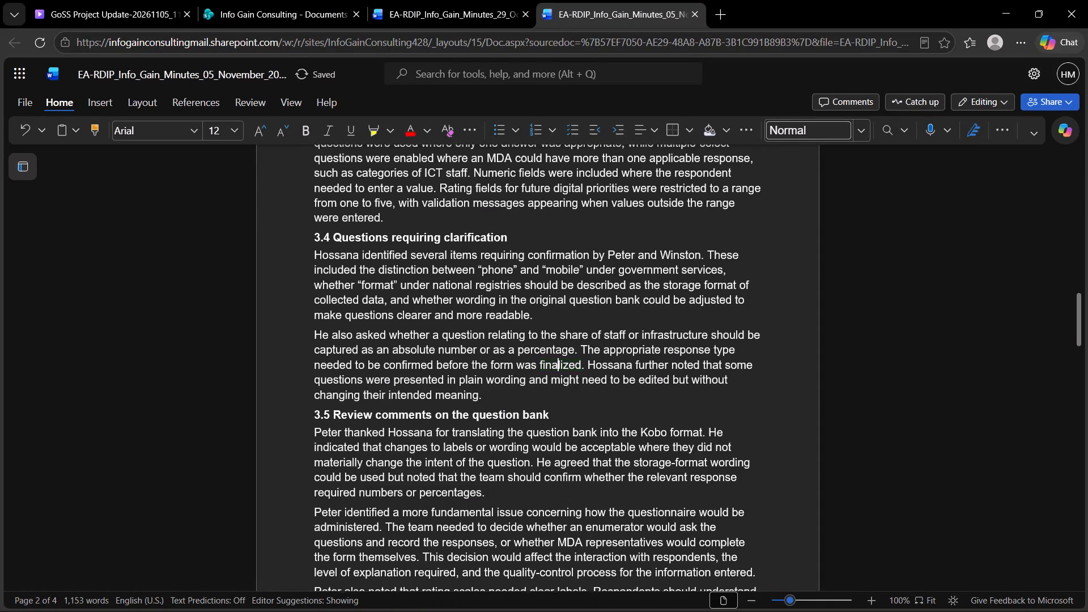
scroll(509, 299, up, 1)
click(726, 275)
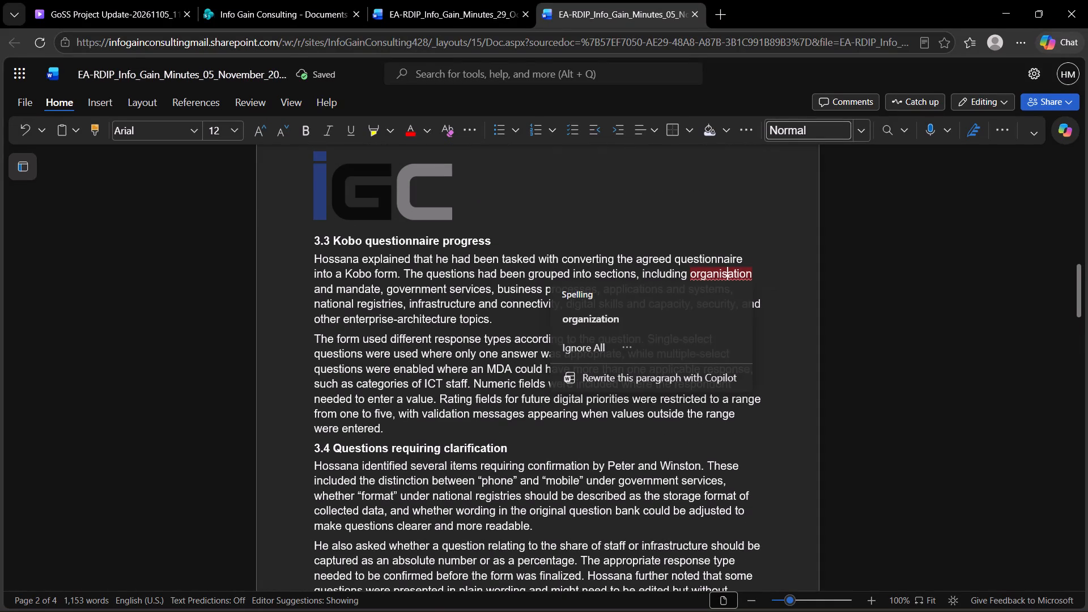
click(620, 322)
Apply the grammar suggestion "agree on" in section 3.1 Opening and meeting purpose.
scroll(610, 324, up, 4)
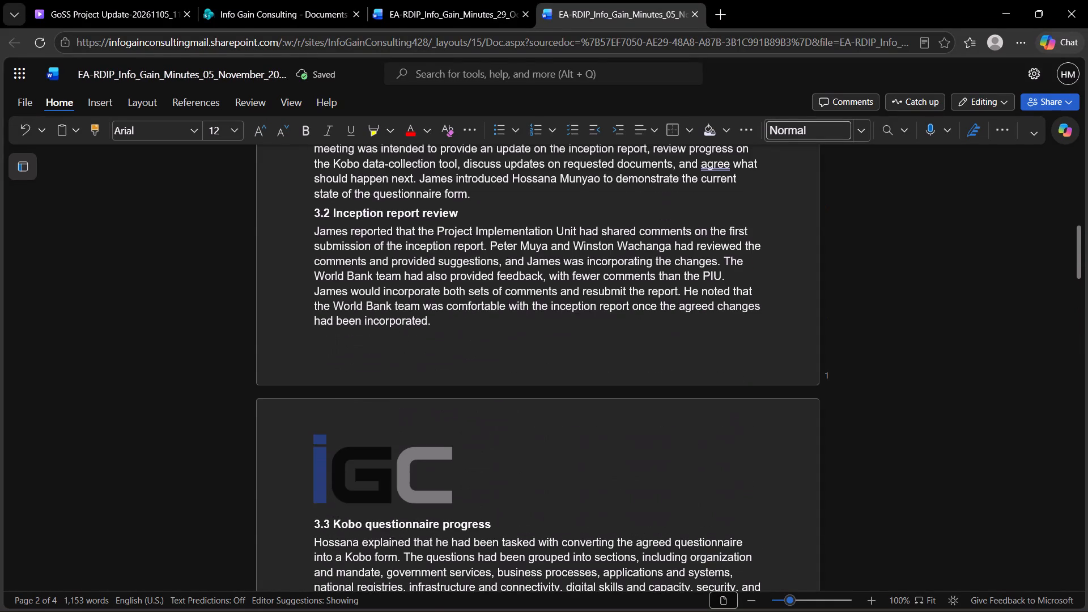
scroll(610, 324, up, 3)
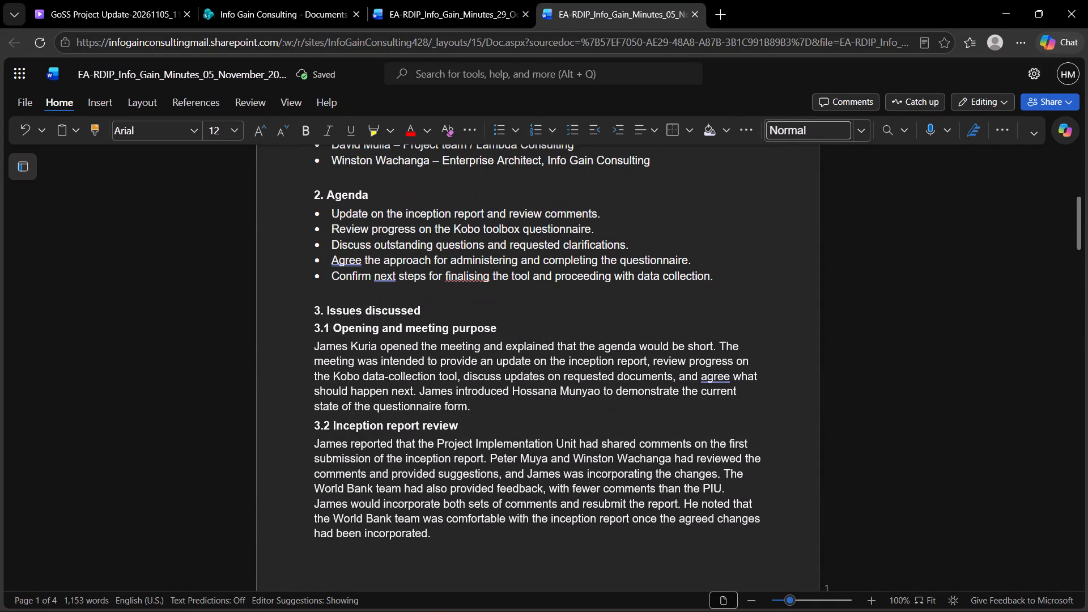
click(719, 376)
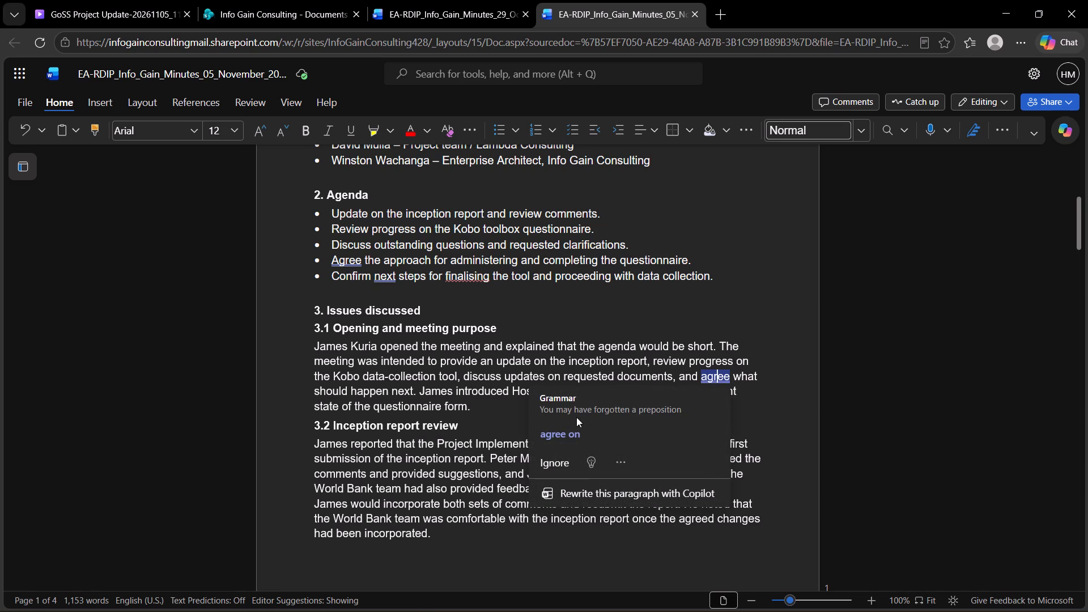
click(566, 433)
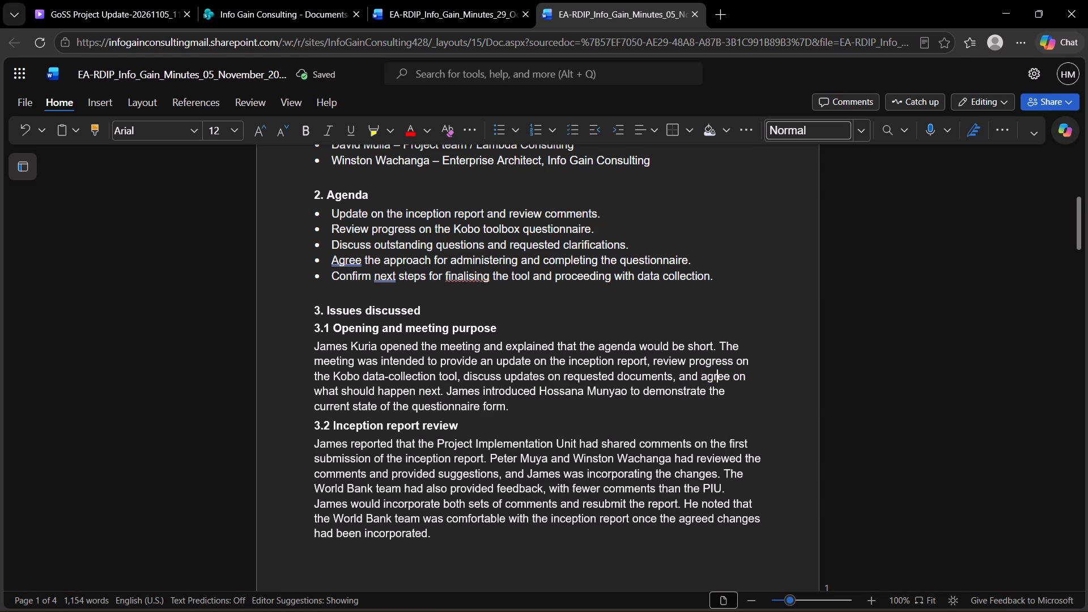
Correct the last agenda item to read "Confirm the next steps for finalizing the tool".
click(462, 281)
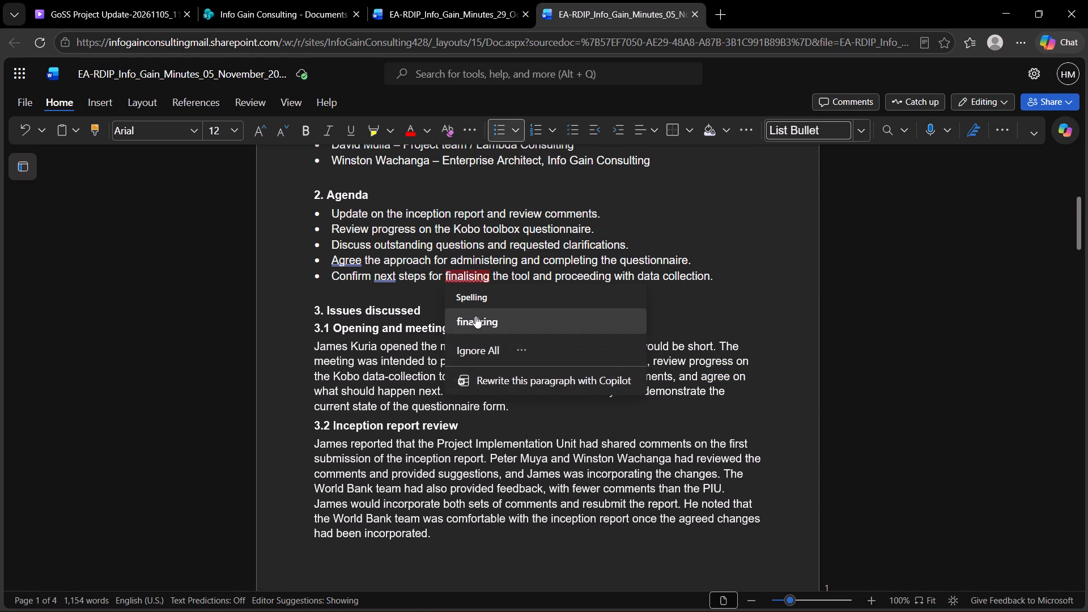
click(477, 316)
click(383, 273)
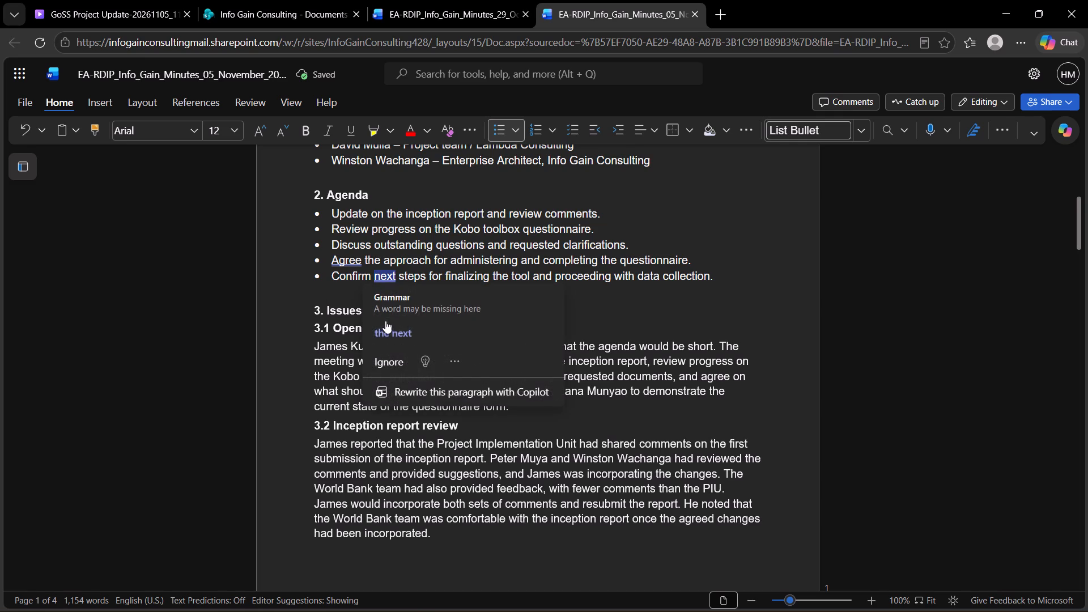
click(385, 322)
Apply the grammar suggestion "Agree on" in the agenda item about administering and completing the questionnaire.
click(348, 261)
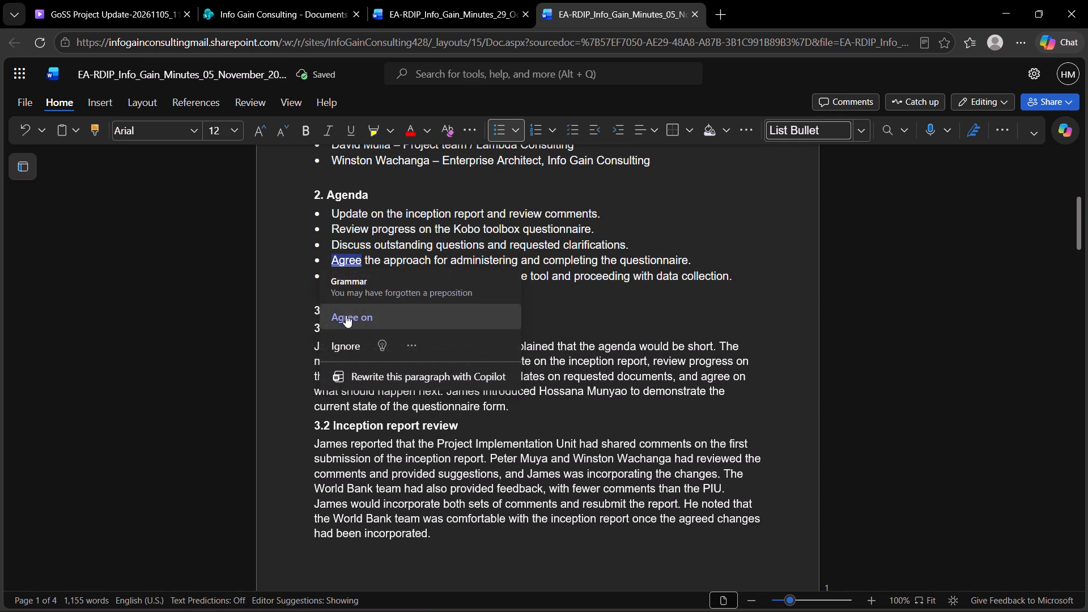
click(347, 317)
Review the corrected minutes from the title page through section 7 Next meeting for remaining errors and layout.
scroll(351, 308, up, 7)
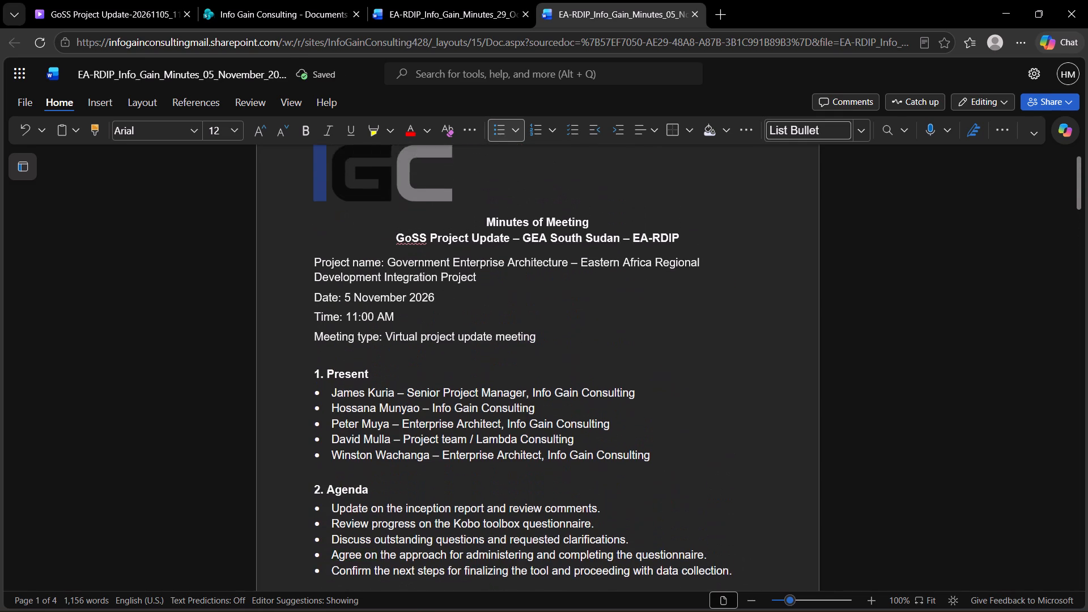
scroll(354, 303, up, 7)
scroll(354, 303, down, 5)
scroll(354, 303, up, 6)
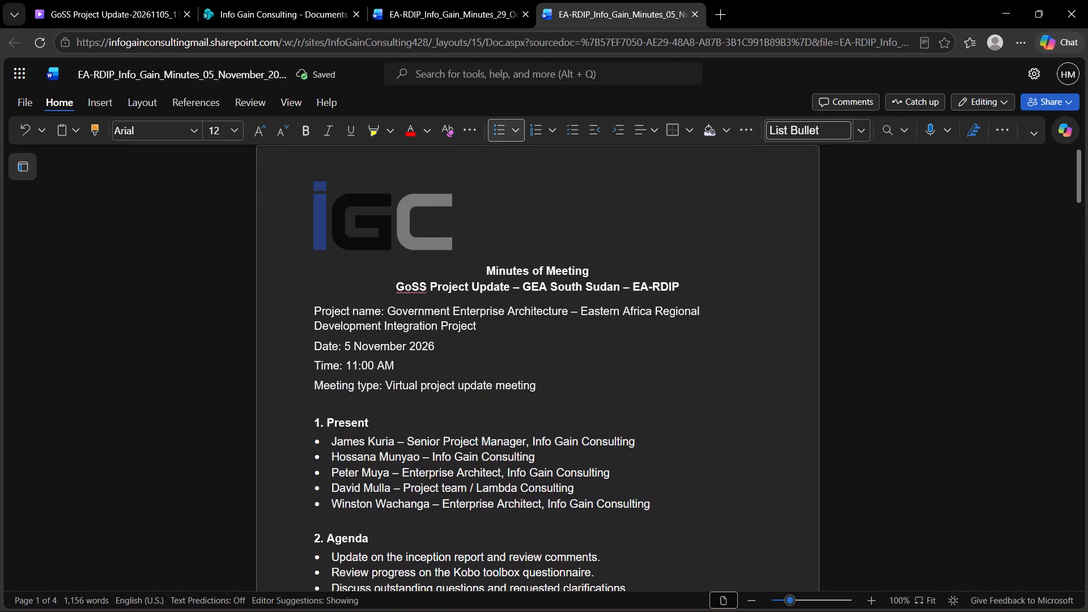
scroll(354, 303, down, 20)
scroll(354, 303, down, 7)
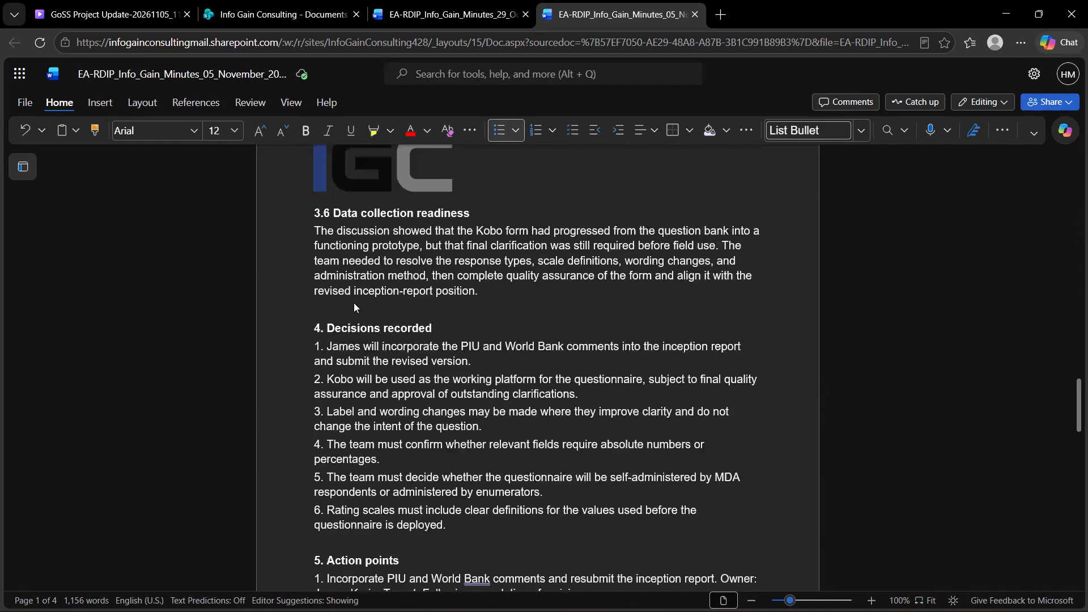
scroll(354, 303, down, 12)
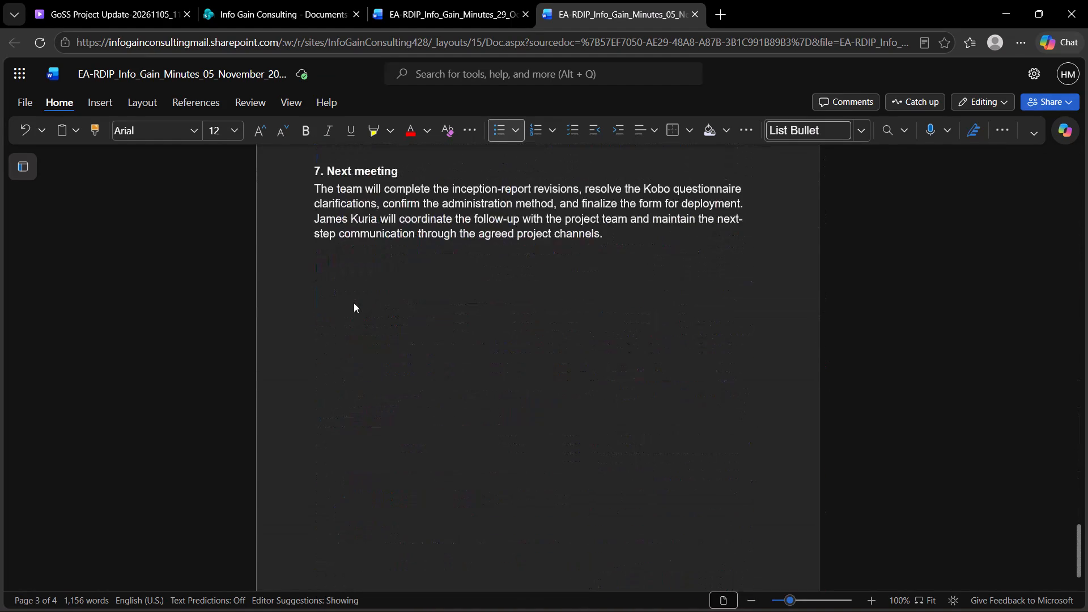
scroll(354, 303, up, 4)
scroll(354, 303, up, 20)
scroll(354, 303, up, 2)
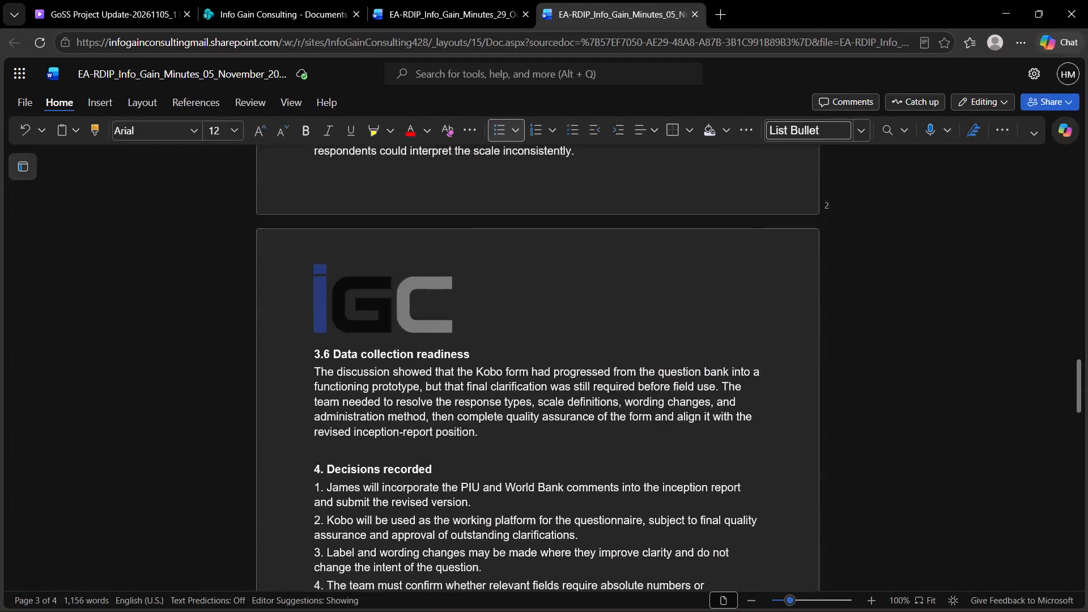
scroll(354, 303, up, 20)
scroll(354, 303, up, 16)
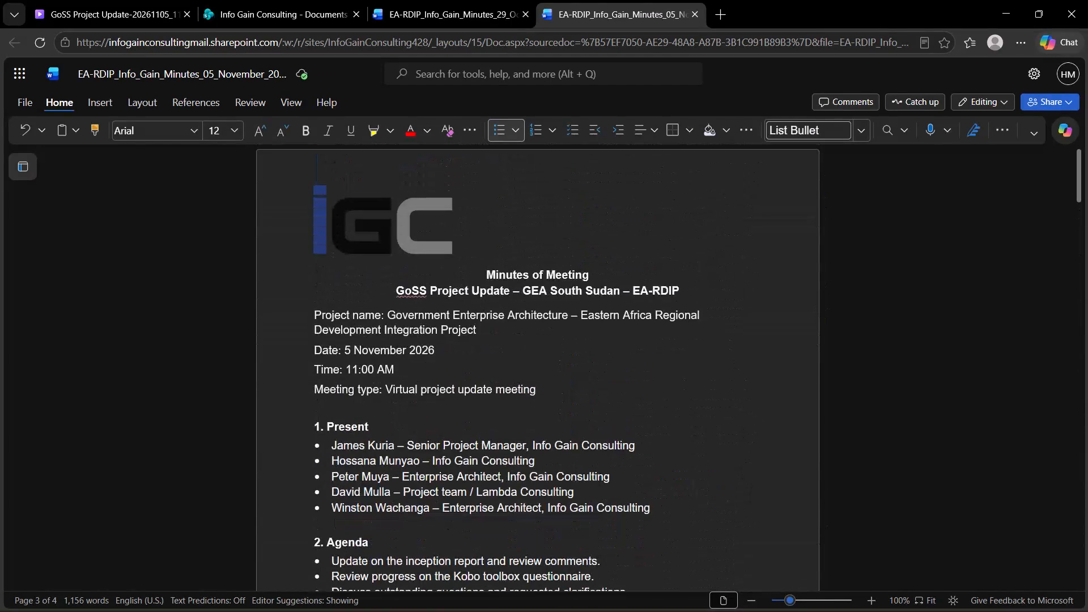
Close both minutes documents and open Action Item Tracker.xlsx from the 5.1 Assignments folder.
click(522, 11)
click(522, 11)
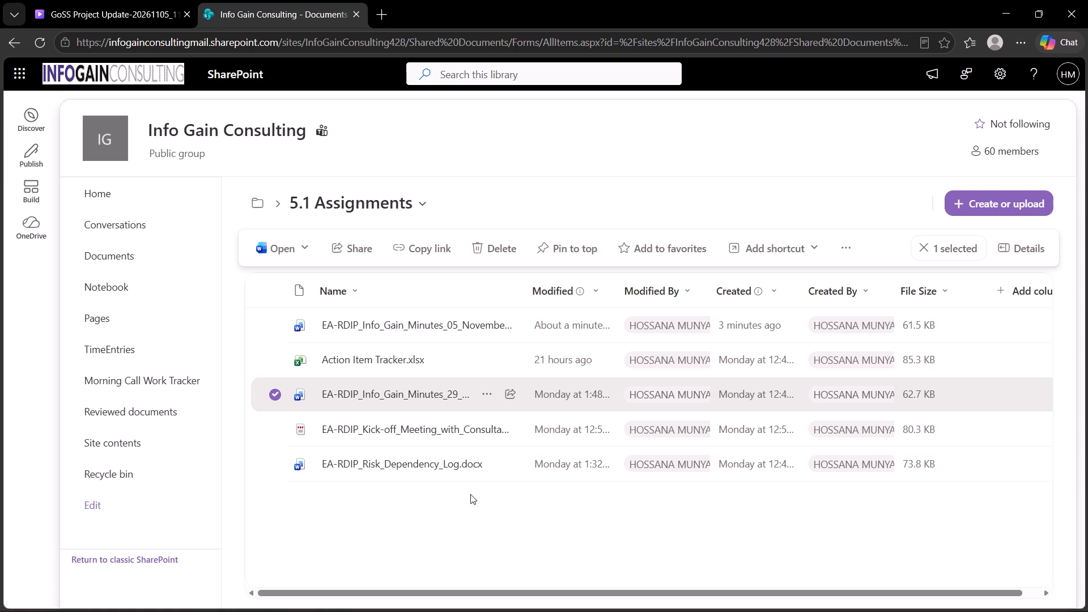
click(403, 355)
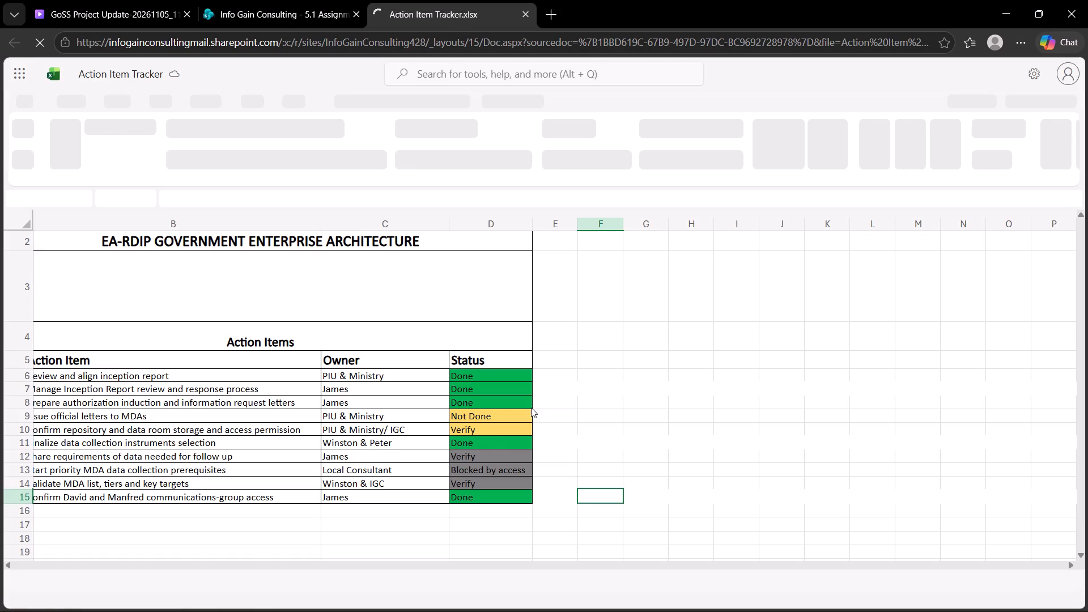
scroll(114, 456, down, 4)
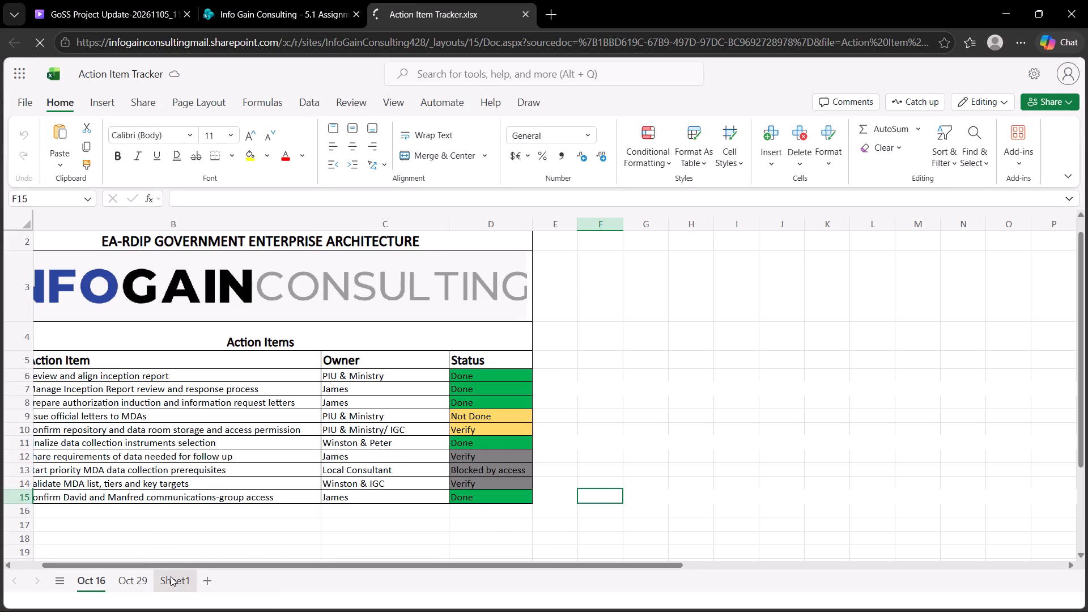
Rename the Sheet1 worksheet as "Nov 06".
right_click(171, 576)
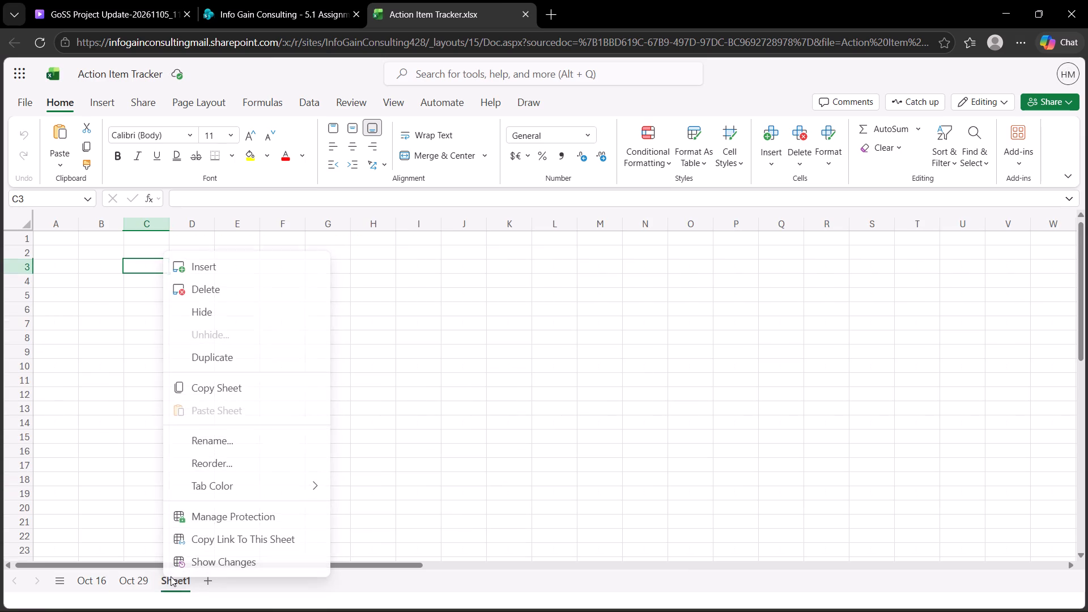
click(229, 435)
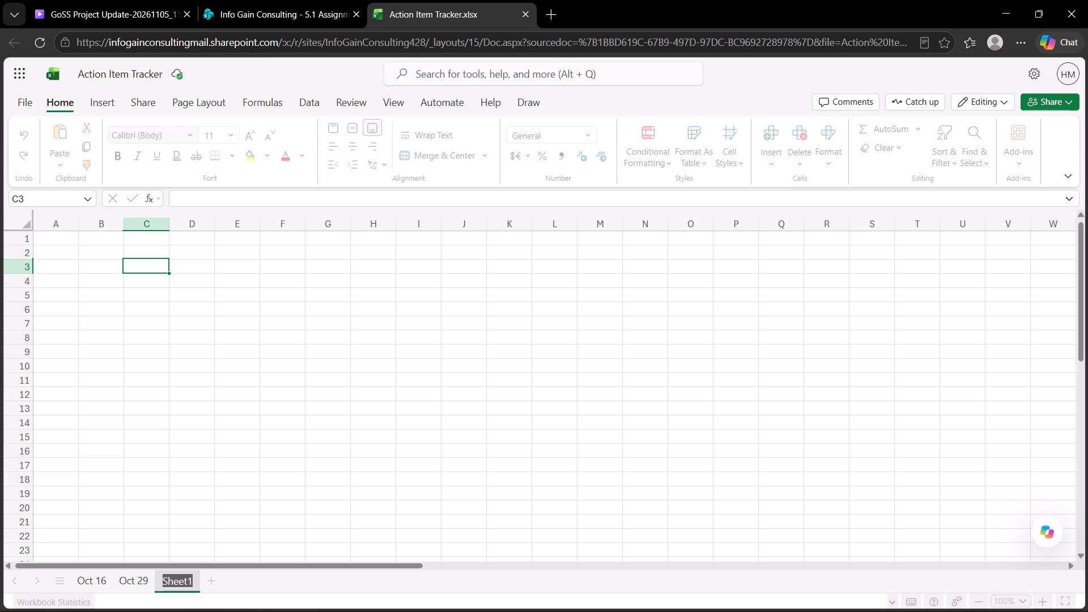
text(Nov)
key(space)
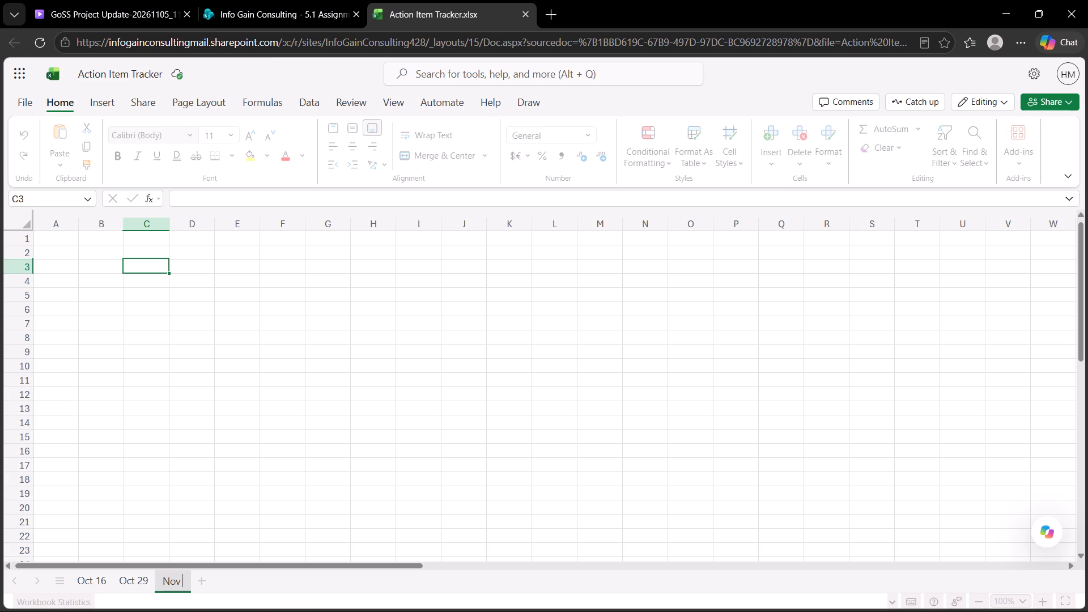
text(06)
click(66, 238)
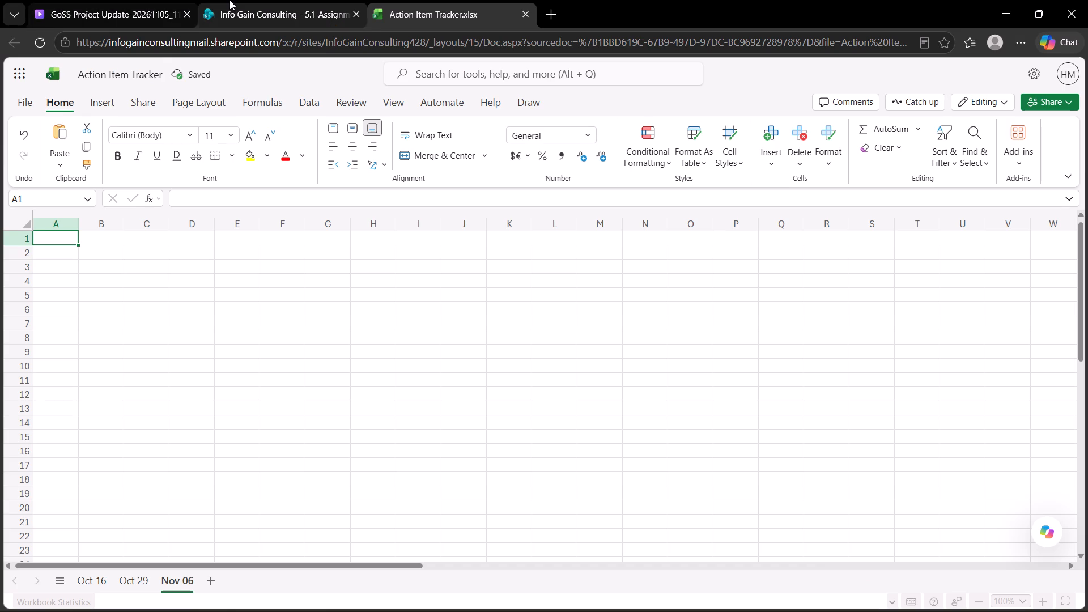
Enter the title "EA-RDIP GOVERNMENT ENTERPRISE ARCHITECHTURE" in A1 of the Nov 06 sheet, modelled on the Oct 29 sheet.
click(129, 588)
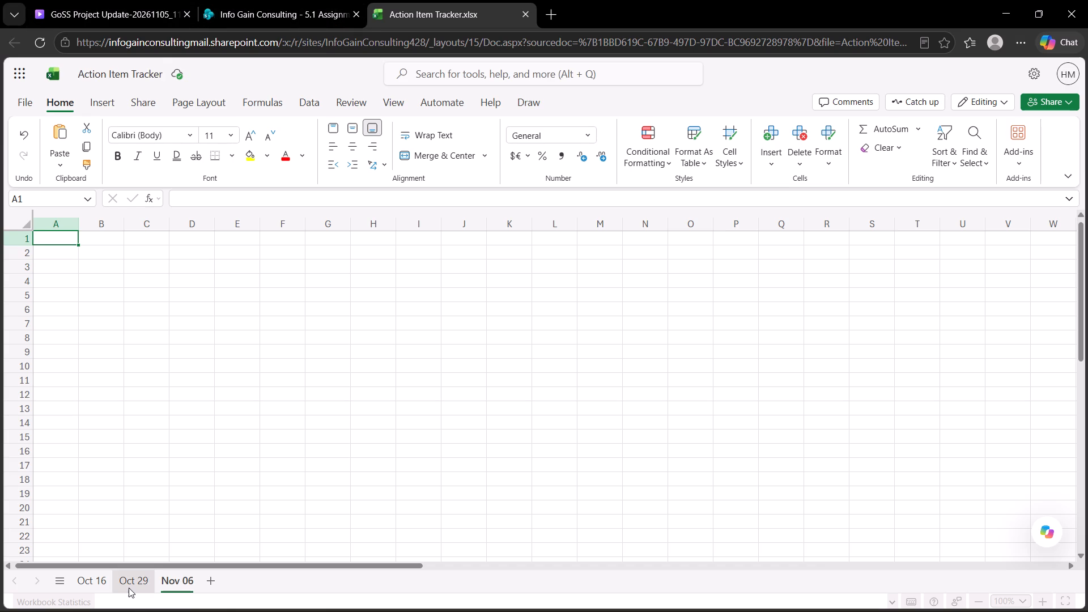
click(129, 588)
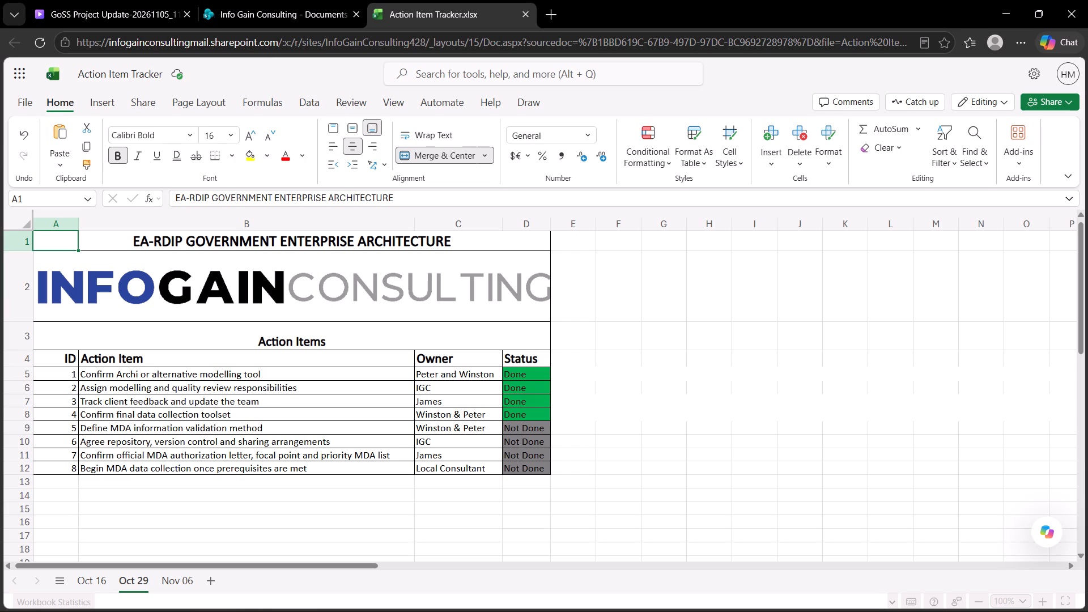
click(176, 582)
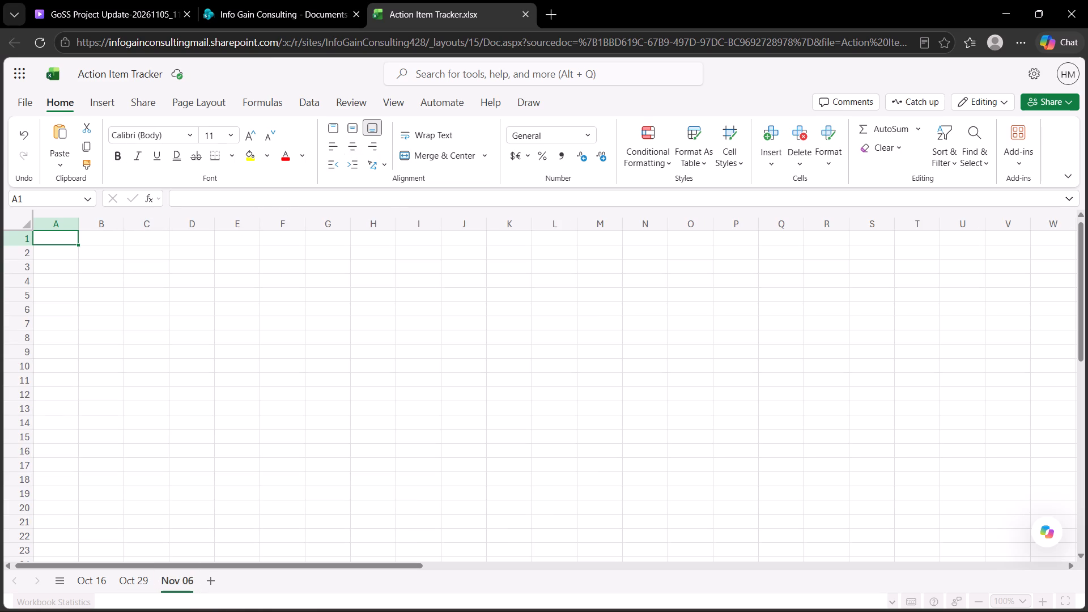
text(ES)
key(BackSpace)
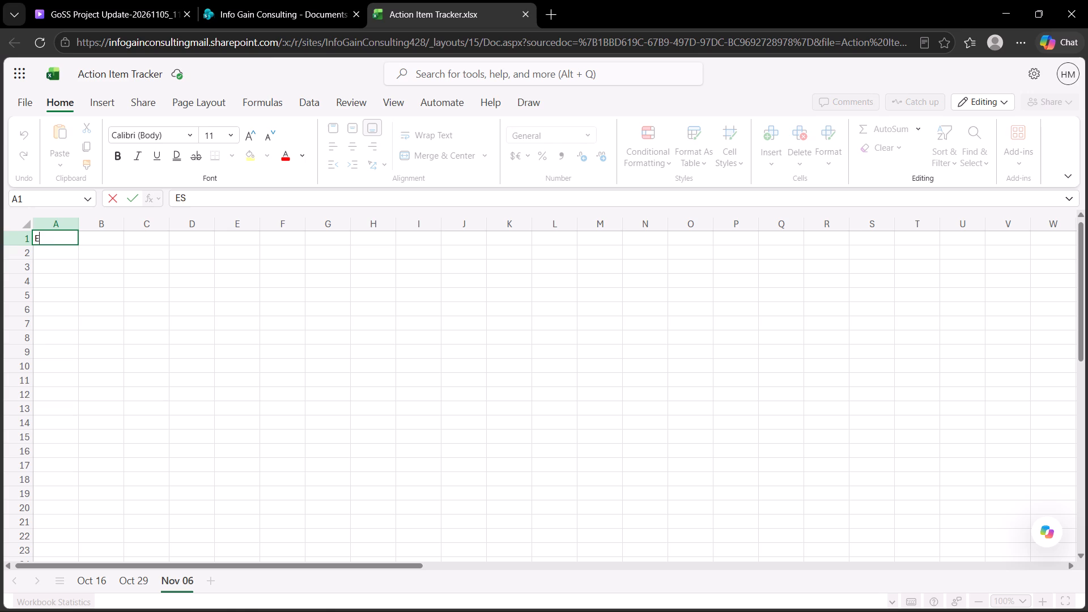
key(a)
text(-RDIP)
key(space)
text(GOVE)
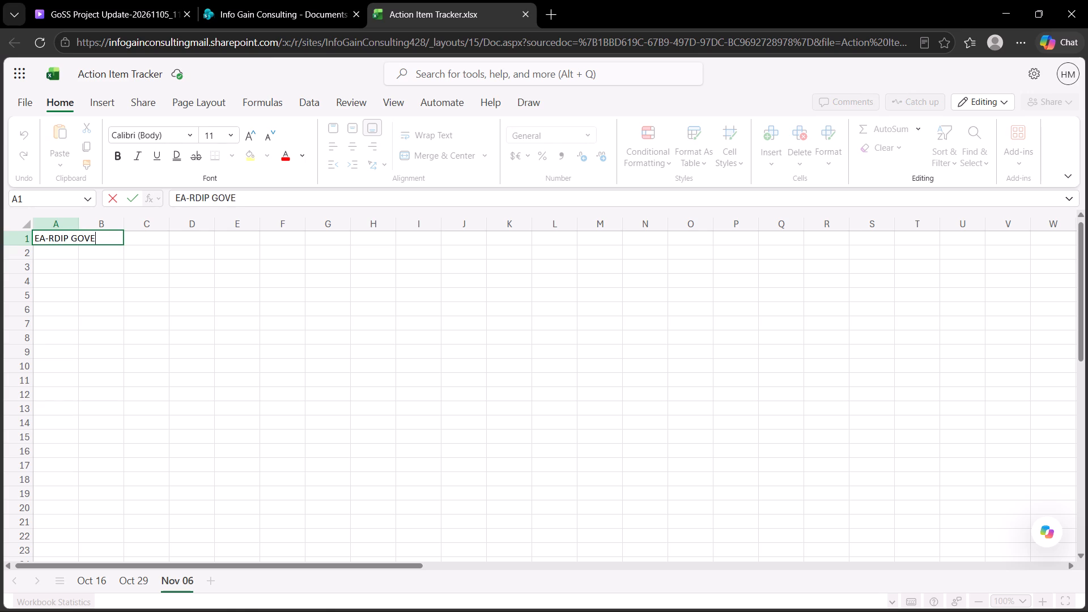
text(RNMENT ENTR)
key(BackSpace)
text(ERPRISE ARCHITECHTURE)
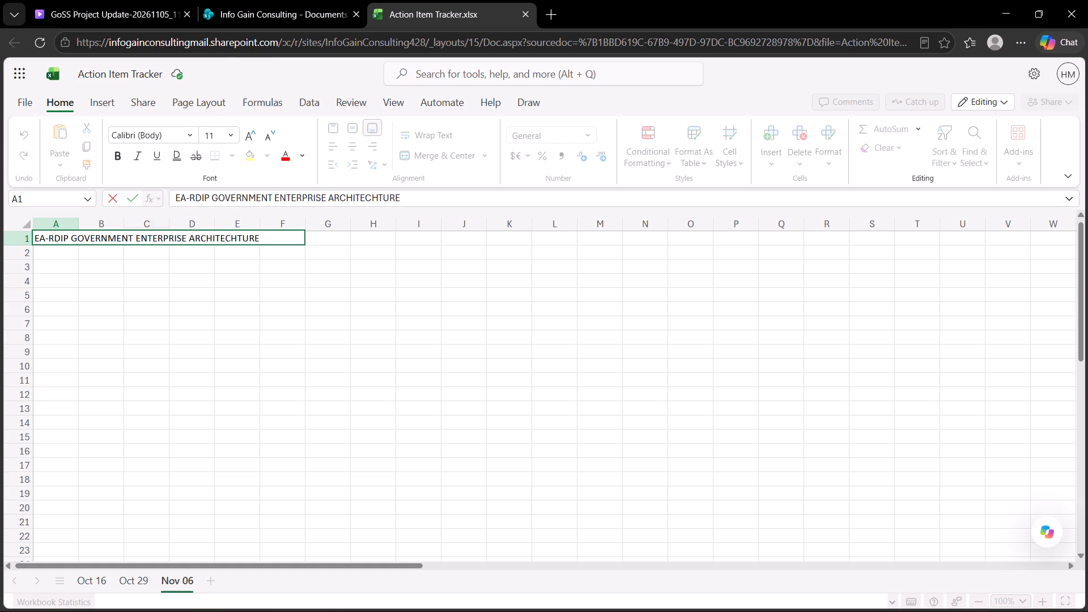
click(136, 580)
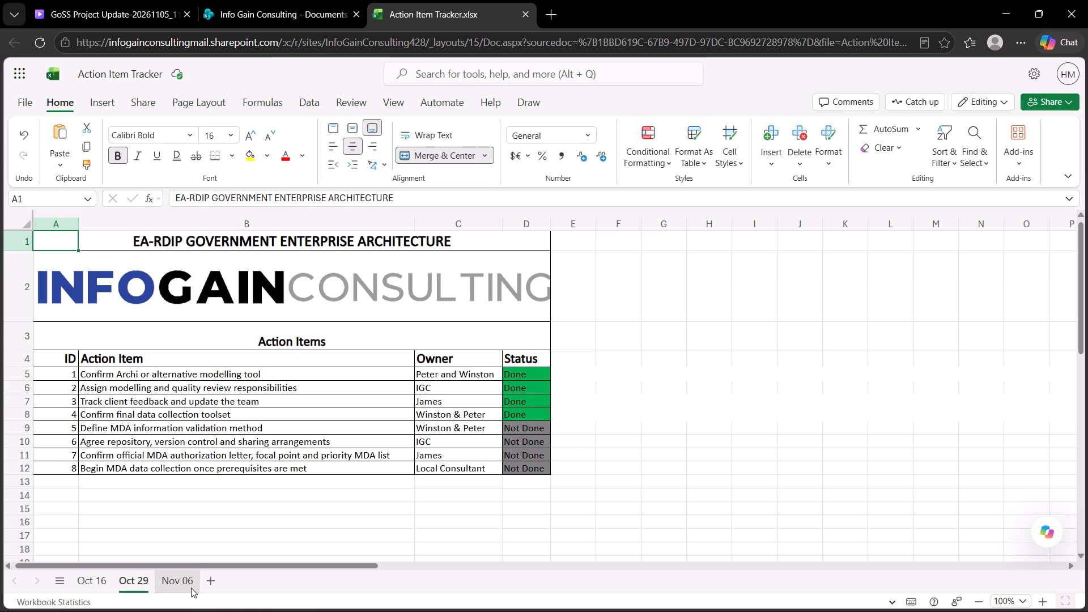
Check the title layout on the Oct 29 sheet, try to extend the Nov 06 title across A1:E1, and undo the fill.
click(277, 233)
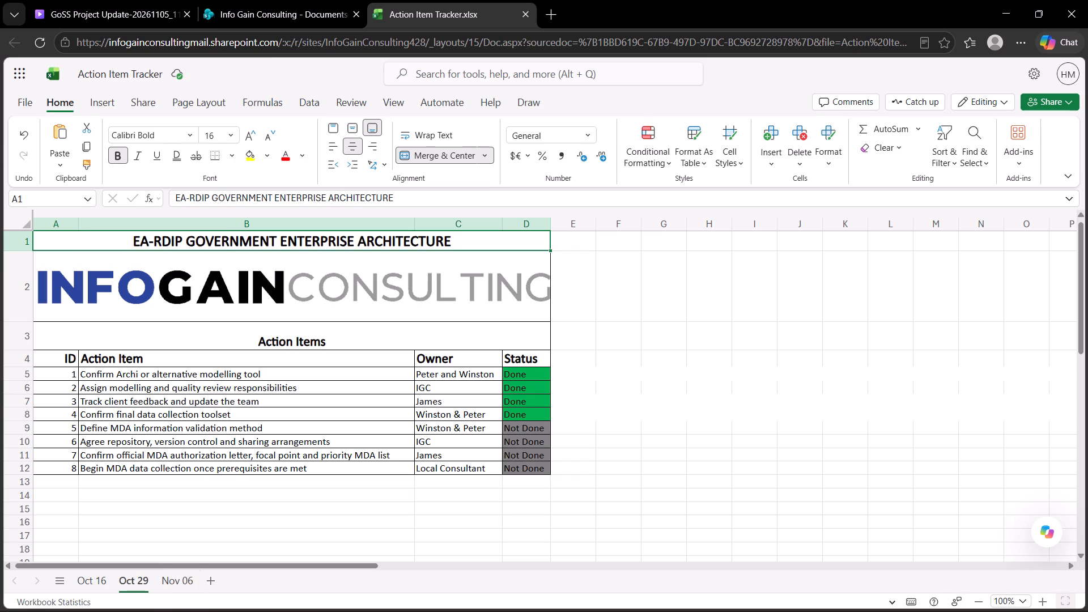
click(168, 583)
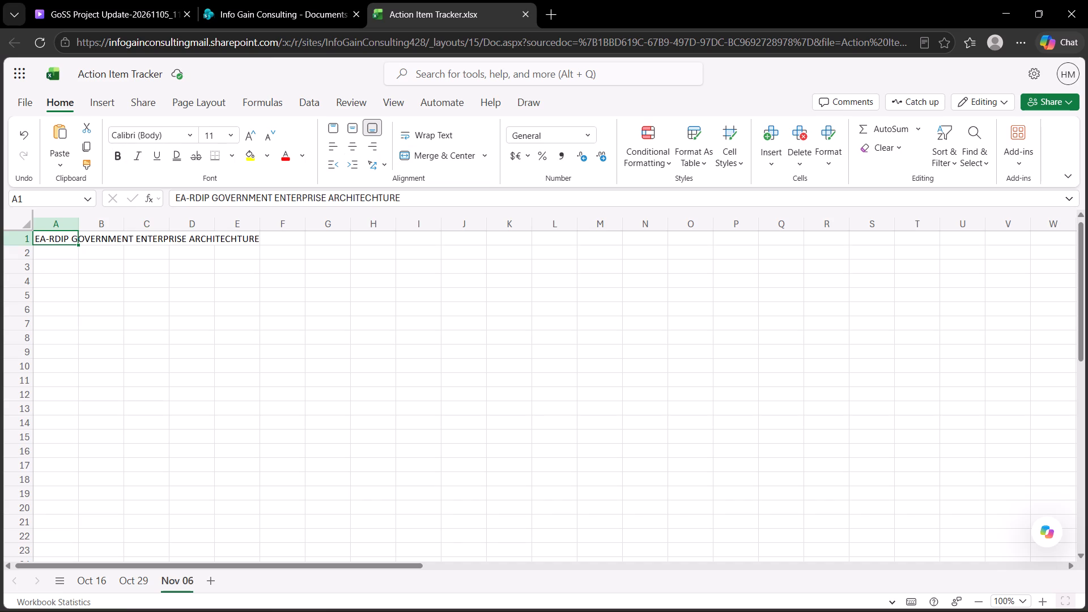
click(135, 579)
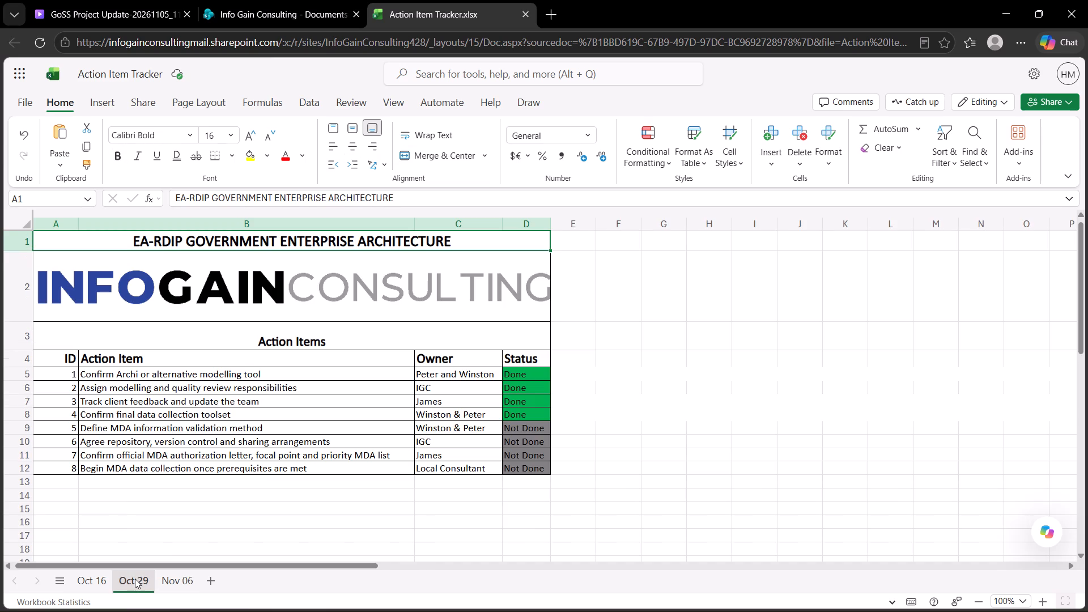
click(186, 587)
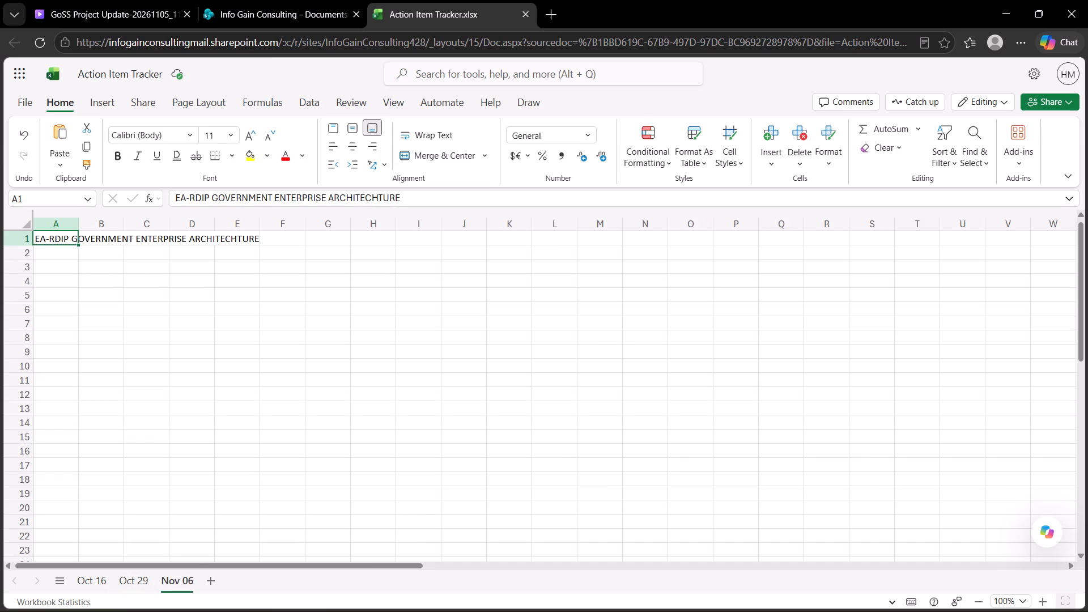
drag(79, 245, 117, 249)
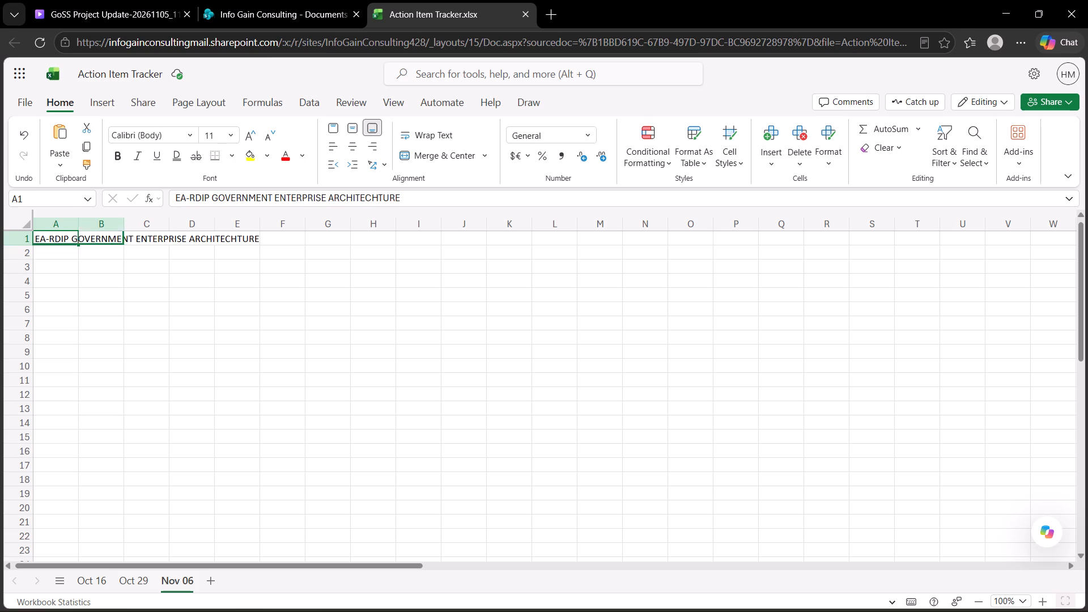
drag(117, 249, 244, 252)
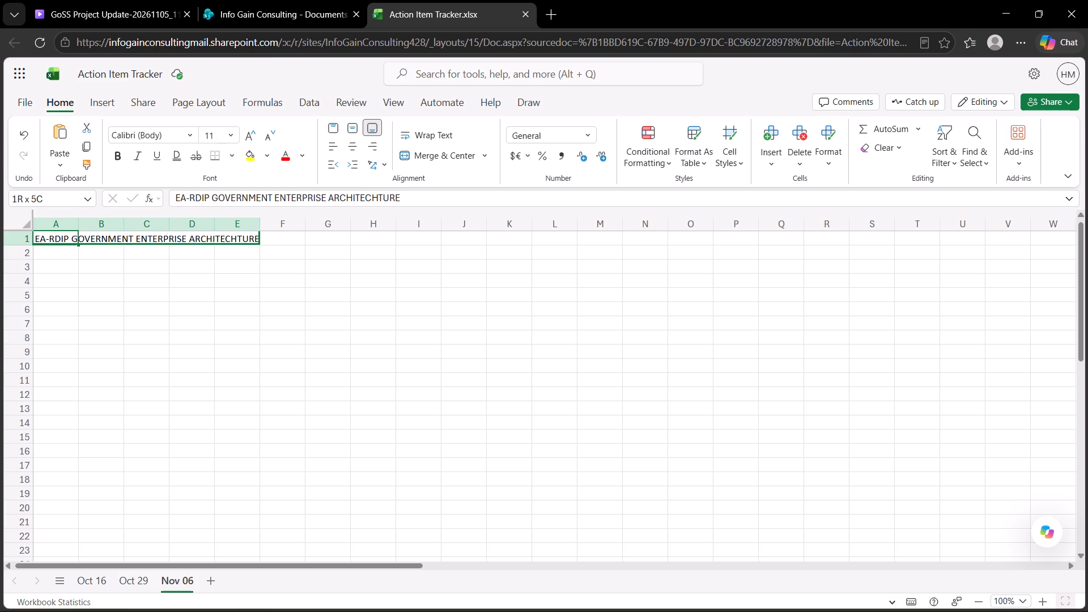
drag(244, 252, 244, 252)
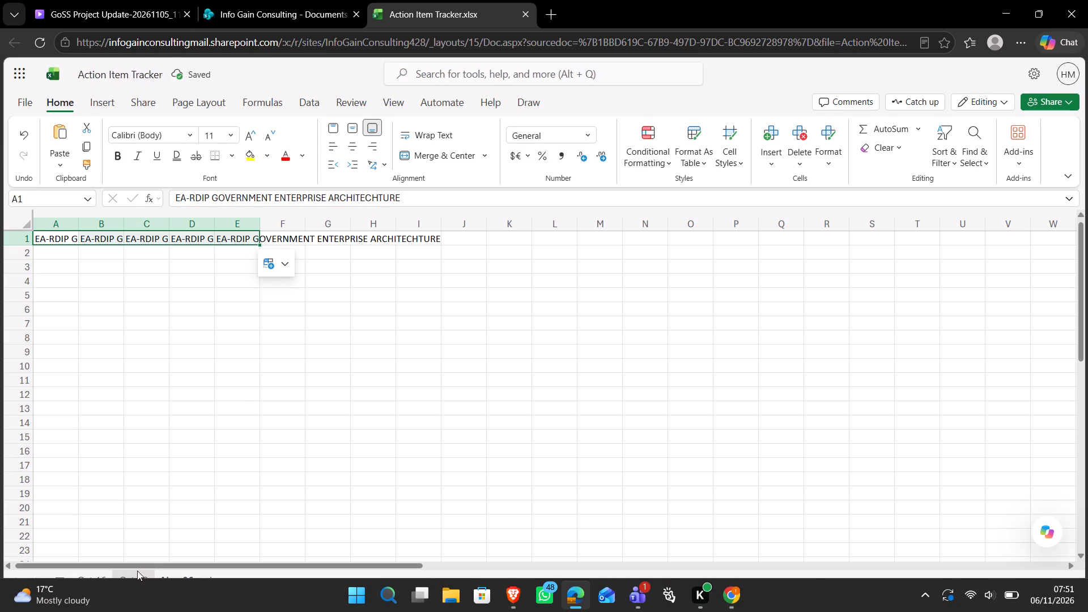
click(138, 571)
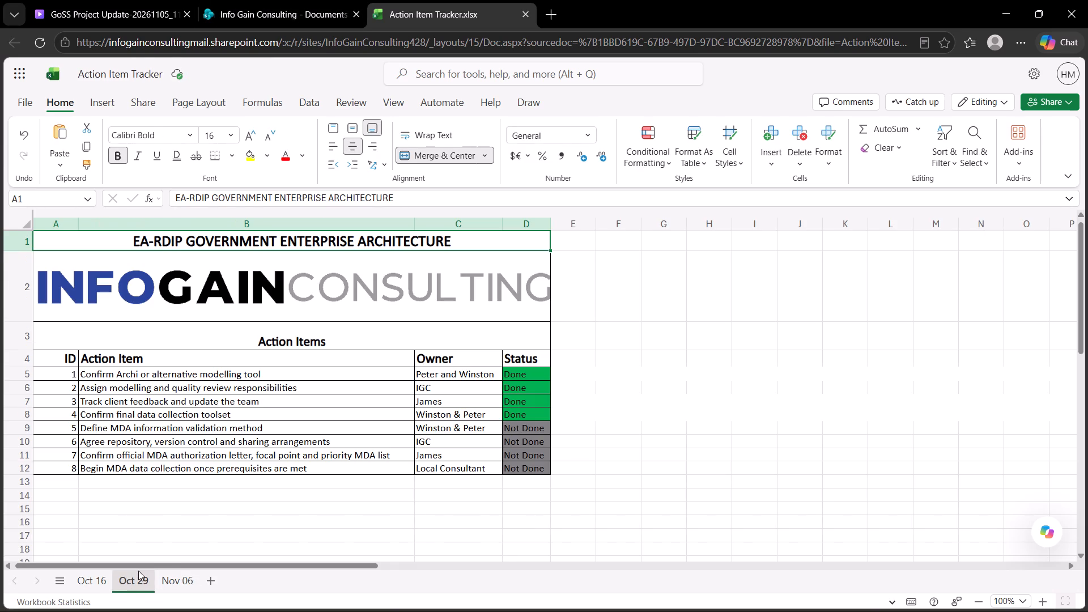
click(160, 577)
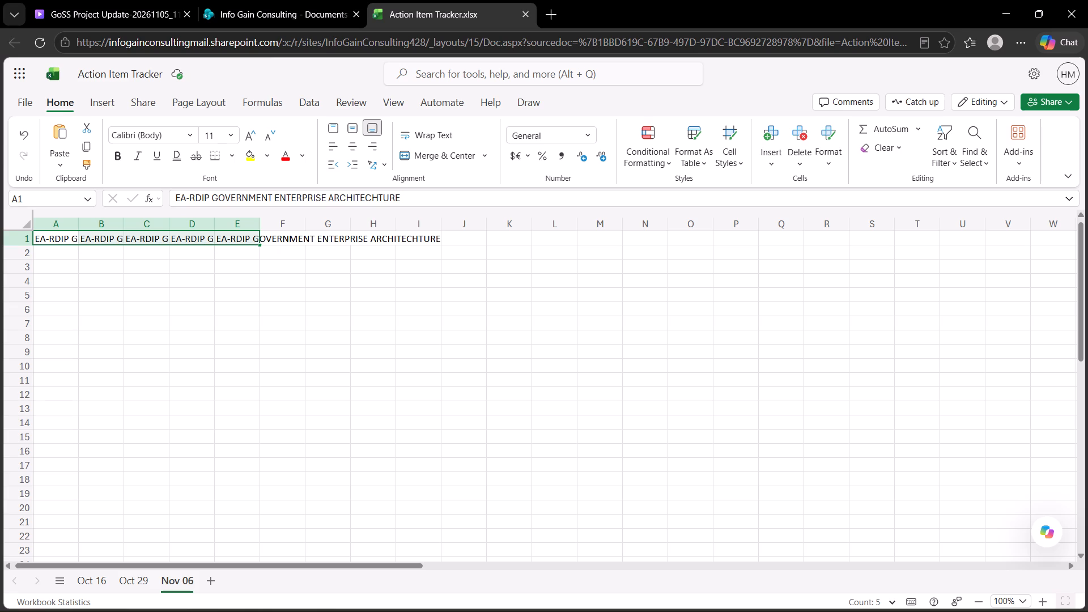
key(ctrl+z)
Merge and center the Nov 06 title across A1:E1 and make it bold.
click(431, 162)
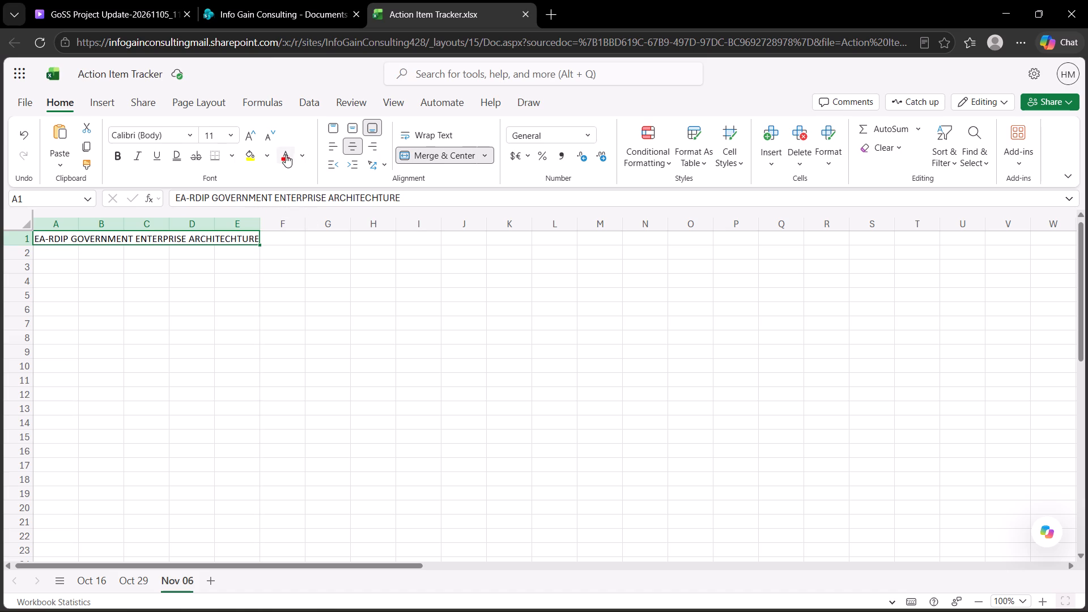
click(116, 157)
Set the font size of the Nov 06 title to 16.
click(231, 138)
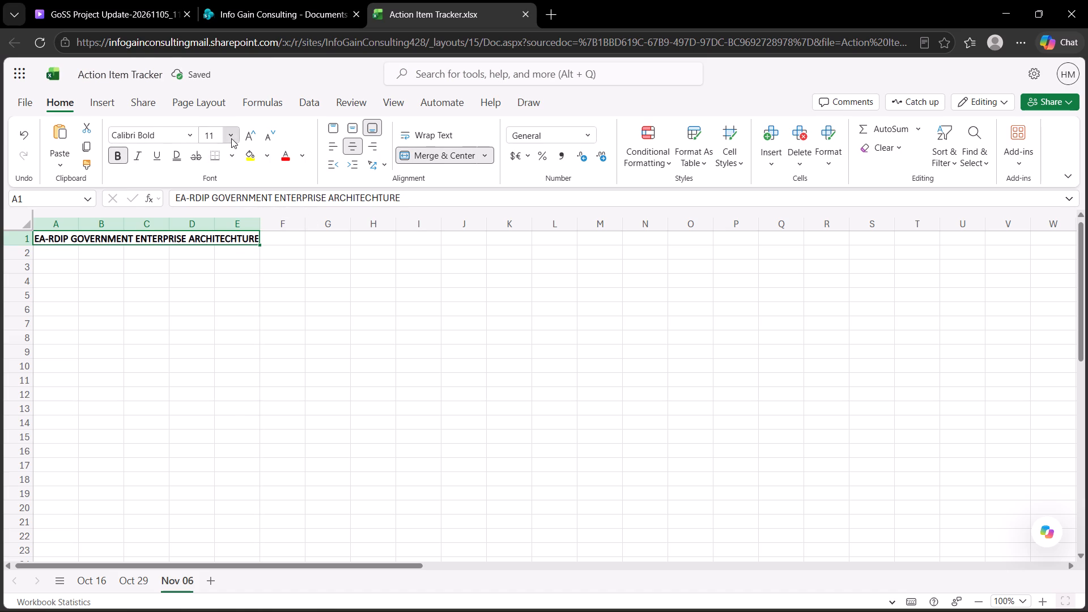
click(216, 273)
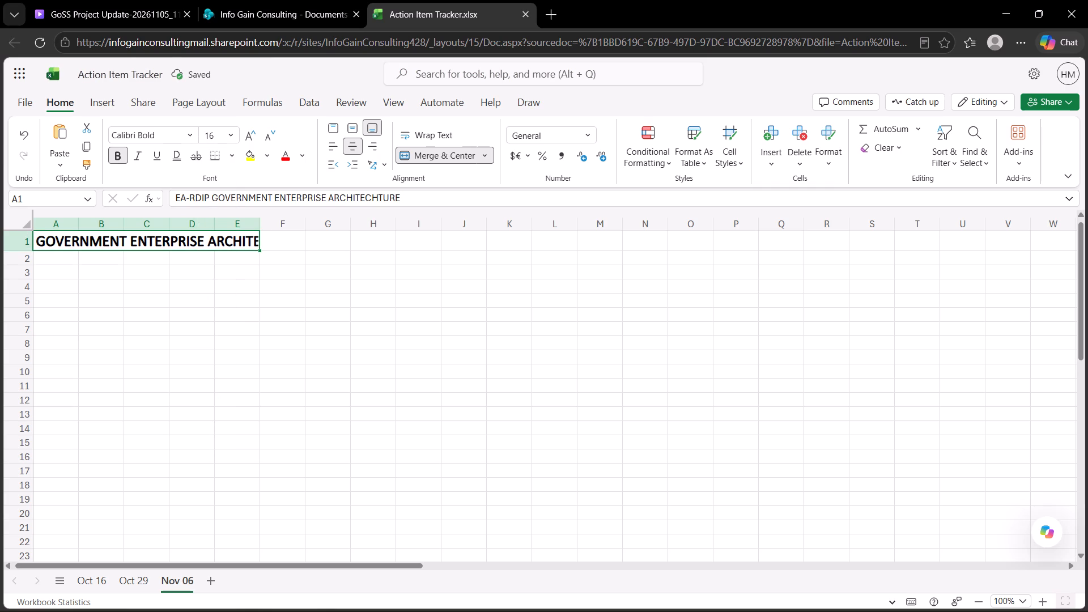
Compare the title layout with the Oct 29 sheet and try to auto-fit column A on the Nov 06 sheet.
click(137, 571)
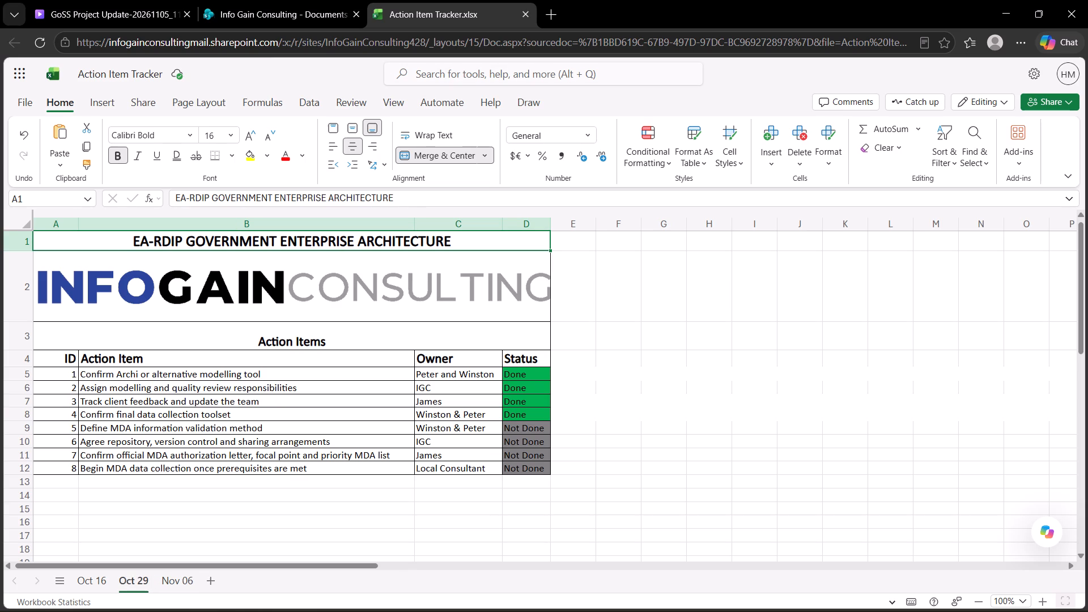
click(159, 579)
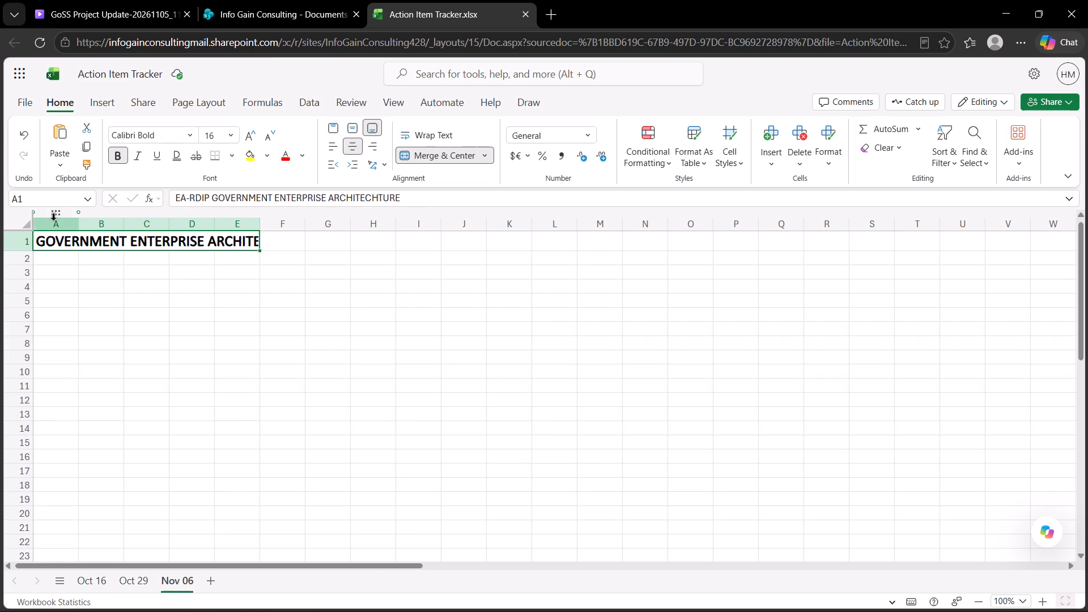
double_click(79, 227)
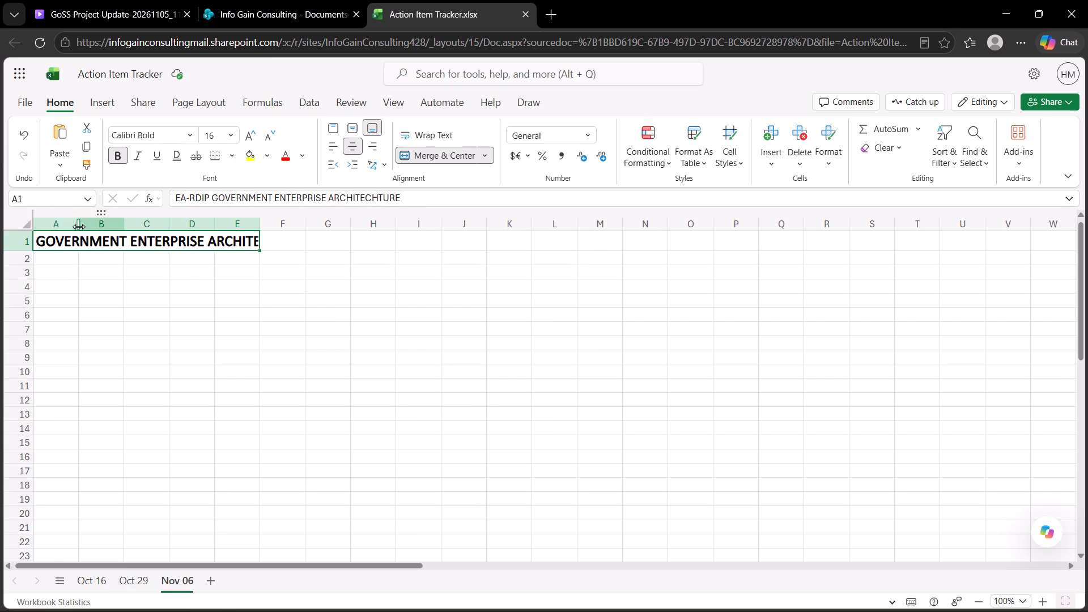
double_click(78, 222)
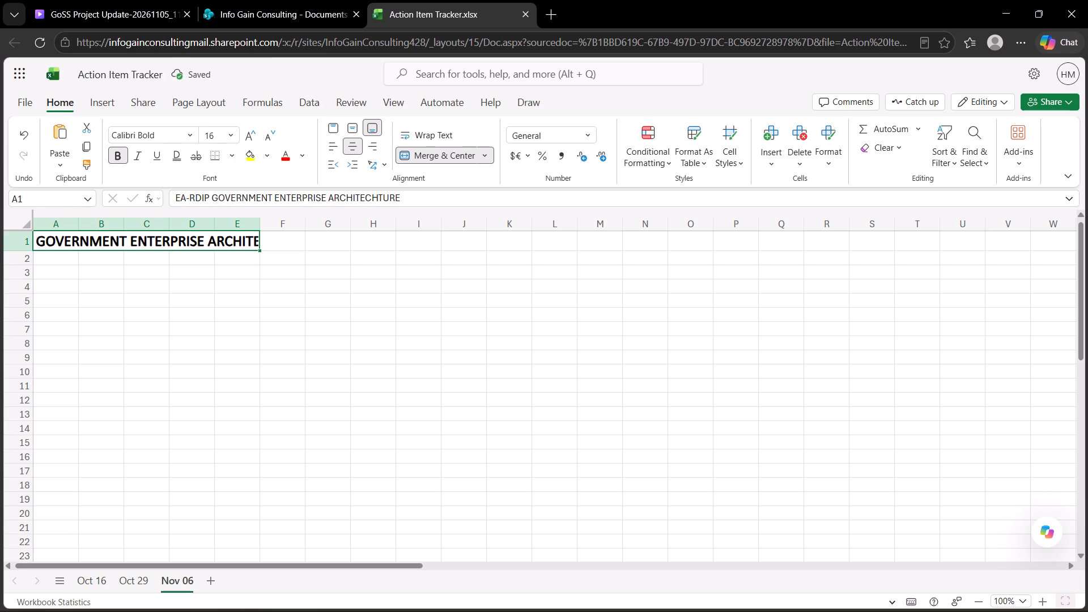
Copy the Info Gain Consulting logo cell from row 2 of the Oct 29 sheet into A2 of the Nov 06 sheet.
click(41, 259)
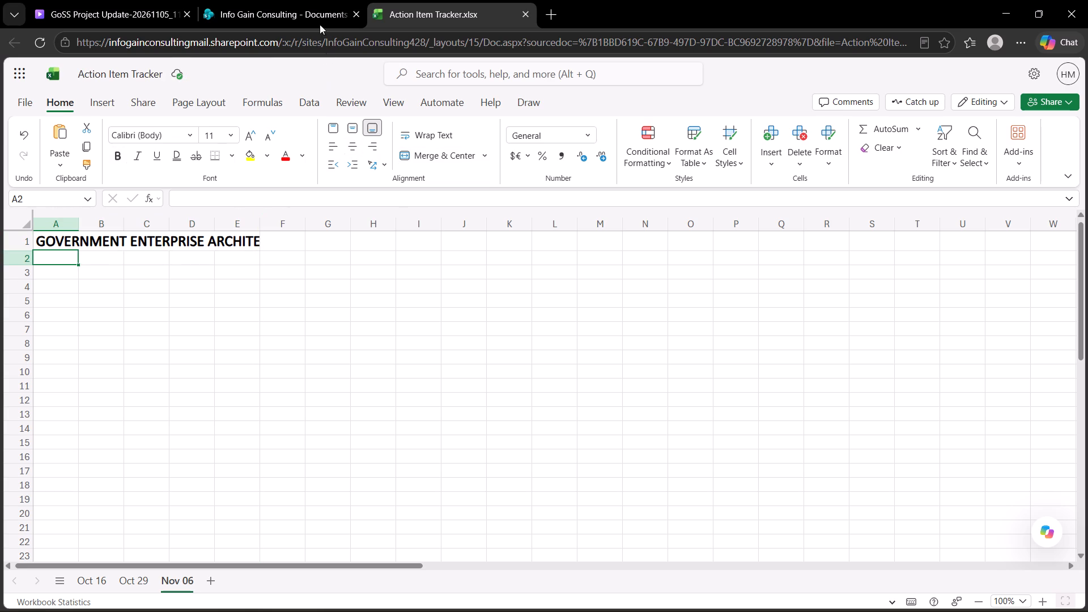
click(125, 576)
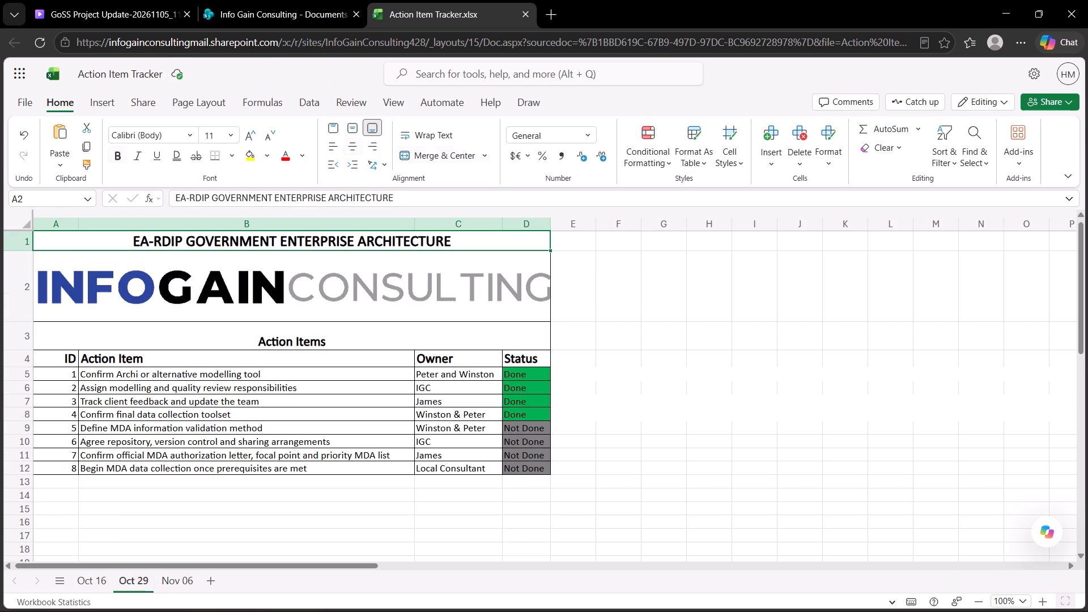
click(187, 296)
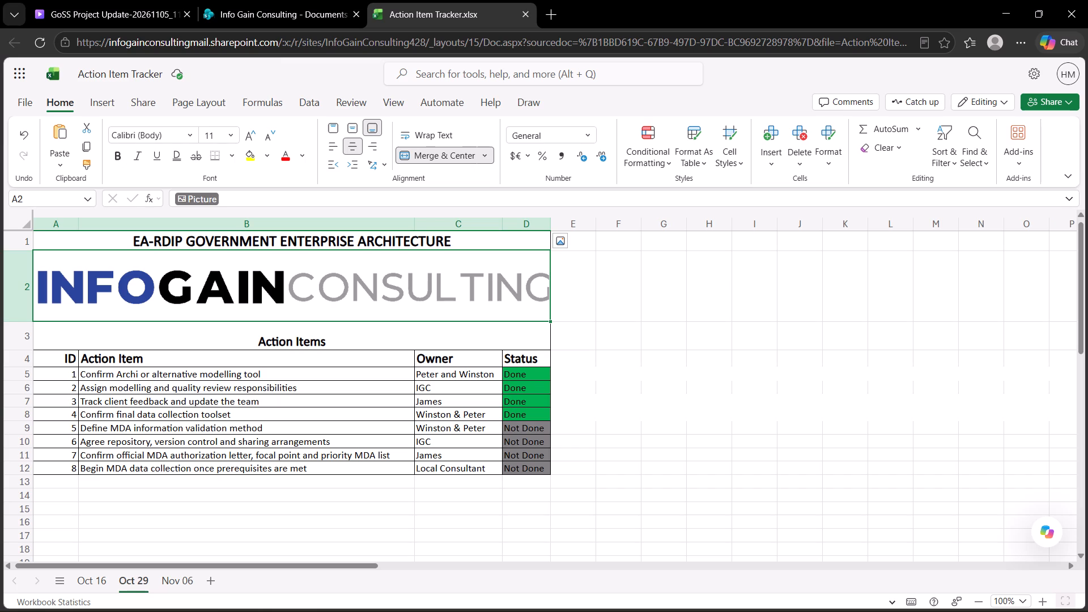
right_click(211, 199)
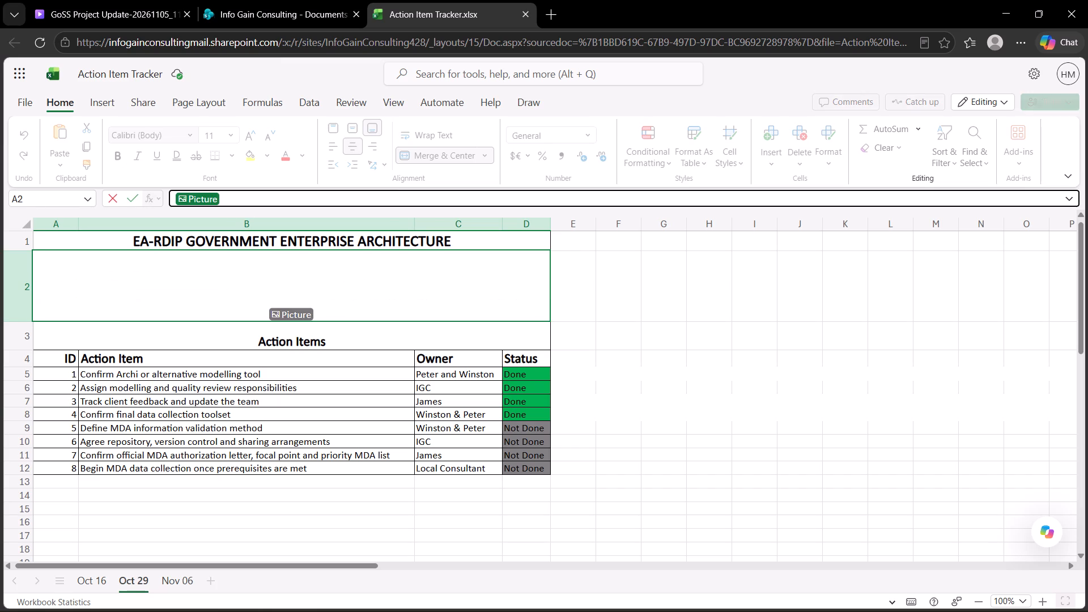
right_click(211, 199)
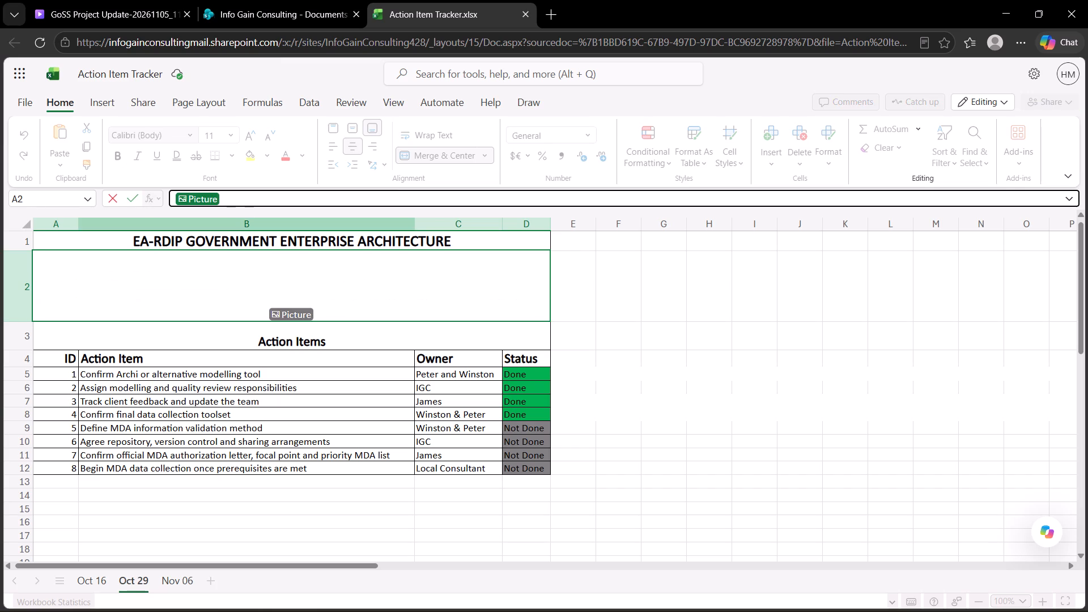
click(805, 482)
click(475, 308)
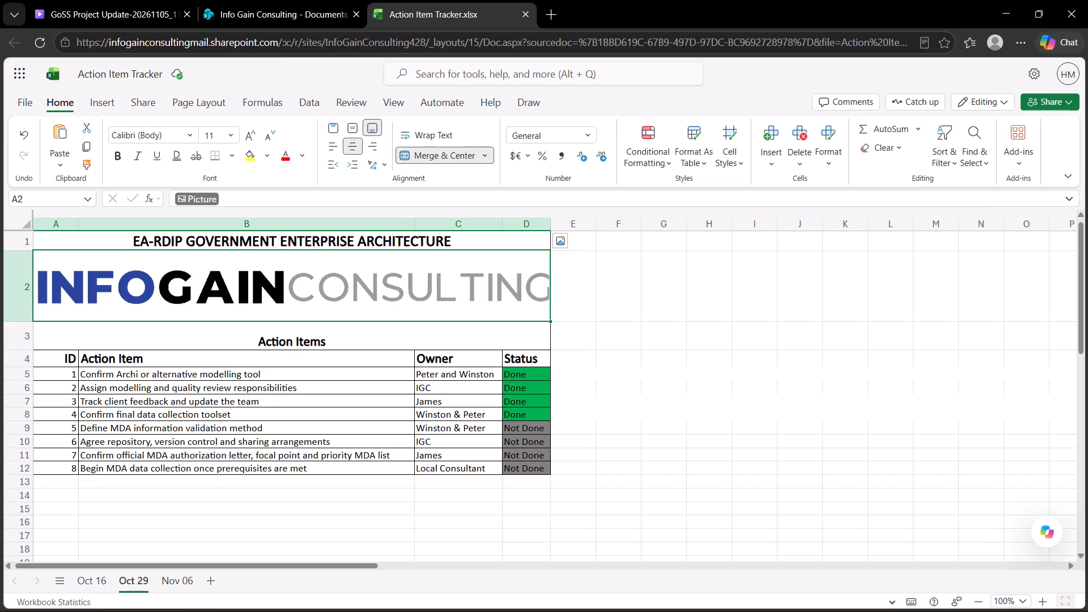
key(ctrl+c)
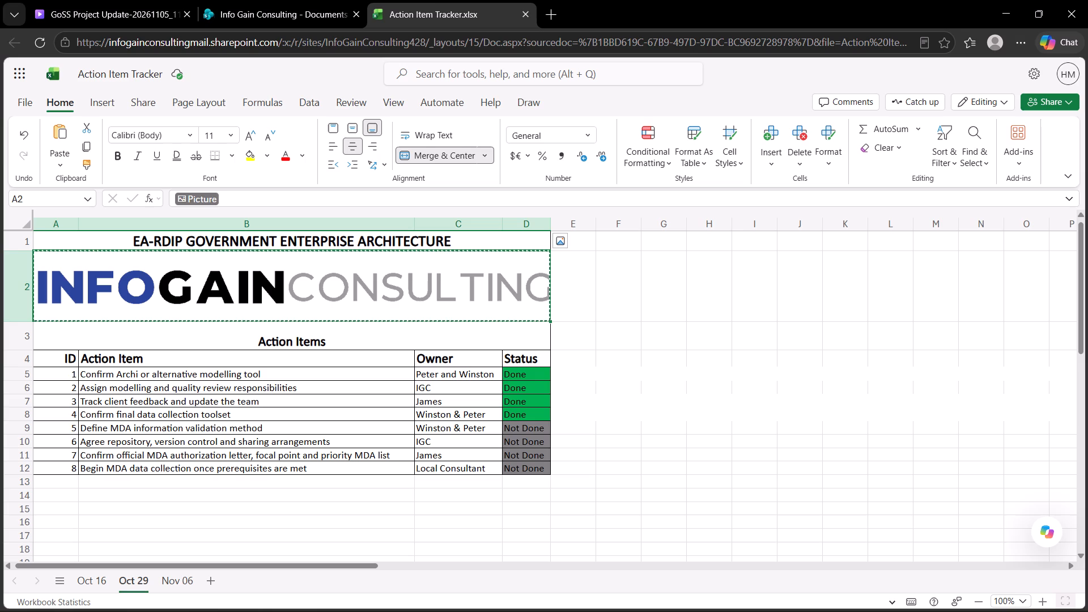
click(180, 582)
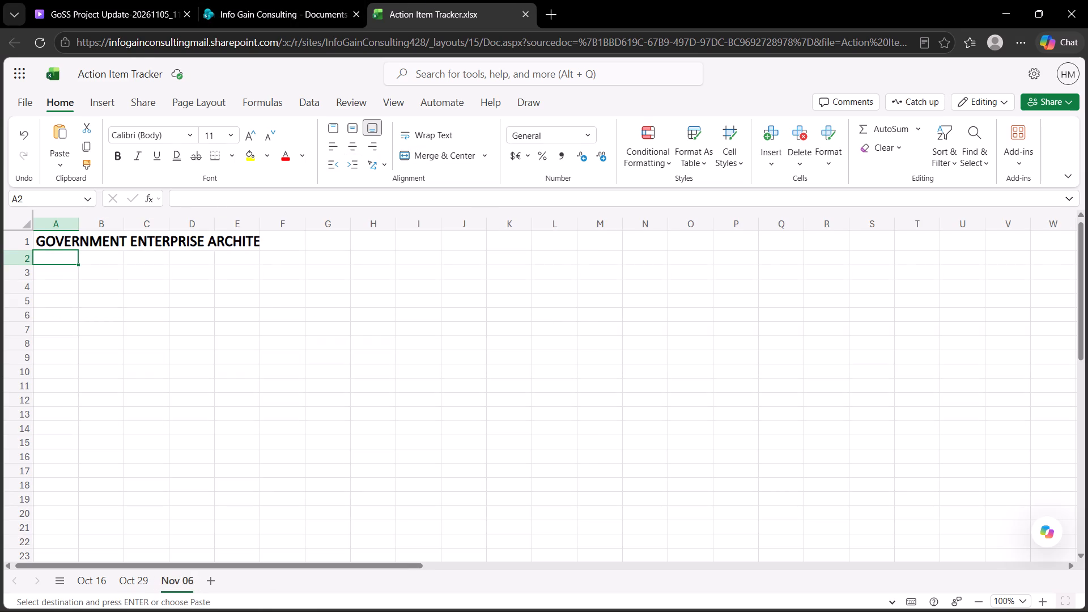
key(ctrl+v)
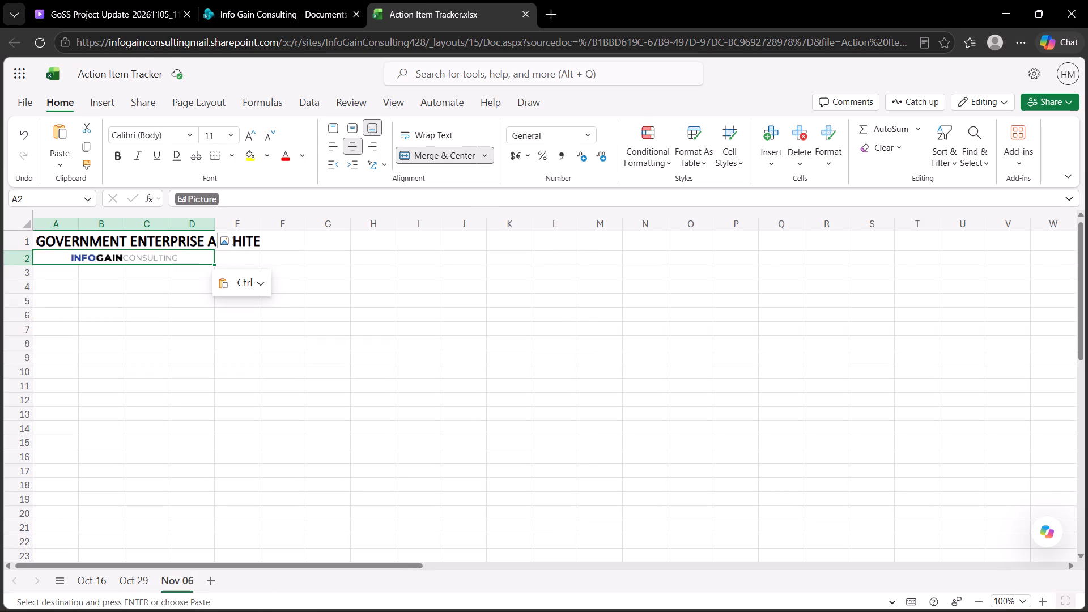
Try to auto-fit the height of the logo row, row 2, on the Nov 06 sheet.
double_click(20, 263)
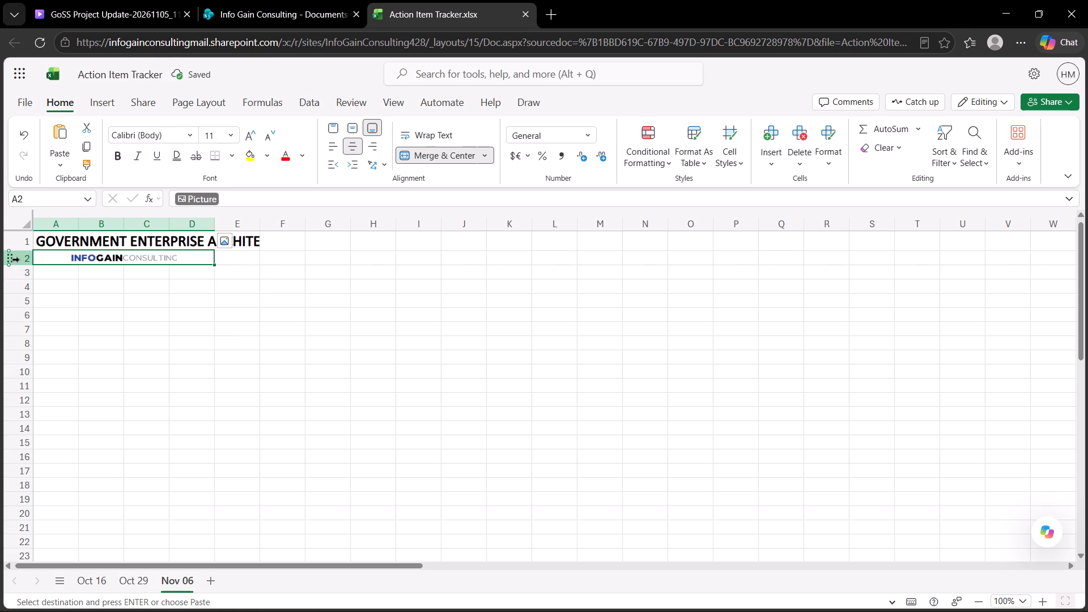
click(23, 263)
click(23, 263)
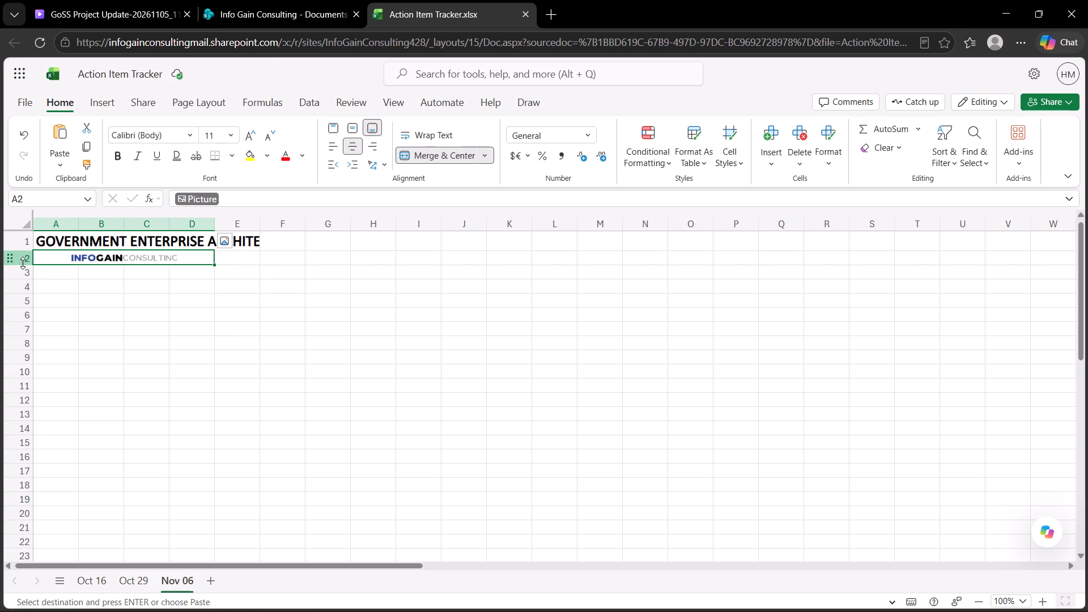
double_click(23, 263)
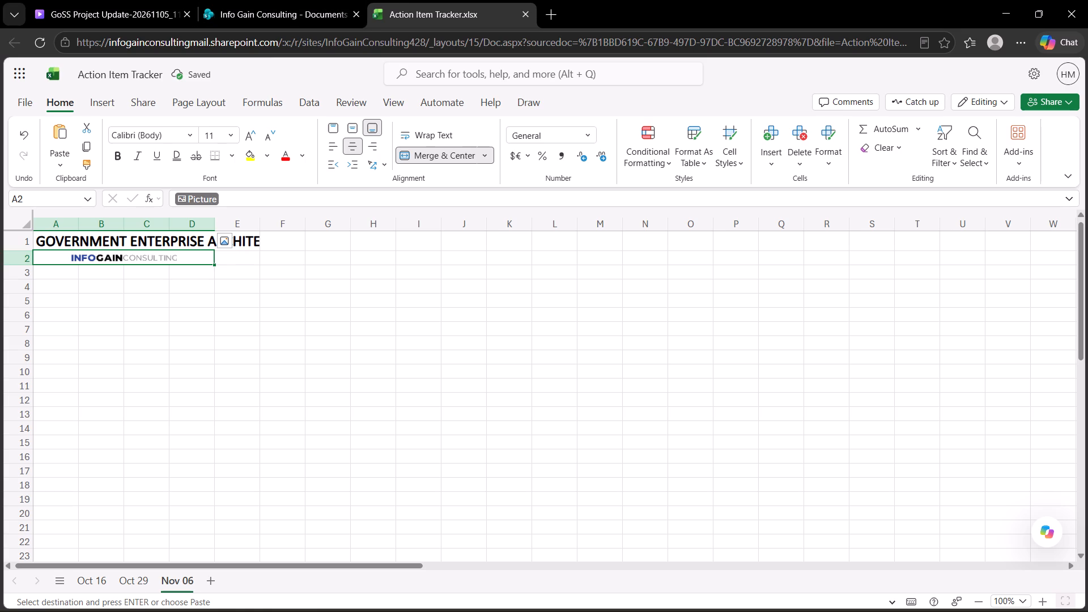
Enter the heading "Action Items" in A3 of the Nov 06 sheet, following the Oct 29 layout.
click(122, 586)
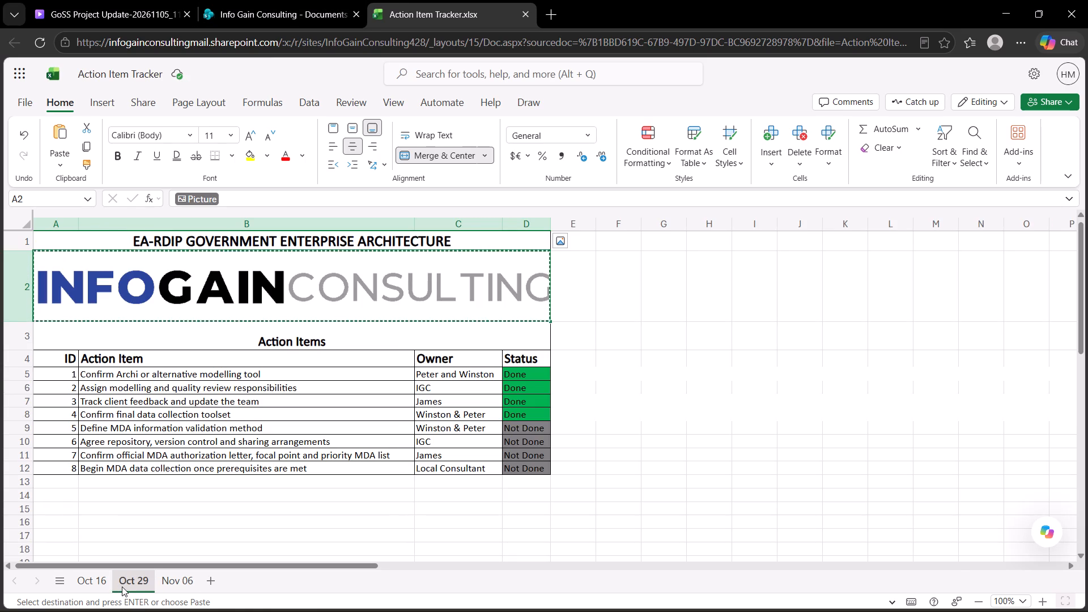
click(177, 580)
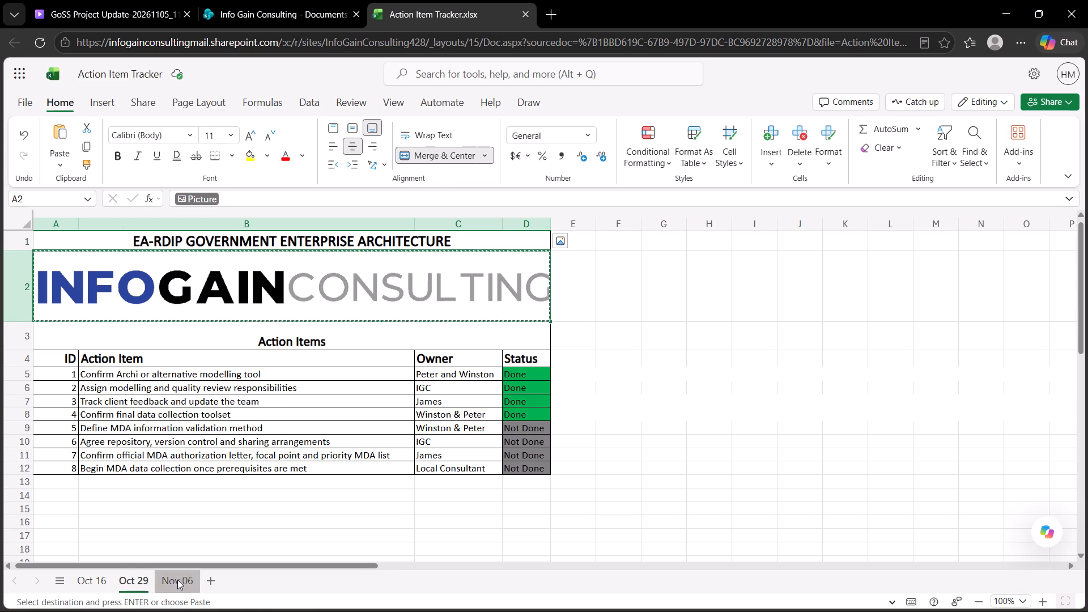
click(44, 275)
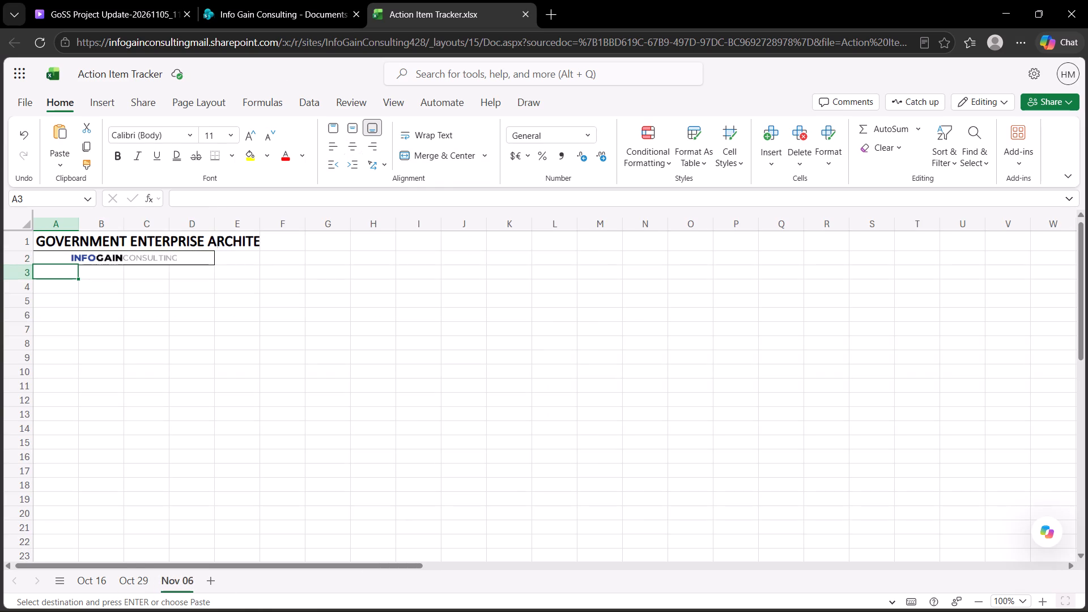
key(a)
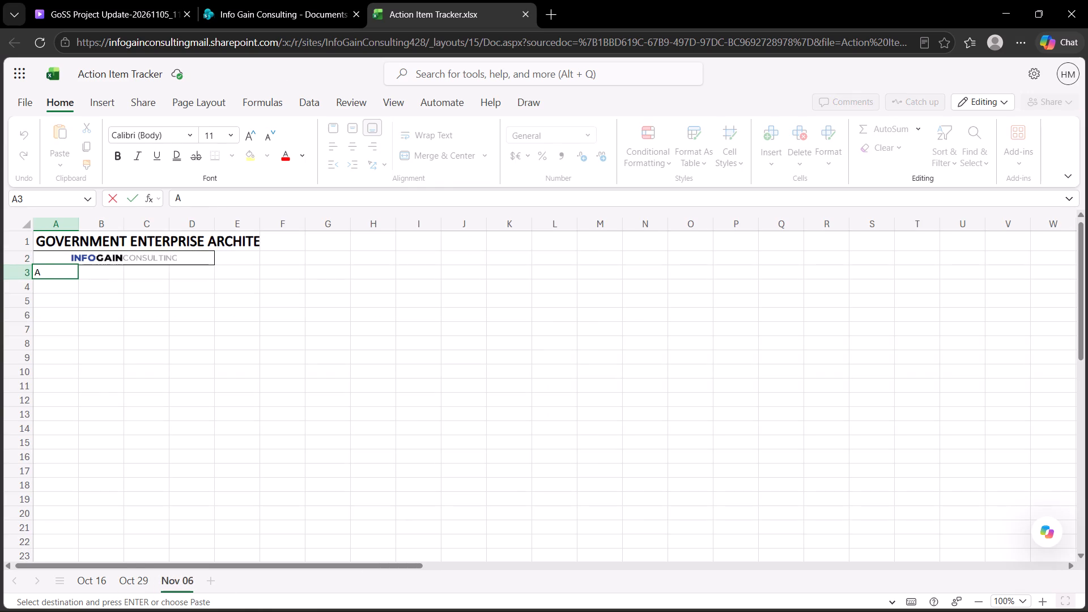
text(ction)
key(space)
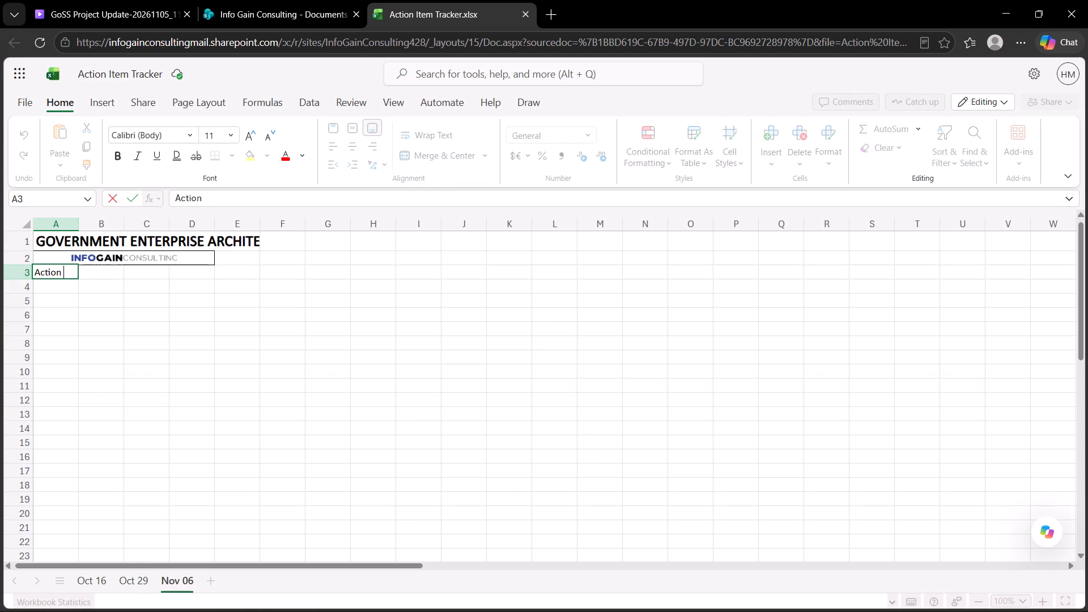
text(Items)
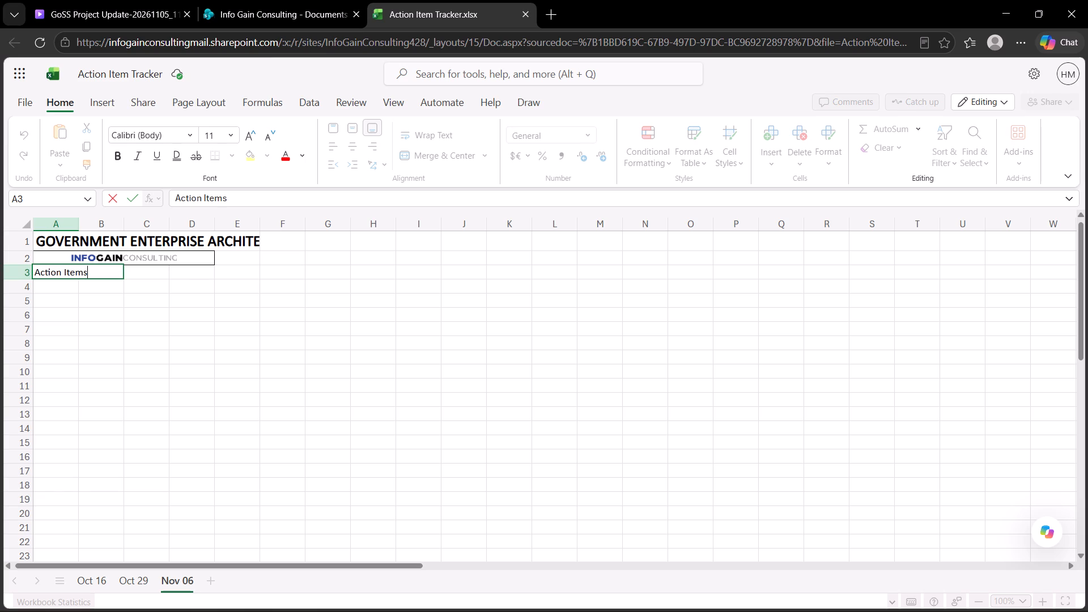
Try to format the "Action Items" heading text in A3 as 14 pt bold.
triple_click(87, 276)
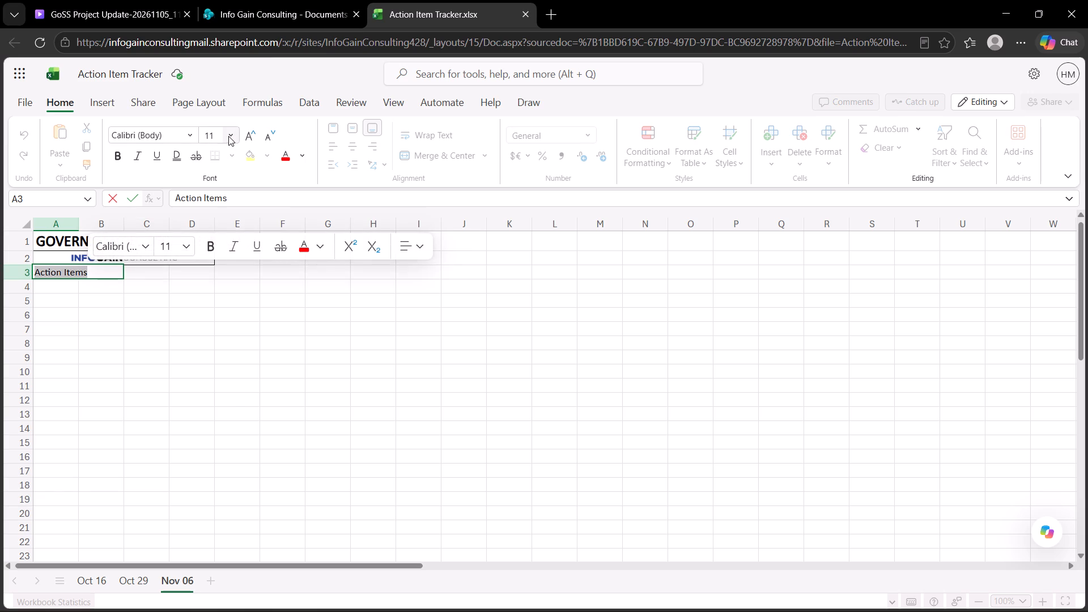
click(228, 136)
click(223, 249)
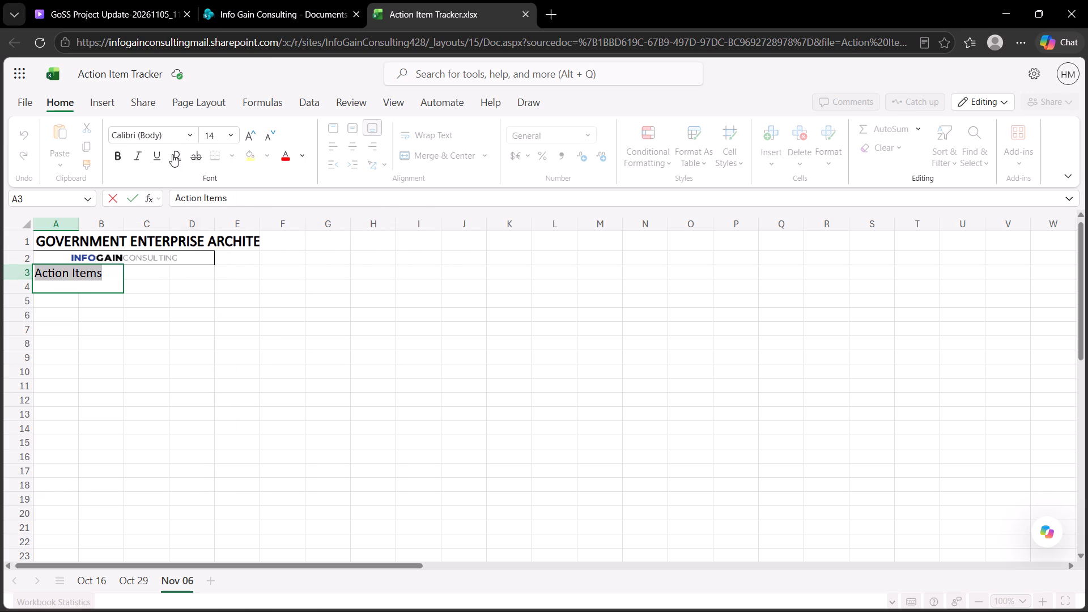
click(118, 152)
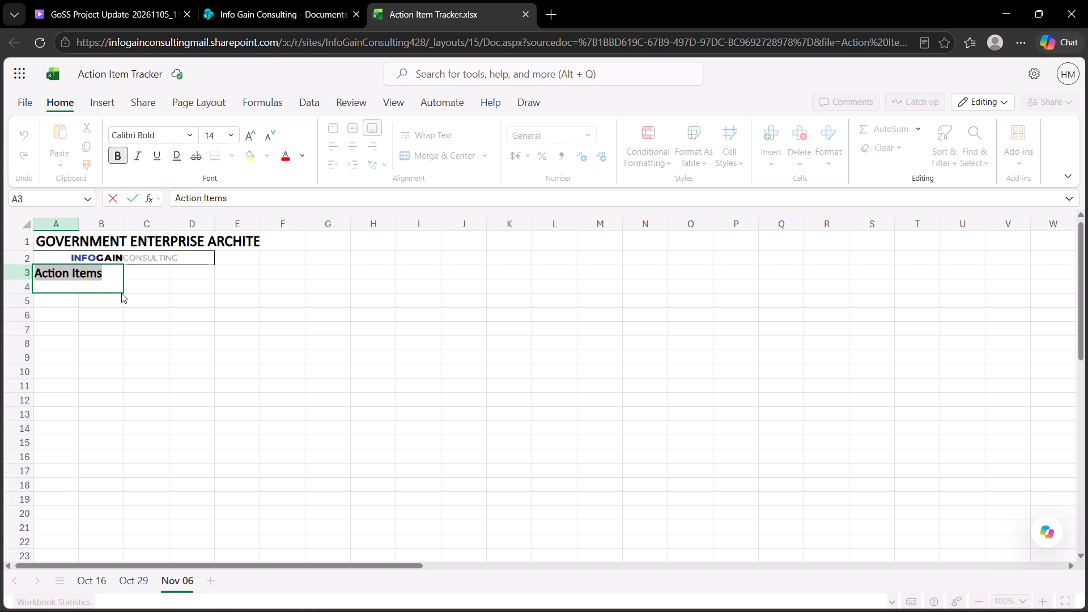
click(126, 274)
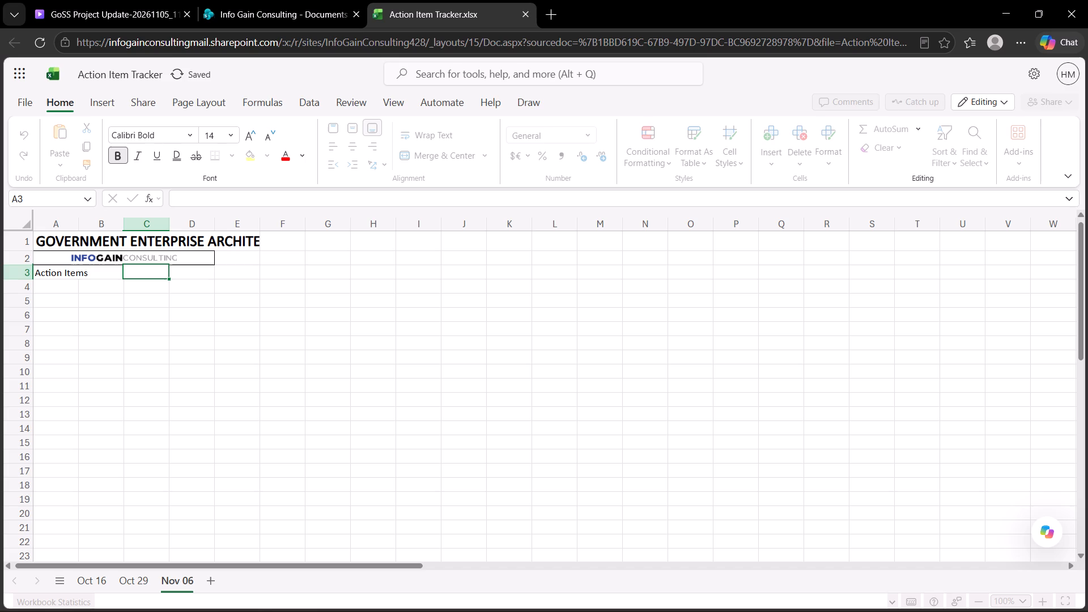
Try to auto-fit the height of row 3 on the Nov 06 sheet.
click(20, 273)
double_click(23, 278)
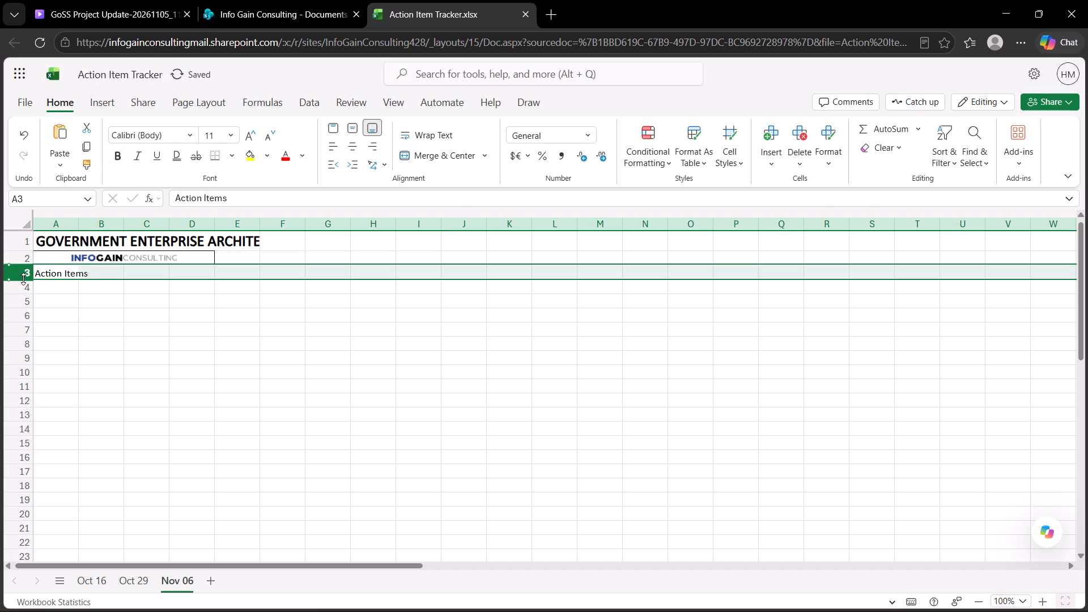
Make the "Action Items" heading in A3 bold and set its font size to 14.
triple_click(91, 275)
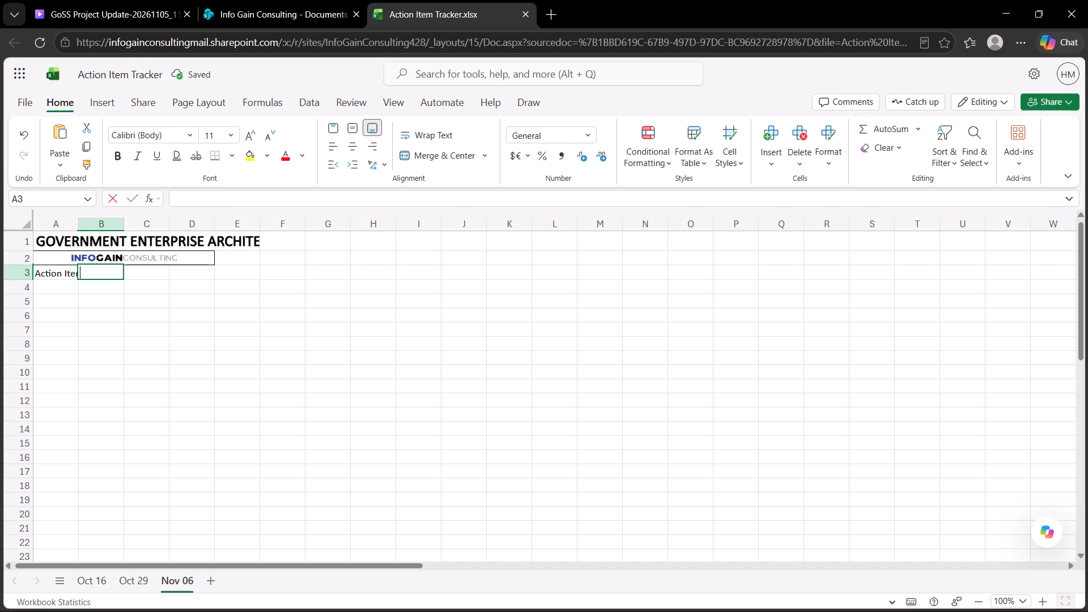
triple_click(64, 269)
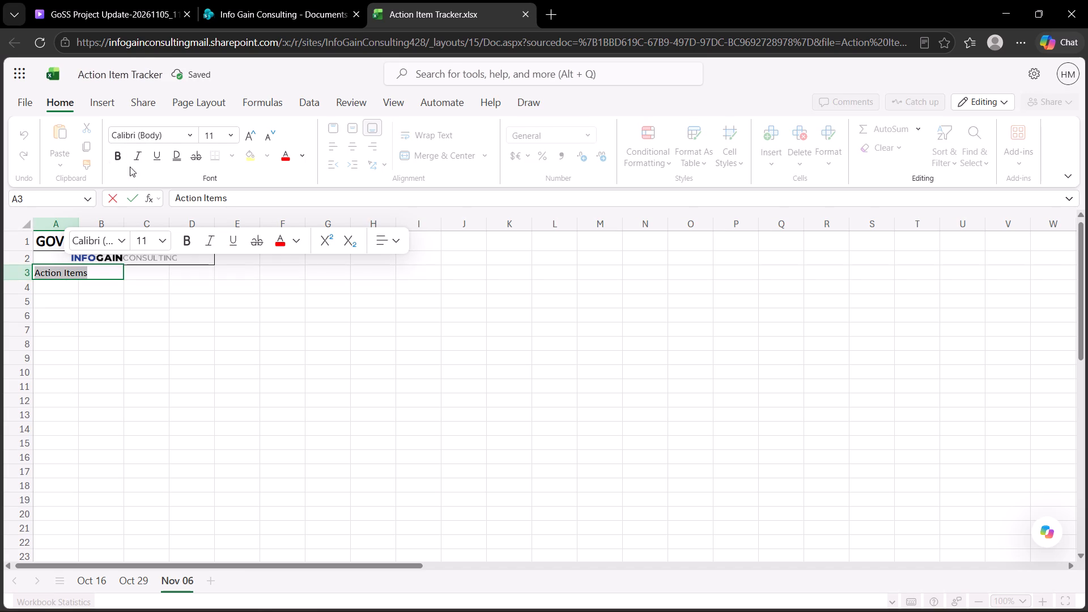
click(118, 152)
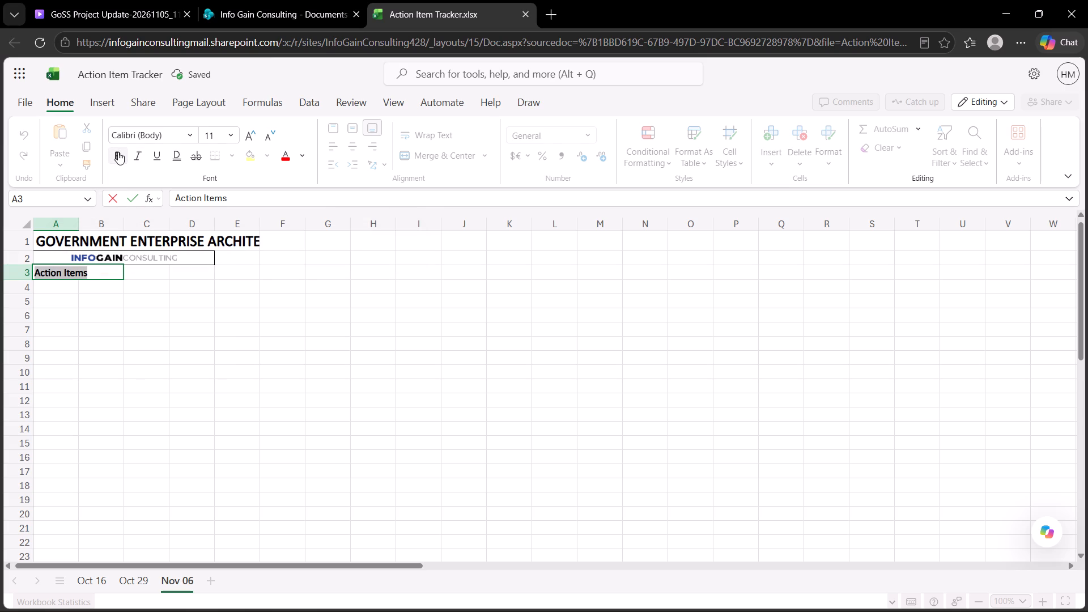
click(233, 138)
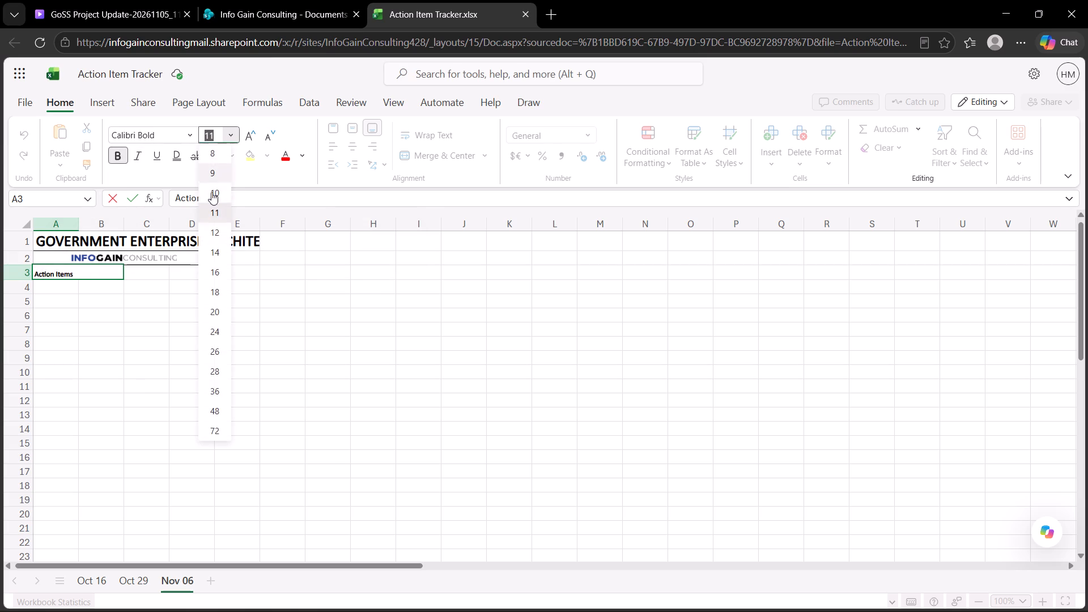
click(210, 246)
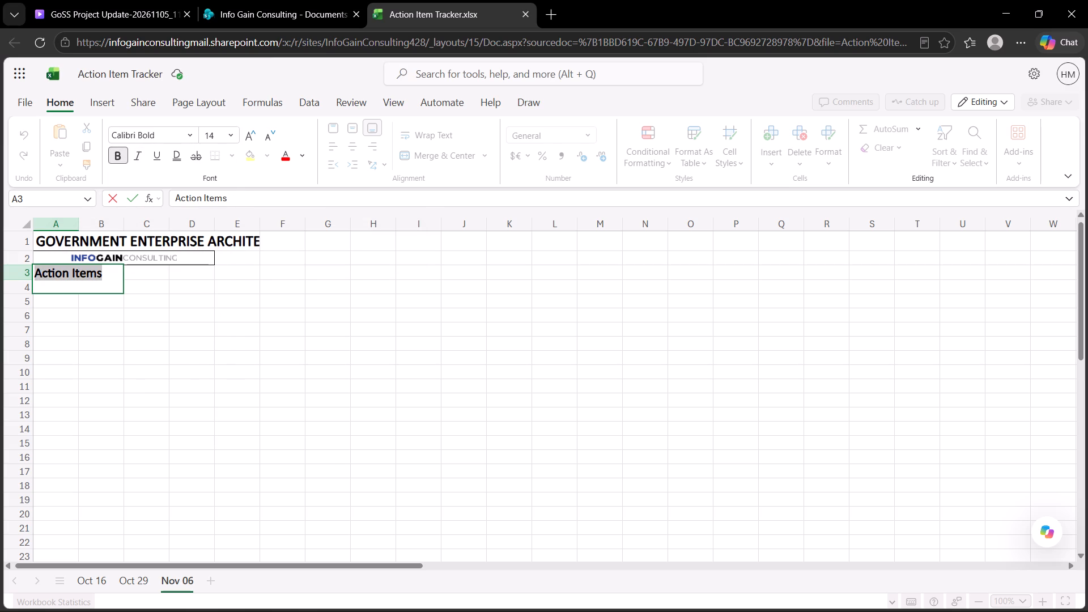
click(16, 272)
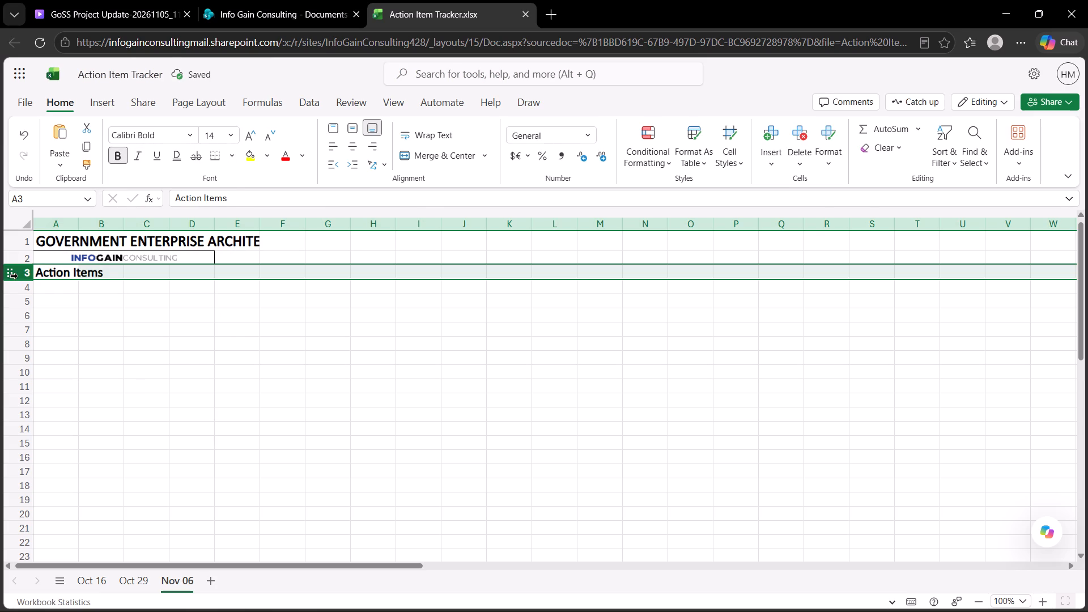
Auto-fit the height of row 3 holding the "Action Items" heading.
double_click(21, 281)
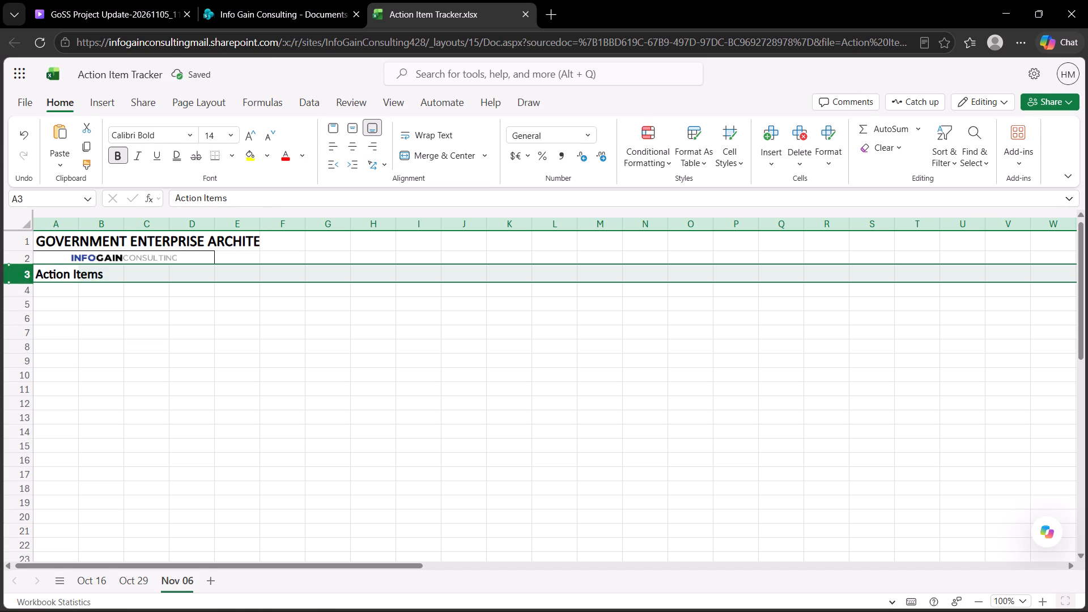
click(75, 307)
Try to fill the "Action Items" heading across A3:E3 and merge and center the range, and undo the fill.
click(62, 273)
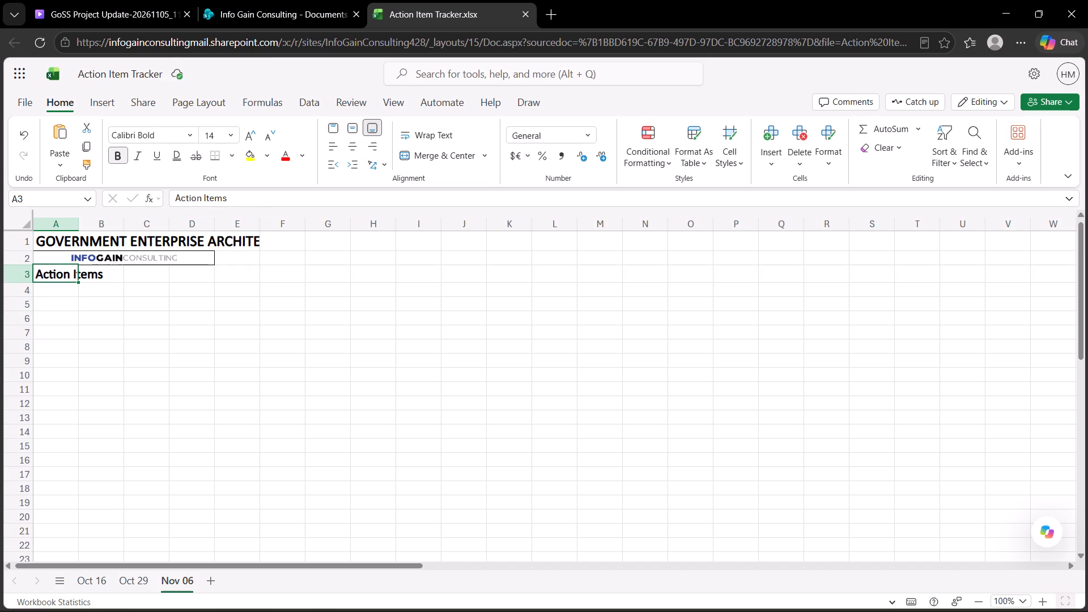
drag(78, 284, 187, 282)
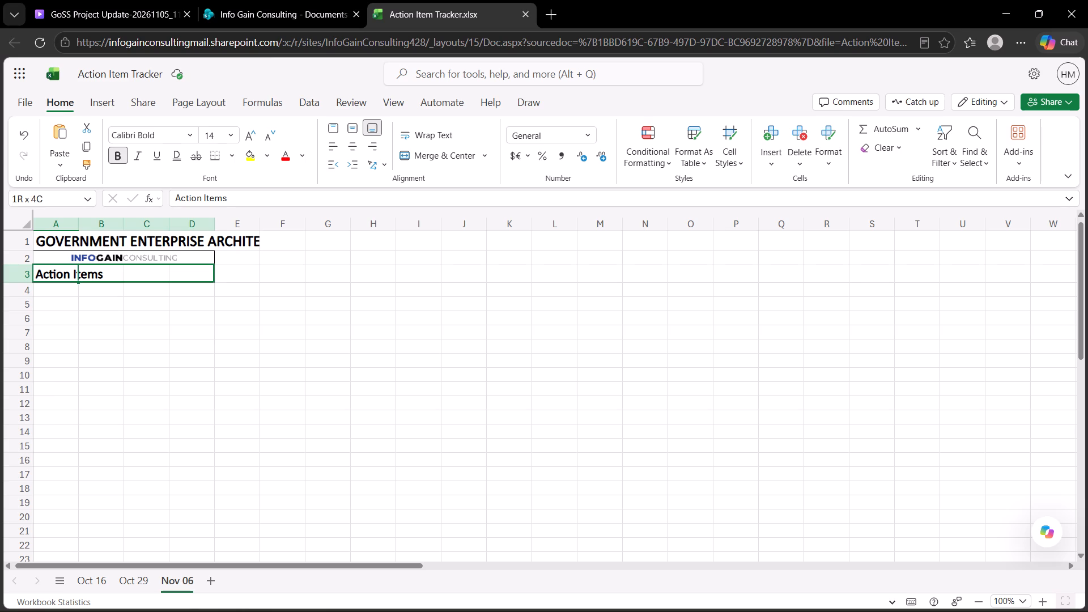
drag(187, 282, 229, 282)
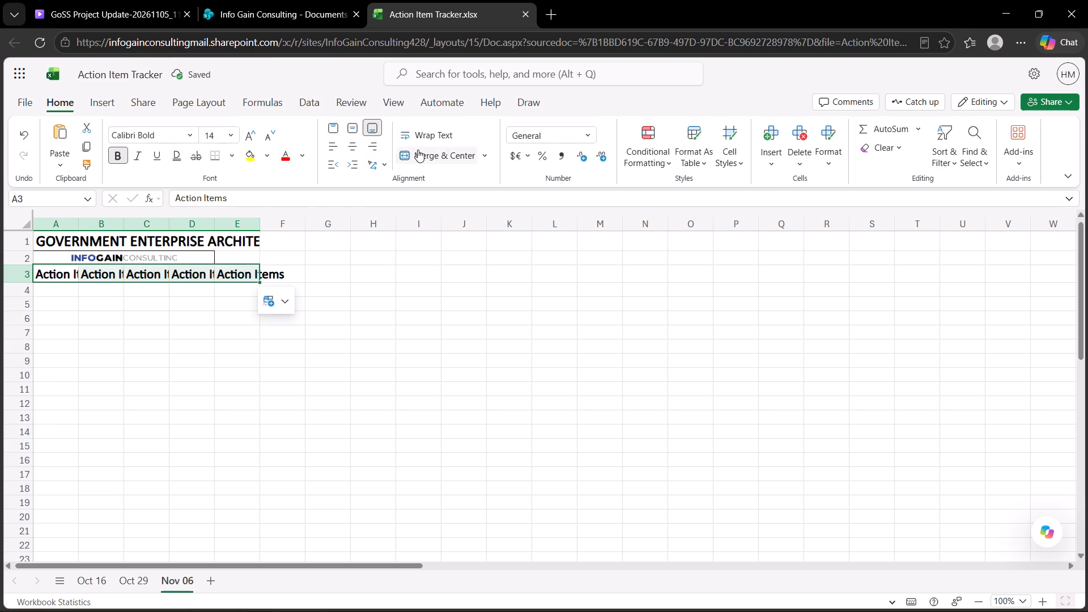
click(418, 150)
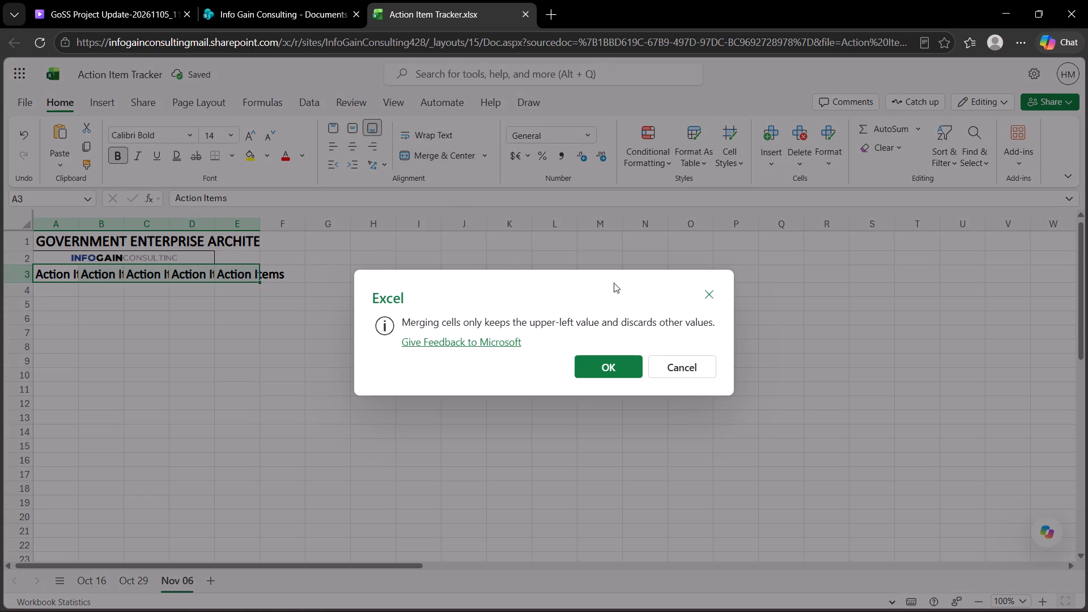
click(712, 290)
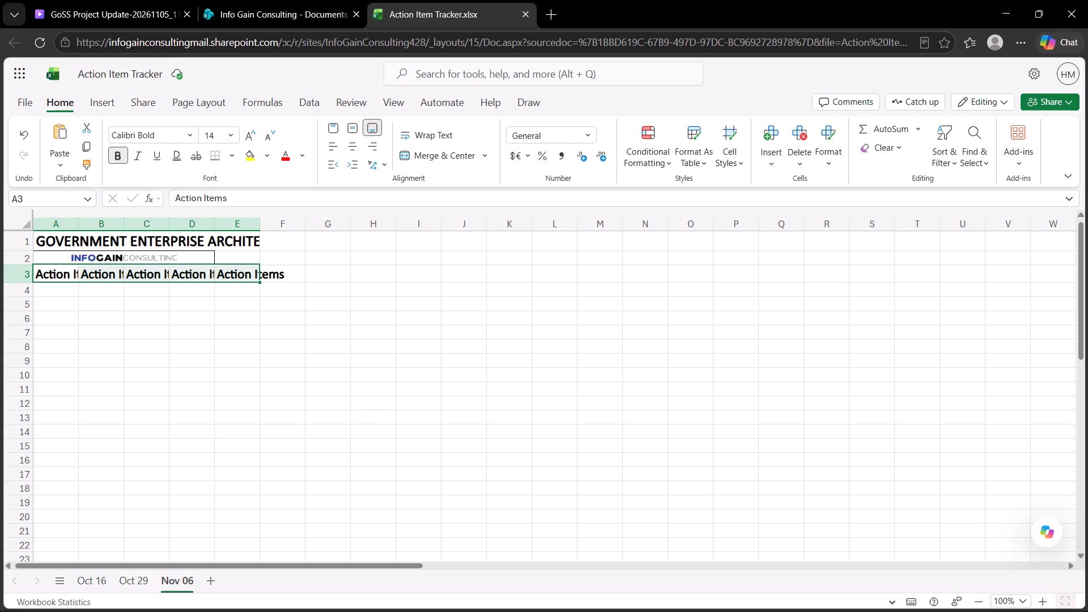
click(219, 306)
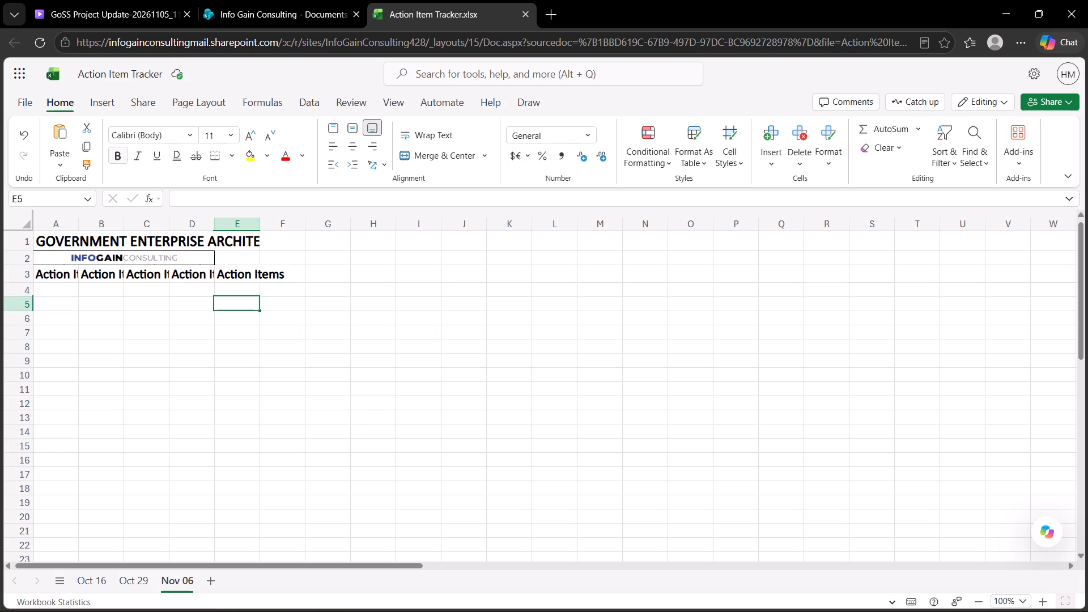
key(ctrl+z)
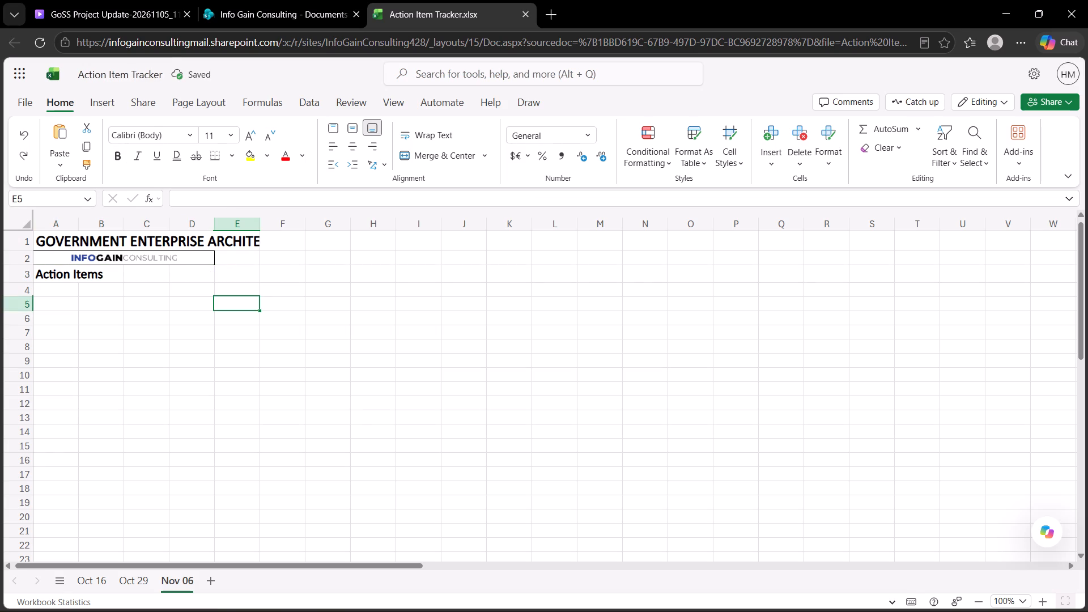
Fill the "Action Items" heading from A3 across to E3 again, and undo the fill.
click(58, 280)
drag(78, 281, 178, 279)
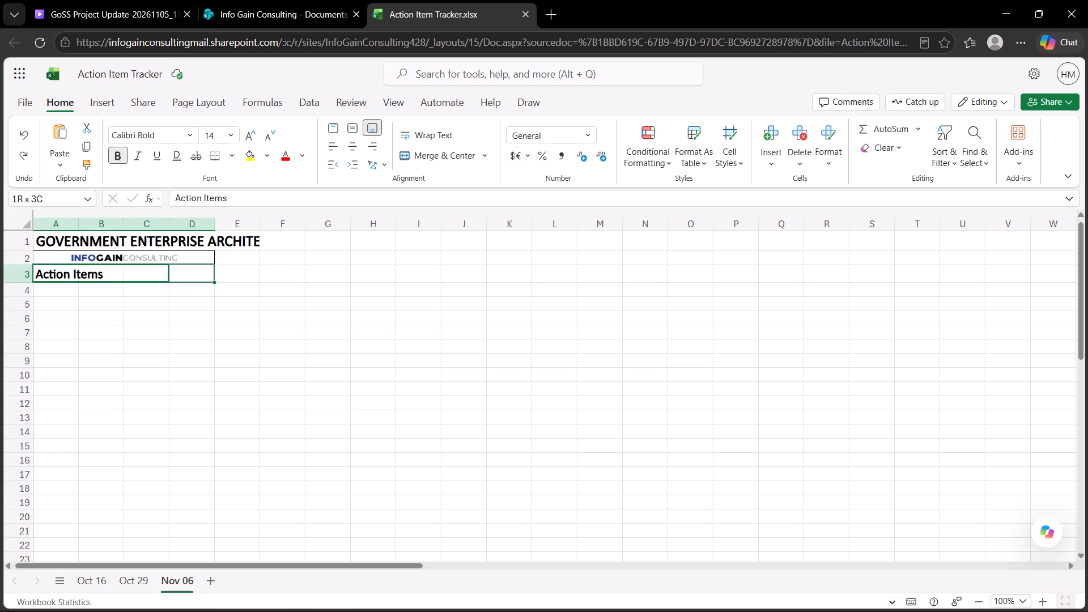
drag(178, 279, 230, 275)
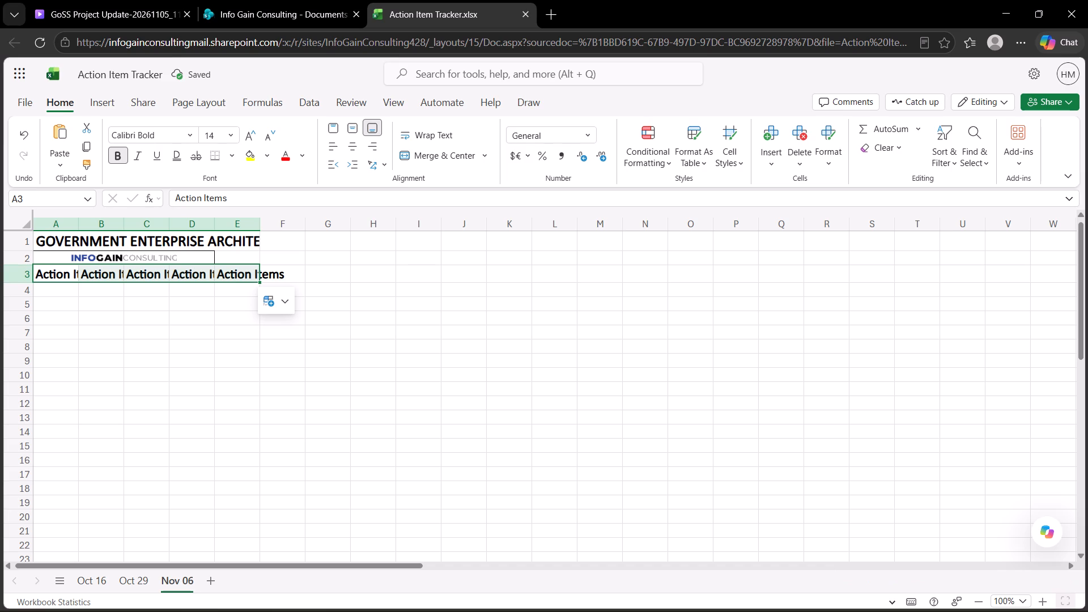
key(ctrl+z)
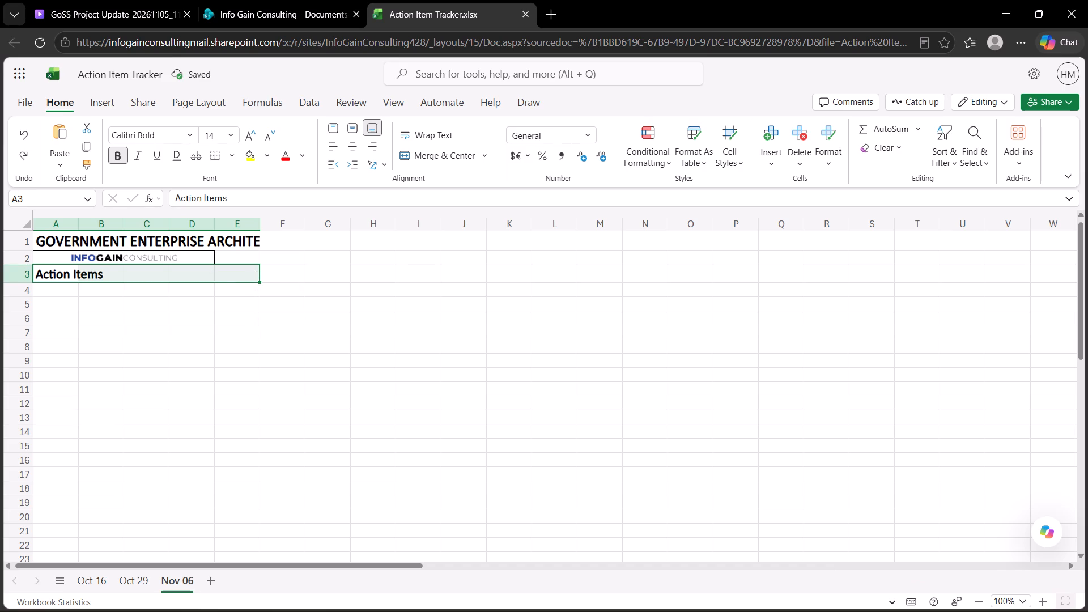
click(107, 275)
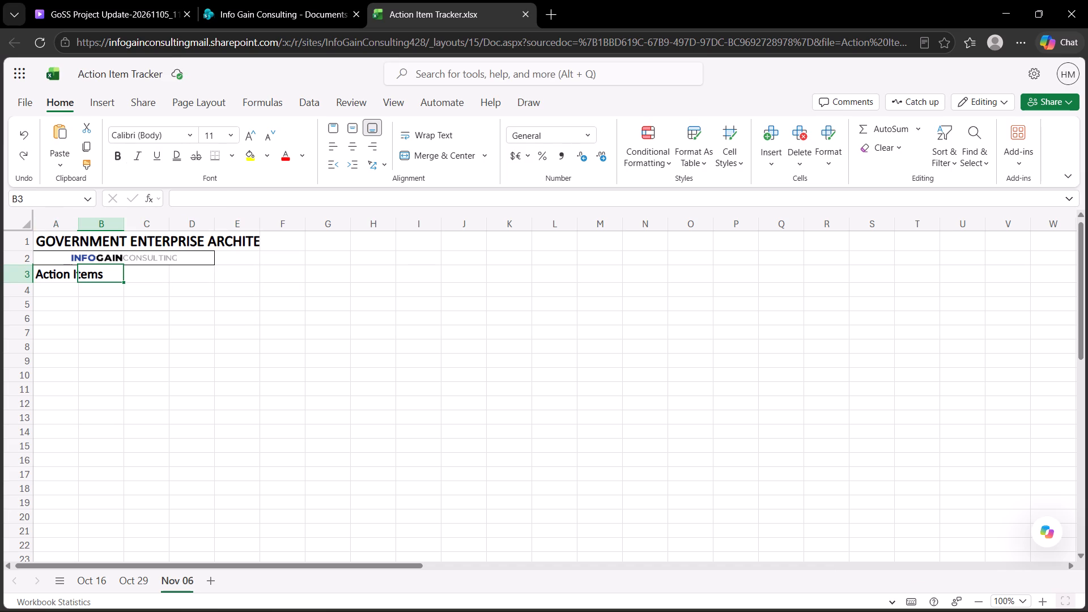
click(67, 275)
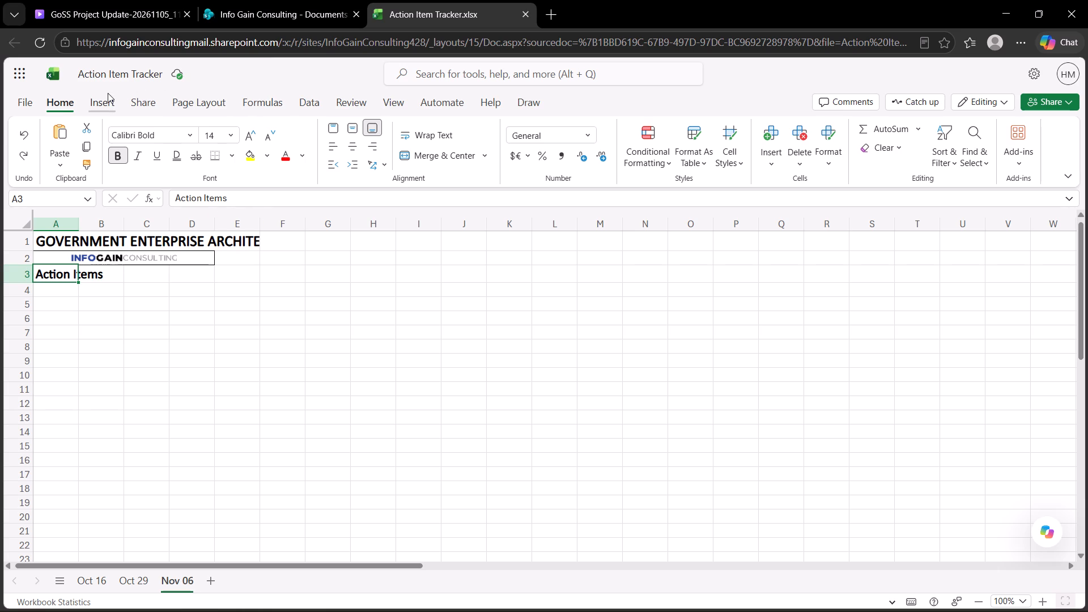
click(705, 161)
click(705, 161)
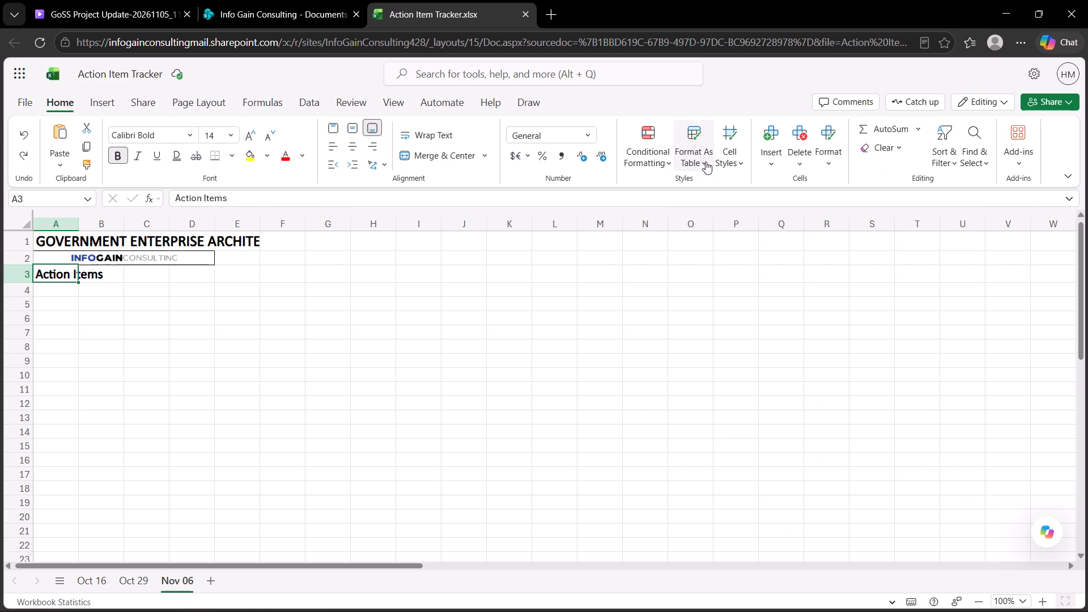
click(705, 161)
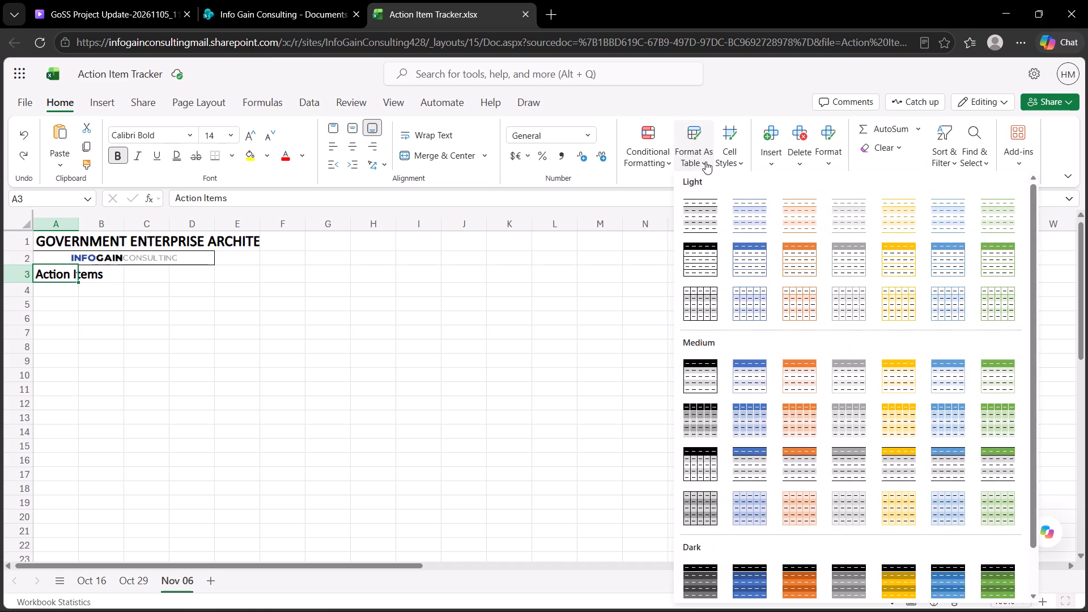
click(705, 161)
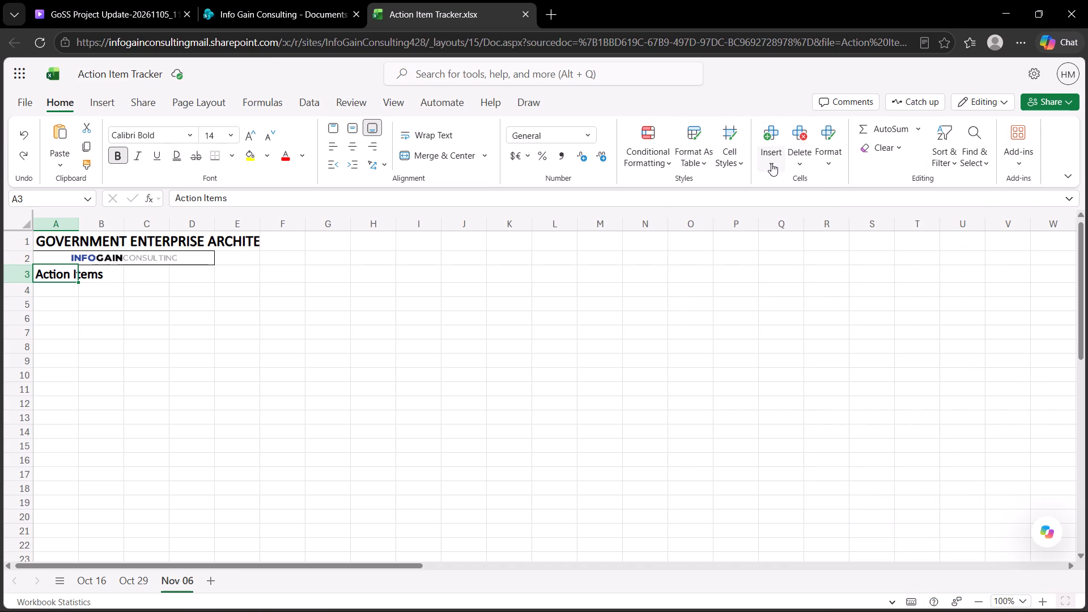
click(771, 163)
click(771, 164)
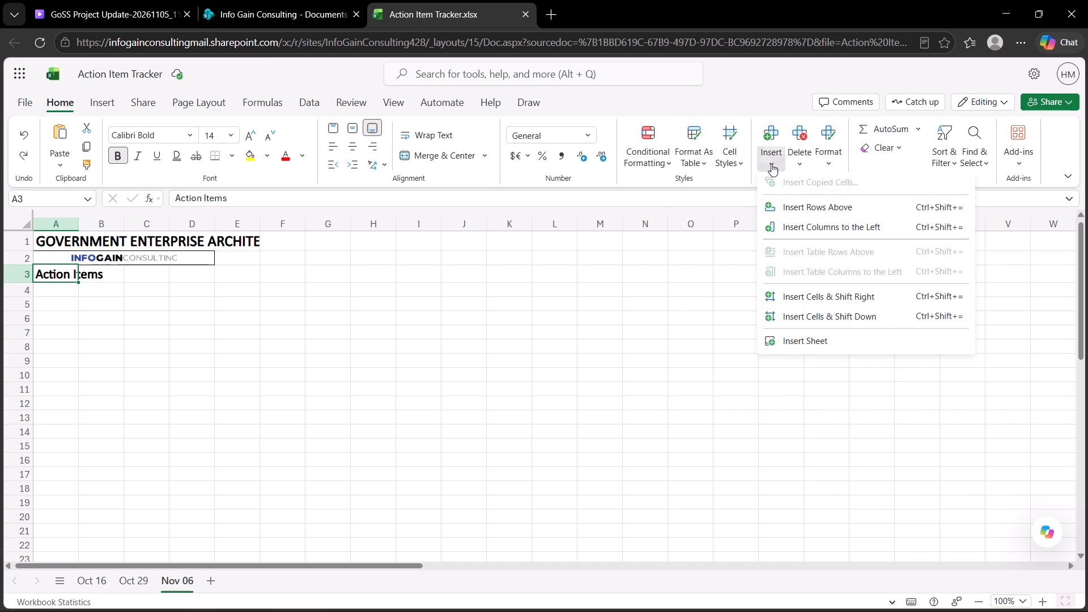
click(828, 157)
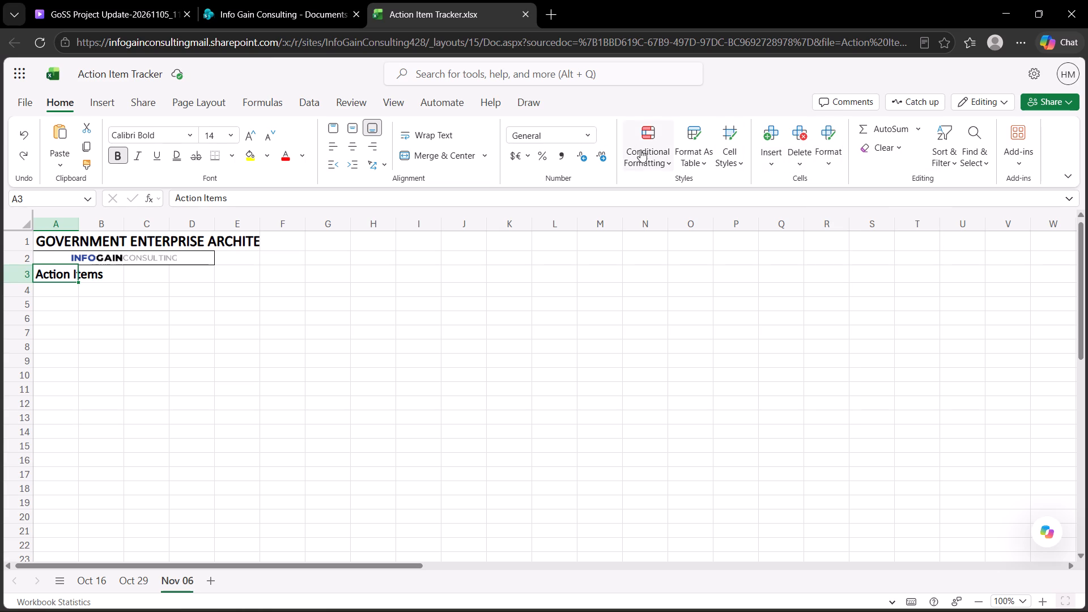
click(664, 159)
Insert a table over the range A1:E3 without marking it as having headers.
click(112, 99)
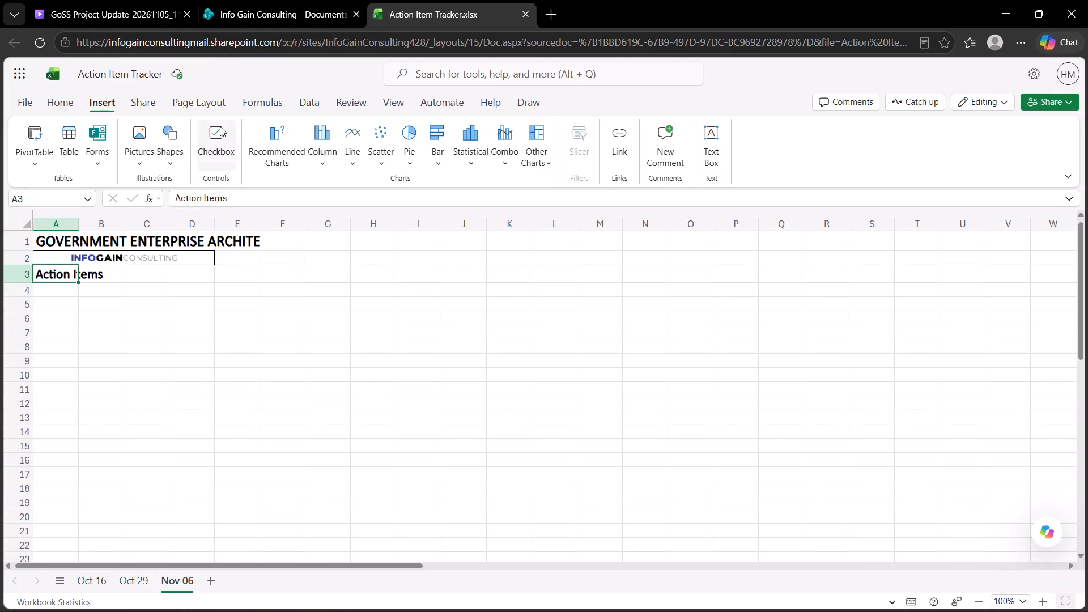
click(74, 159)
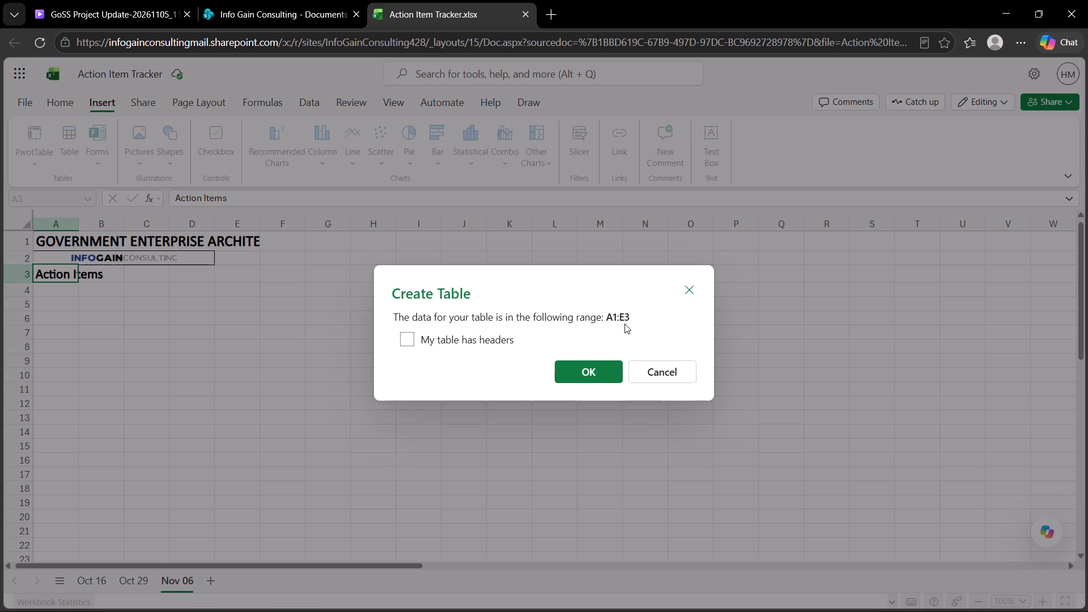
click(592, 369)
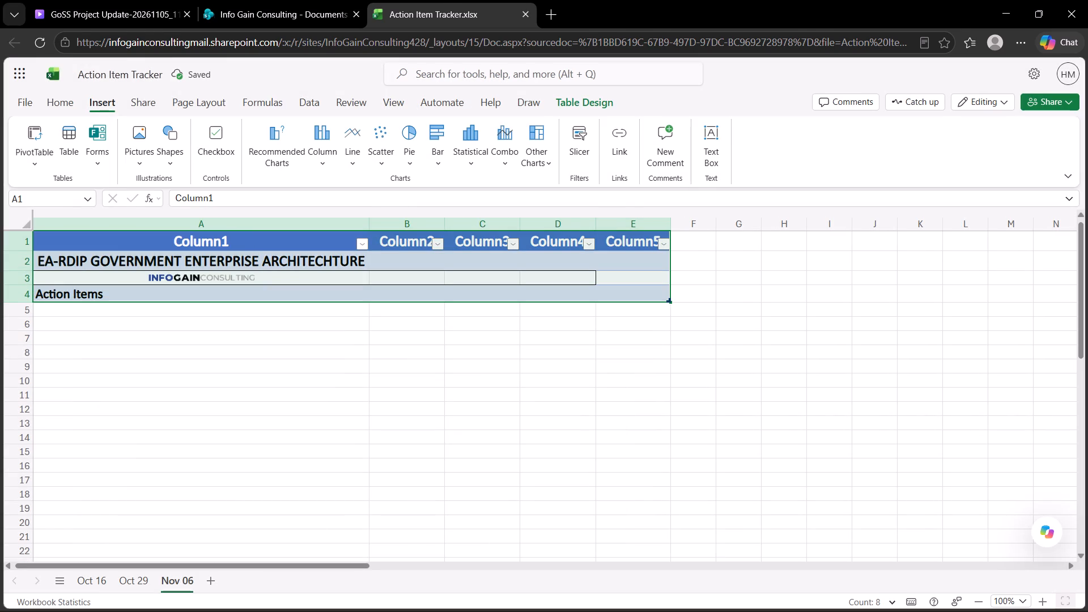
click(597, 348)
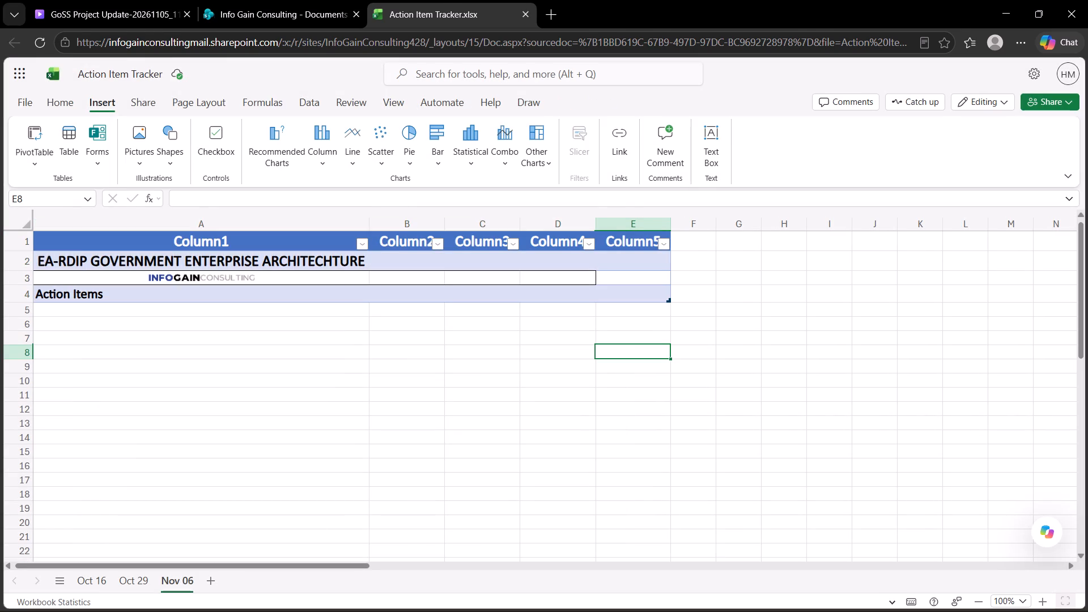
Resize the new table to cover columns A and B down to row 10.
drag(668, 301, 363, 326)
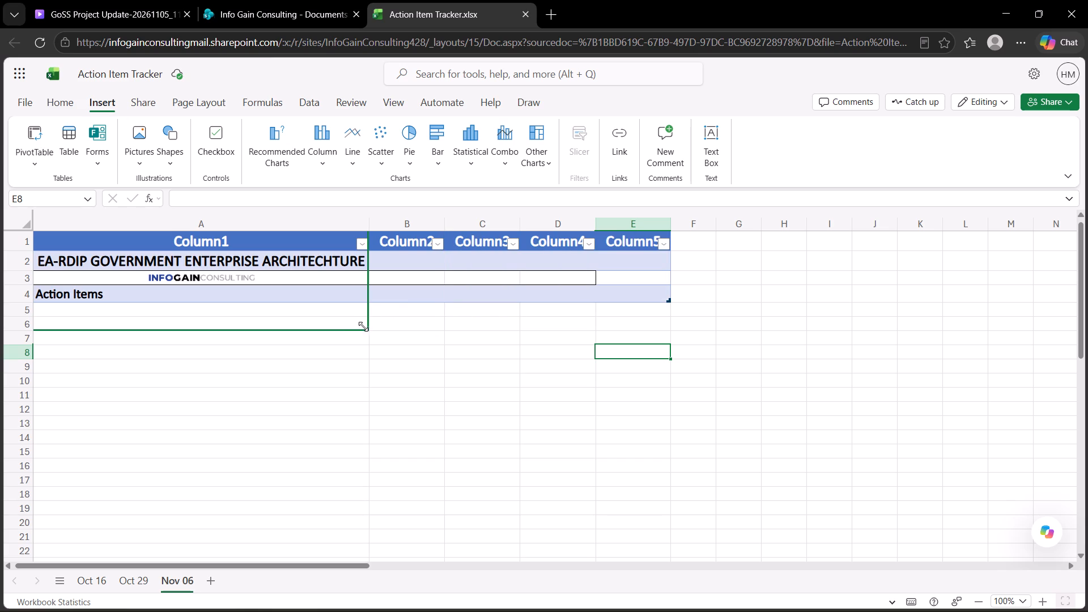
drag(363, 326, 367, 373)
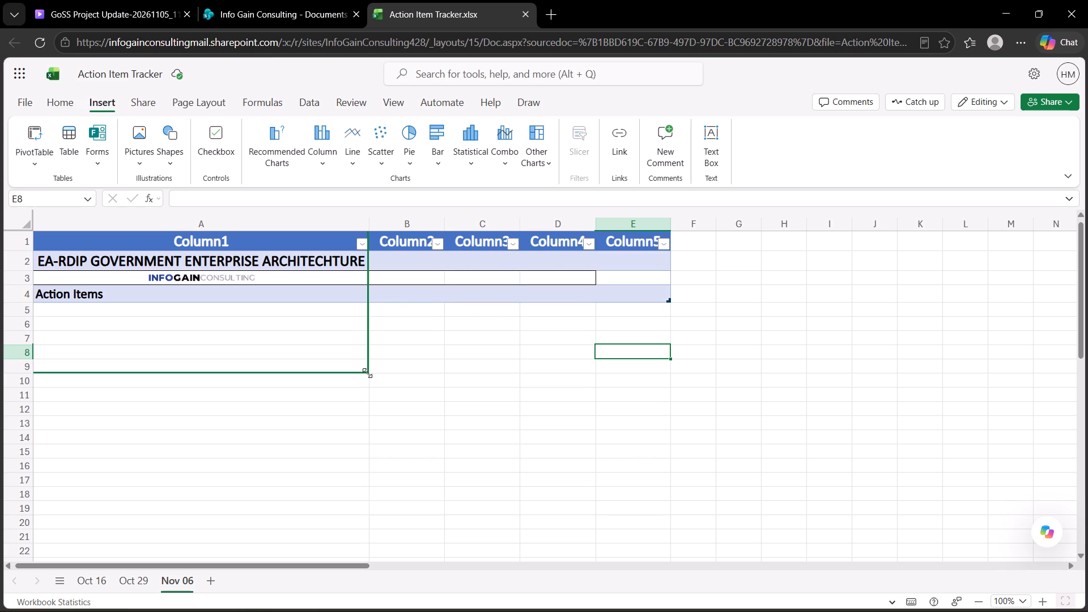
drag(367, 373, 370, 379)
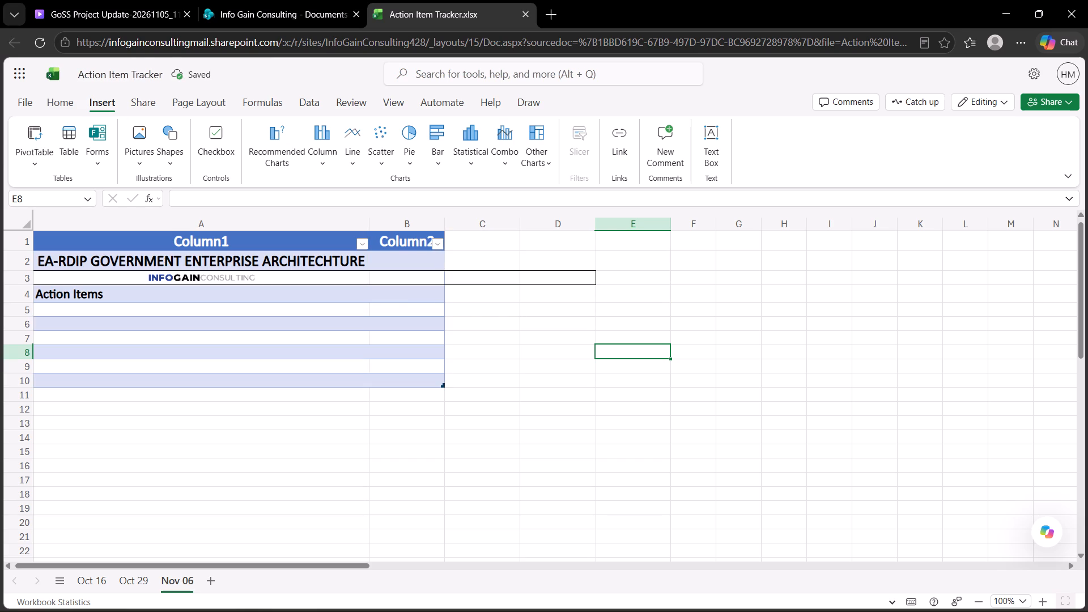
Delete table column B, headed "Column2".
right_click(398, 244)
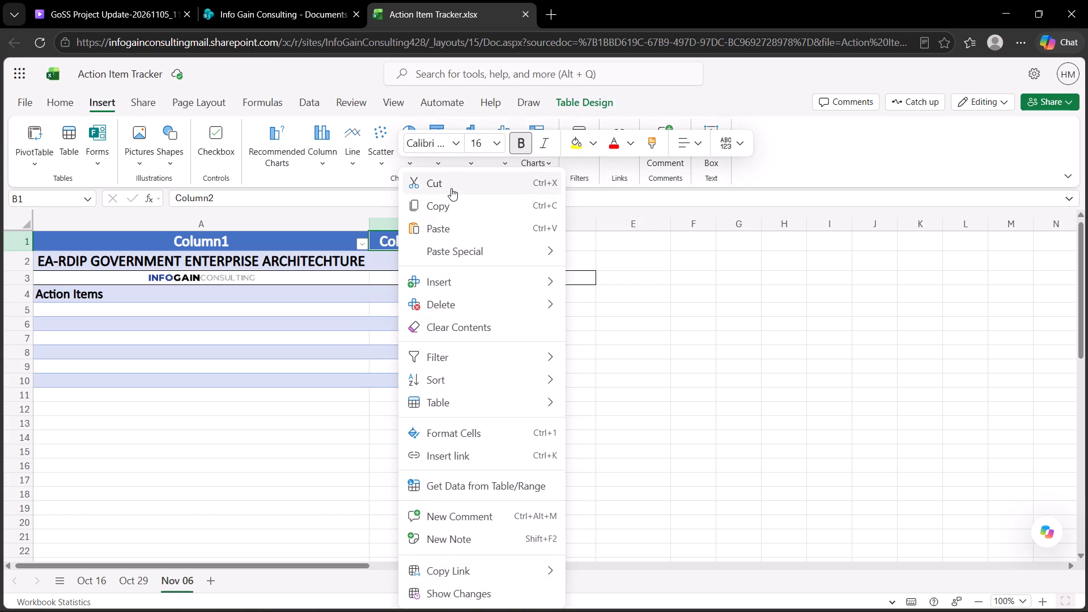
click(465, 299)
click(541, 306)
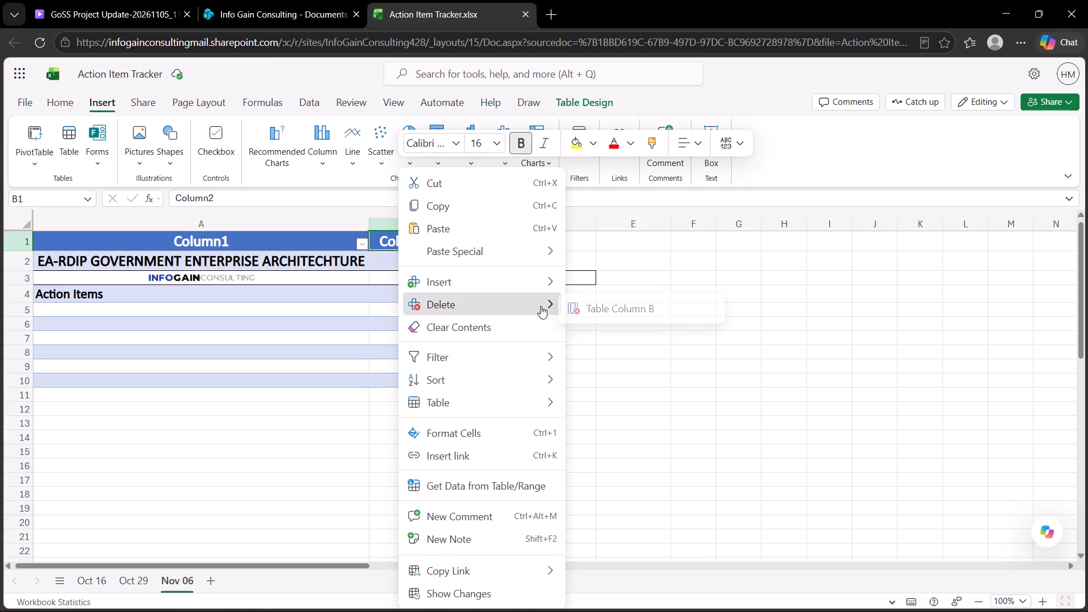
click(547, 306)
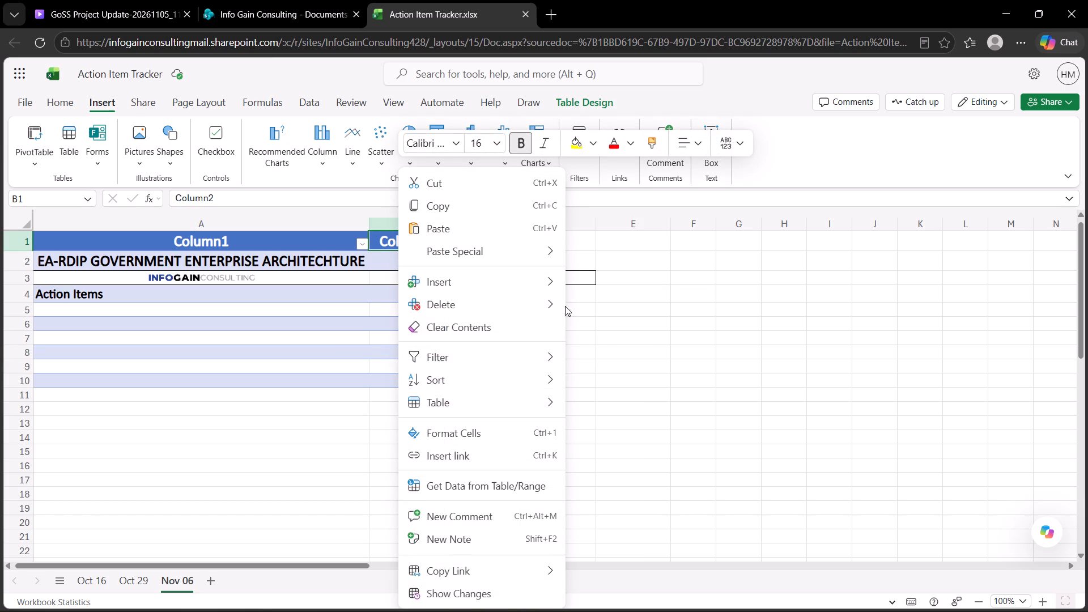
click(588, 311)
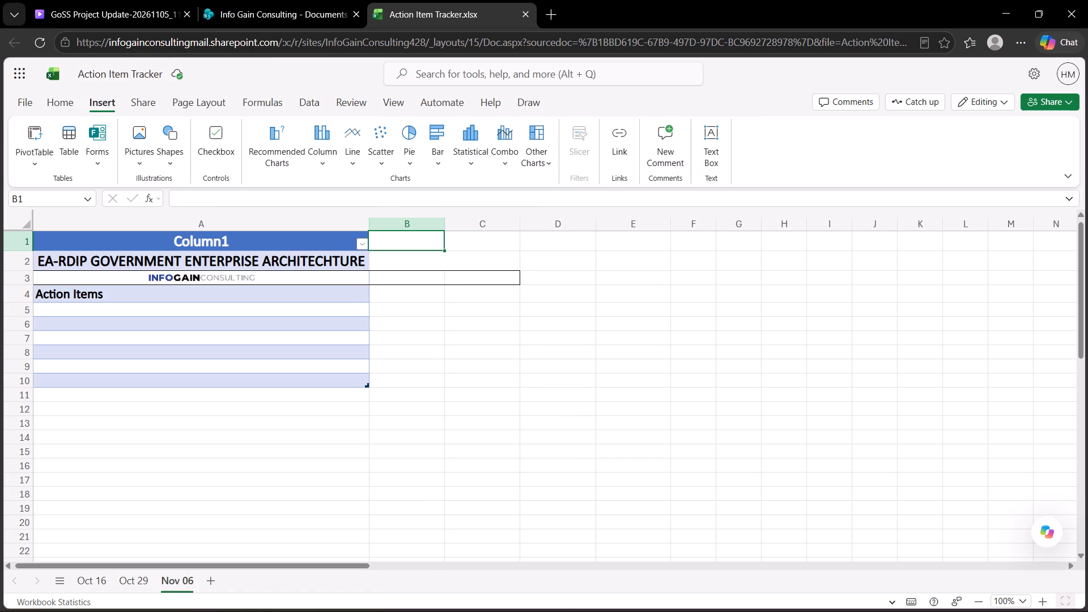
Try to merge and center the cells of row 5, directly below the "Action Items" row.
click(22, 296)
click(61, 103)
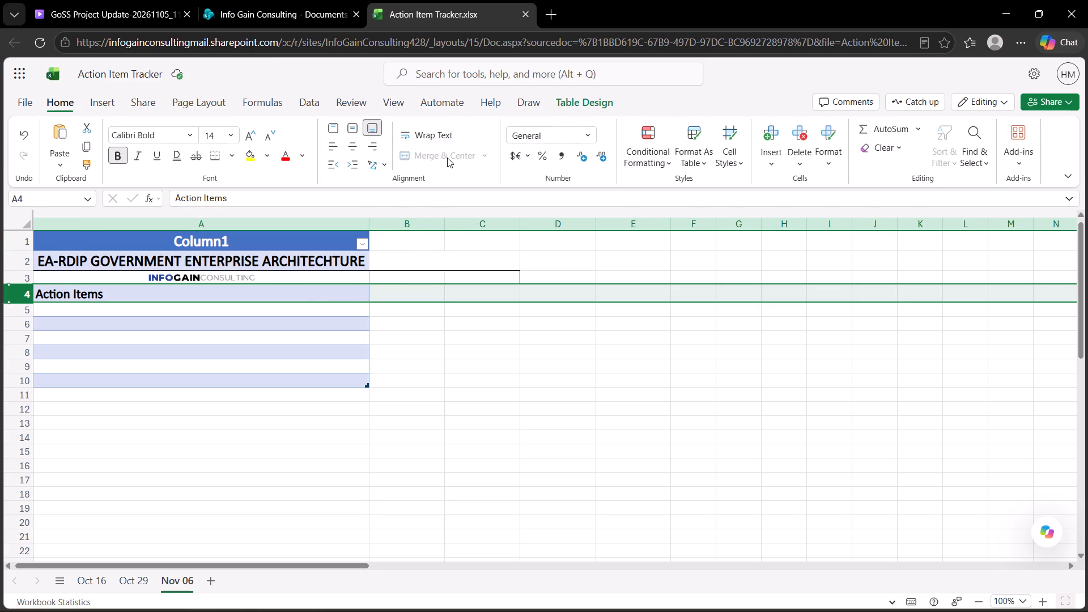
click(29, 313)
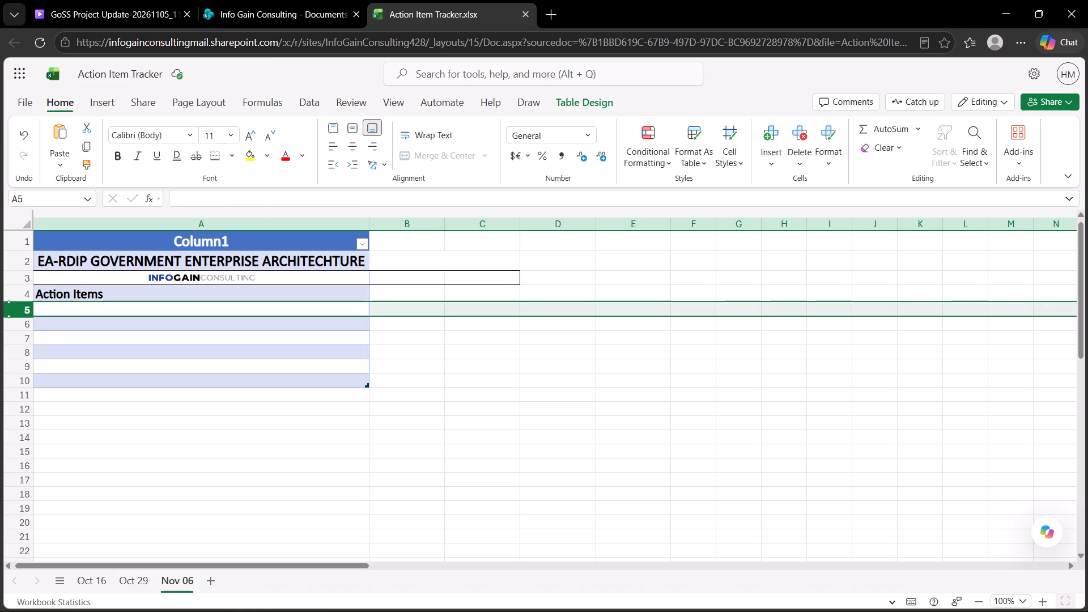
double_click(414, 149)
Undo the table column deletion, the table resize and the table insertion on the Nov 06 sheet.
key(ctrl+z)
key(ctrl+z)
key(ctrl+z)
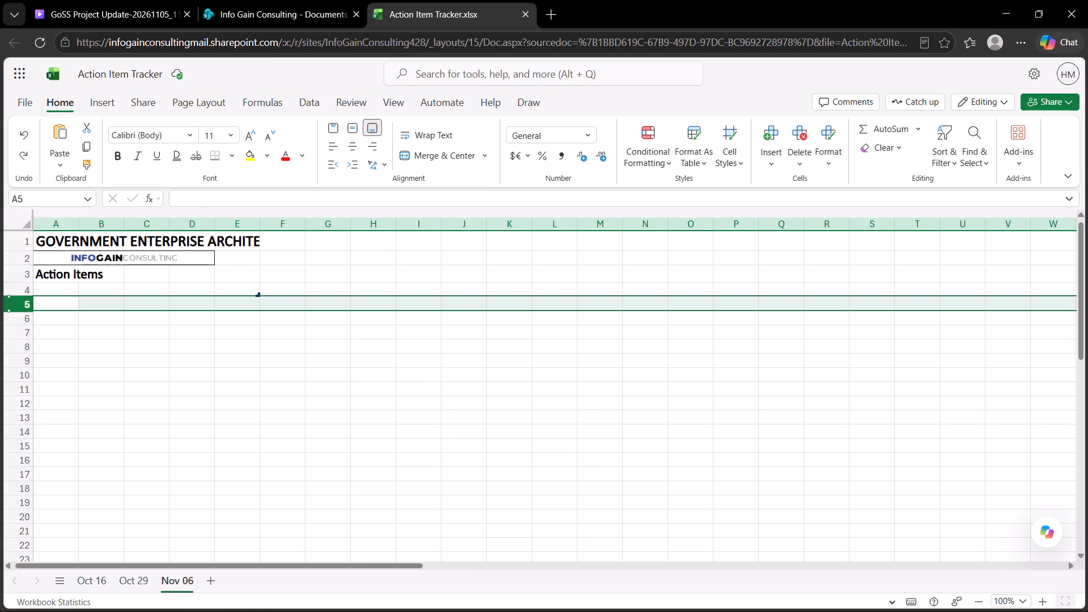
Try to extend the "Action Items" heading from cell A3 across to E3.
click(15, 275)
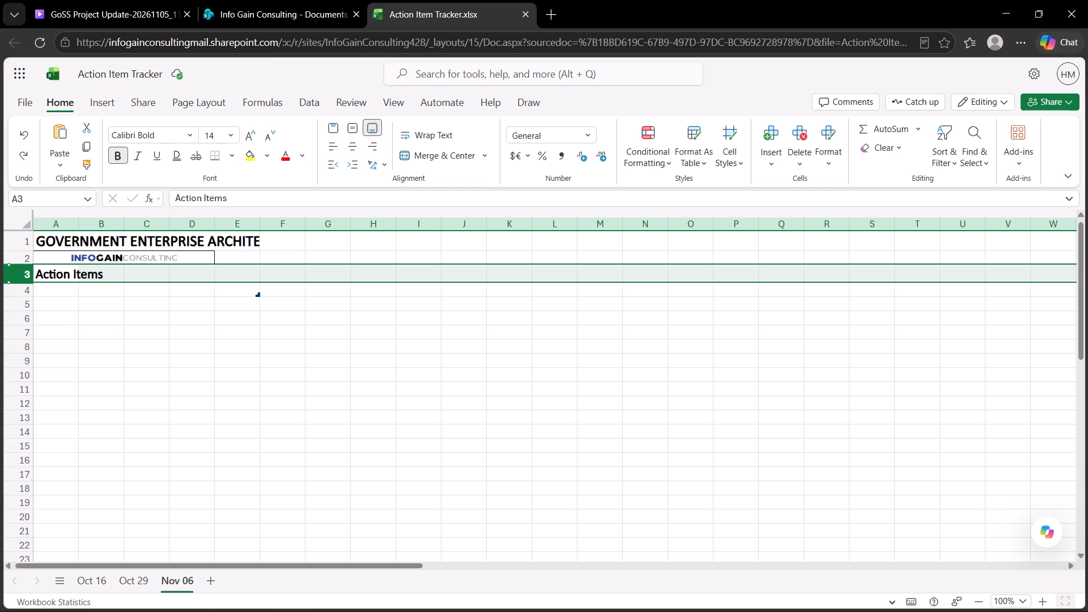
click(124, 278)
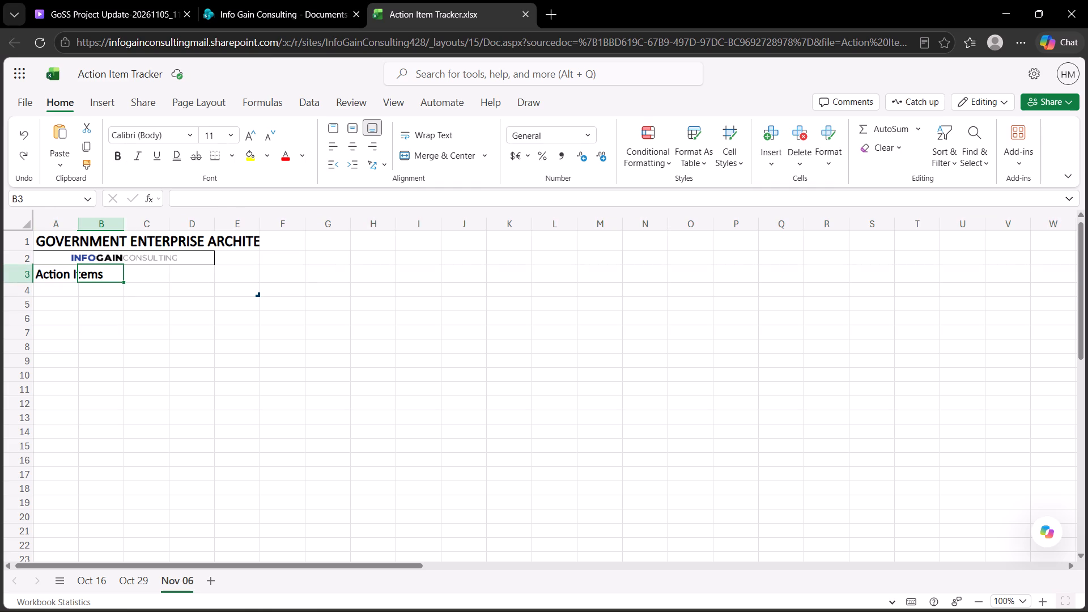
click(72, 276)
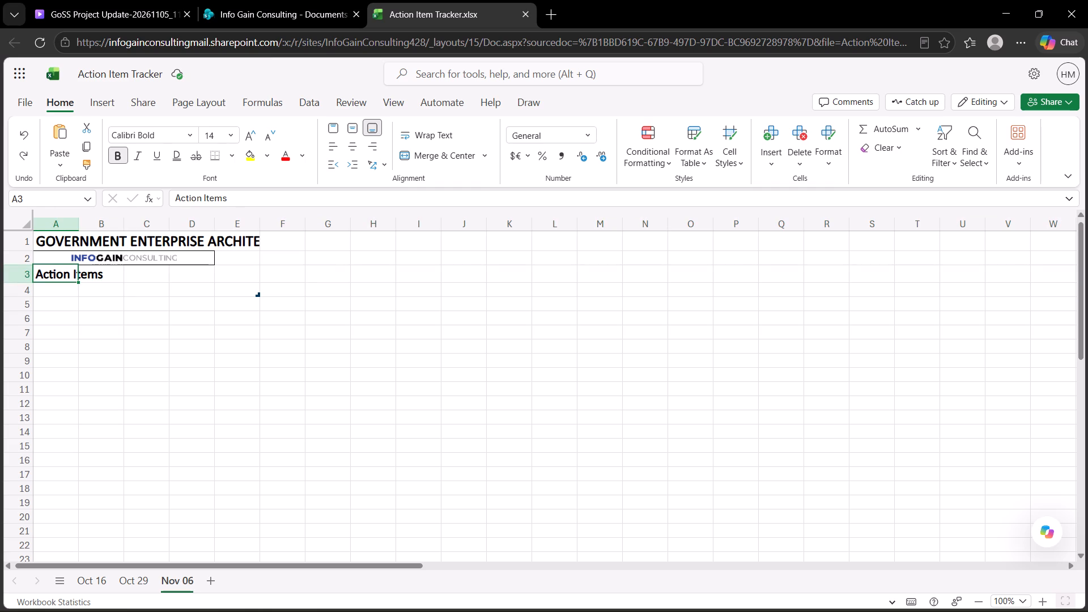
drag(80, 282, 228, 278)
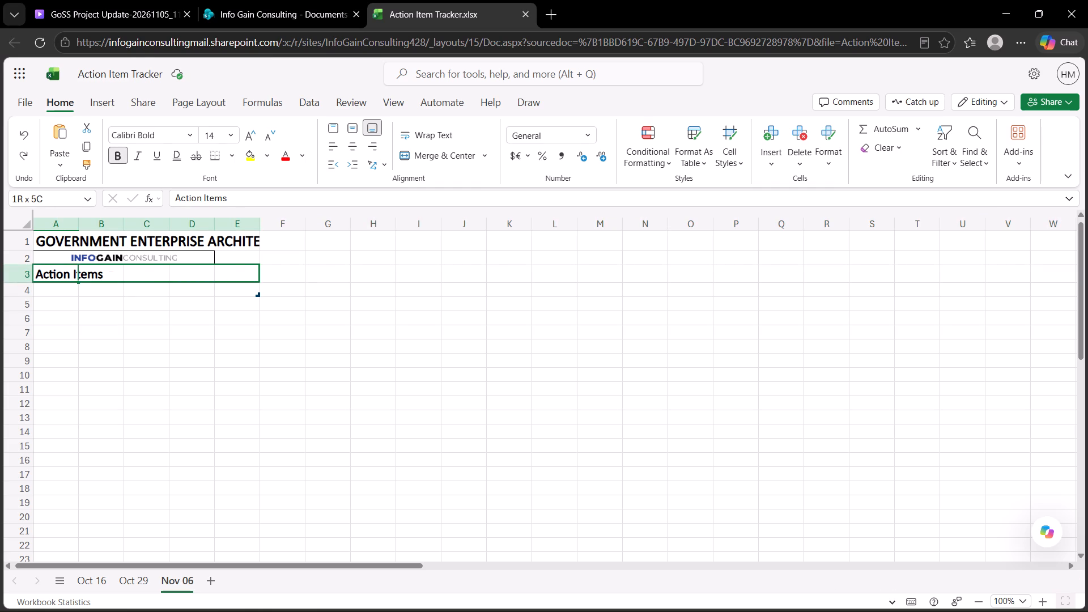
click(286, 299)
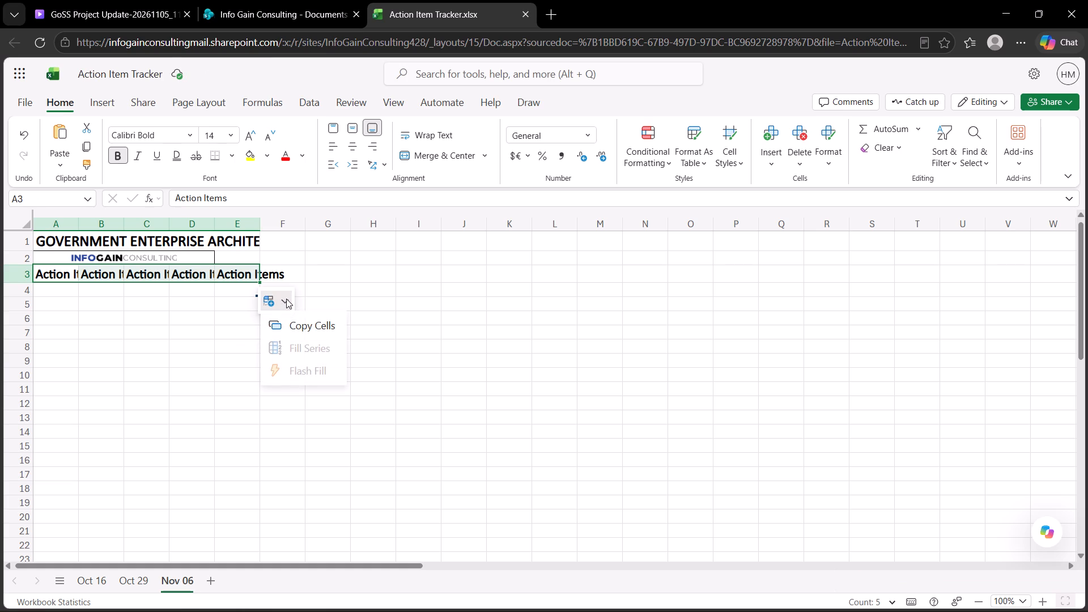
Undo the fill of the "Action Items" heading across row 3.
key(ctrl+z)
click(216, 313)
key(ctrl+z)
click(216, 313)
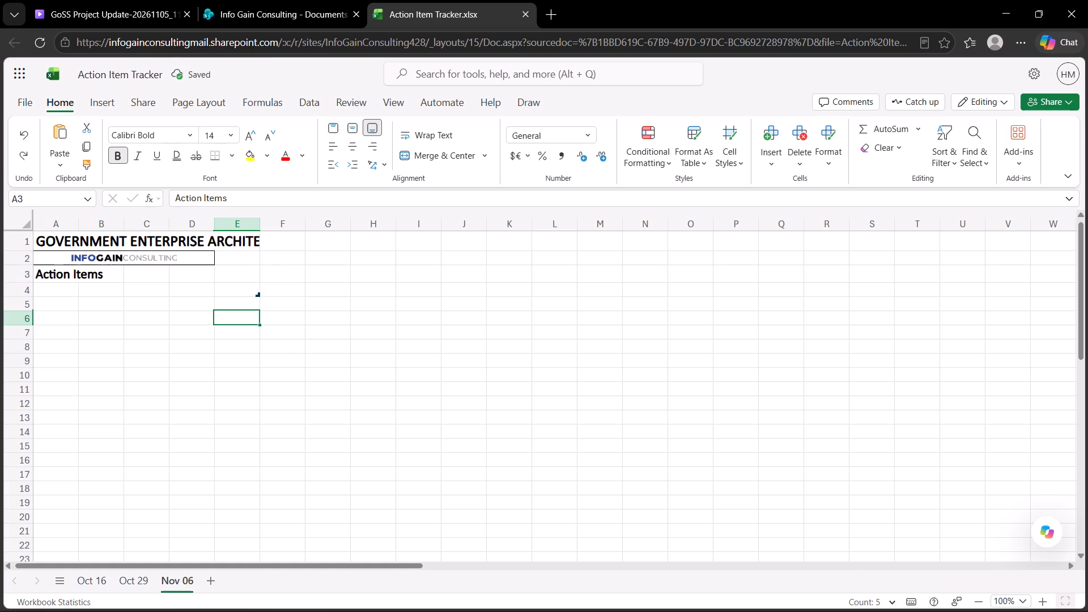
Clear the "Action Items" text from cell A3.
double_click(65, 271)
key(BackSpace)
key(BackSpace)
key(BackSpace)
key(BackSpace)
key(BackSpace)
key(BackSpace)
key(BackSpace)
key(BackSpace)
key(BackSpace)
key(BackSpace)
key(BackSpace)
key(BackSpace)
key(BackSpace)
key(BackSpace)
key(BackSpace)
key(BackSpace)
key(BackSpace)
key(BackSpace)
key(BackSpace)
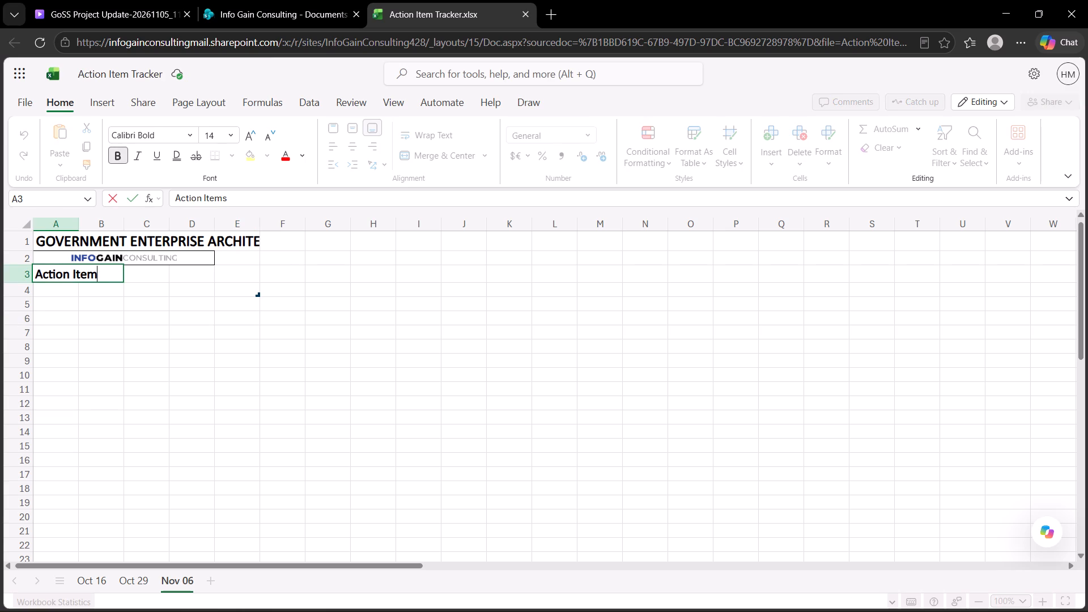
click(138, 424)
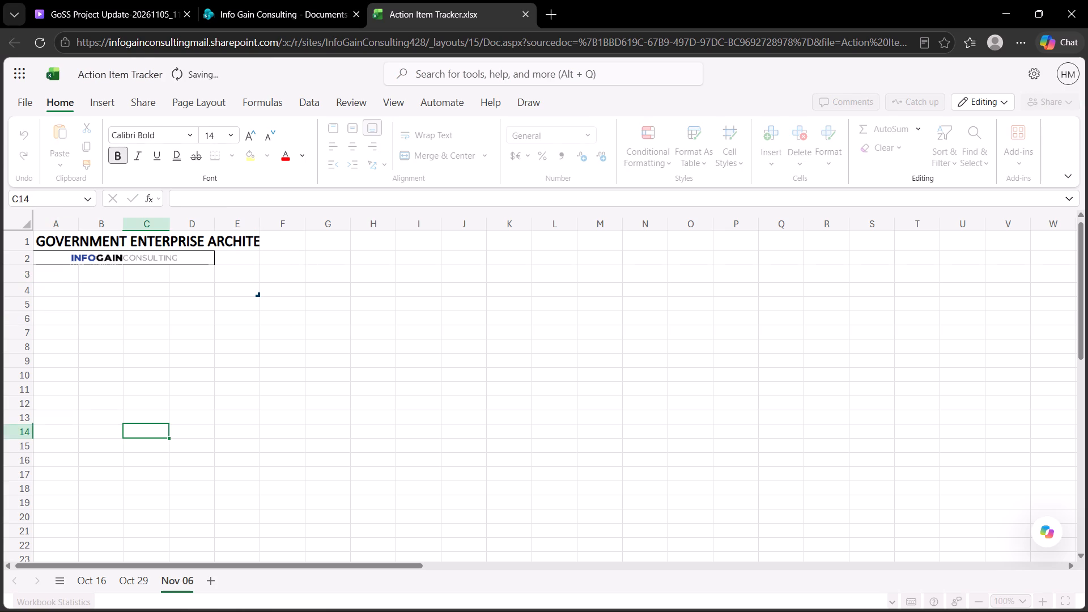
Merge and center the emptied heading cells A3 to E3.
click(64, 274)
drag(79, 281, 226, 280)
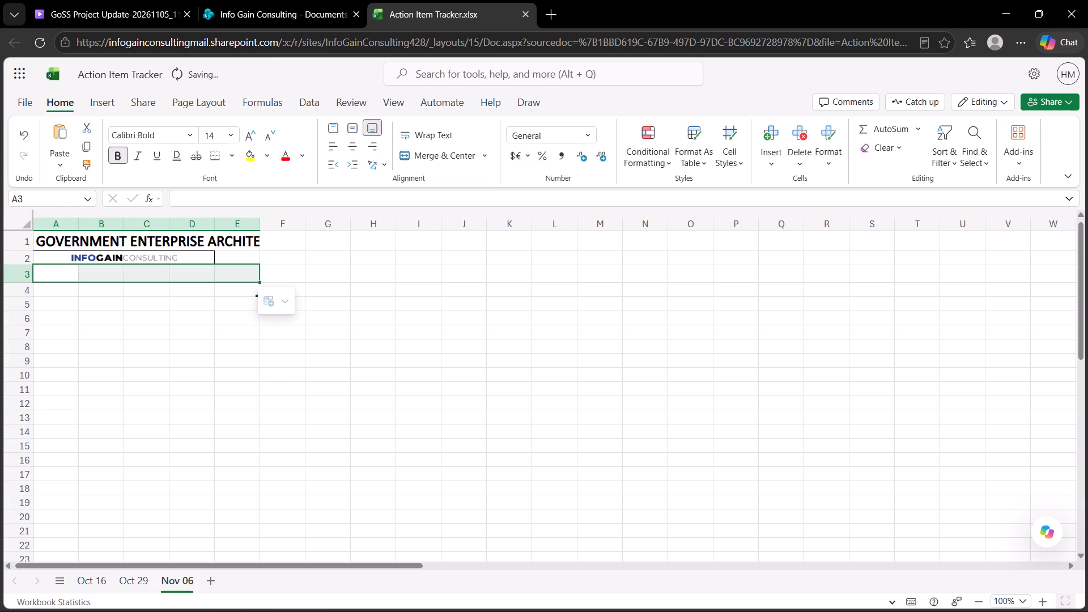
click(428, 161)
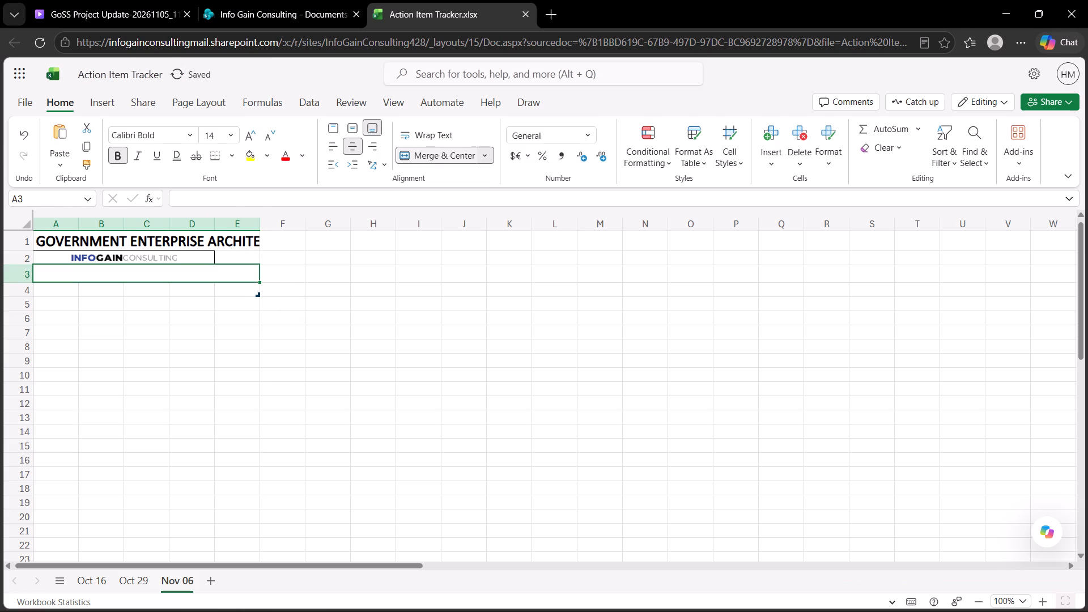
Enter the heading "Action Items" in the merged cell of row 3.
click(144, 275)
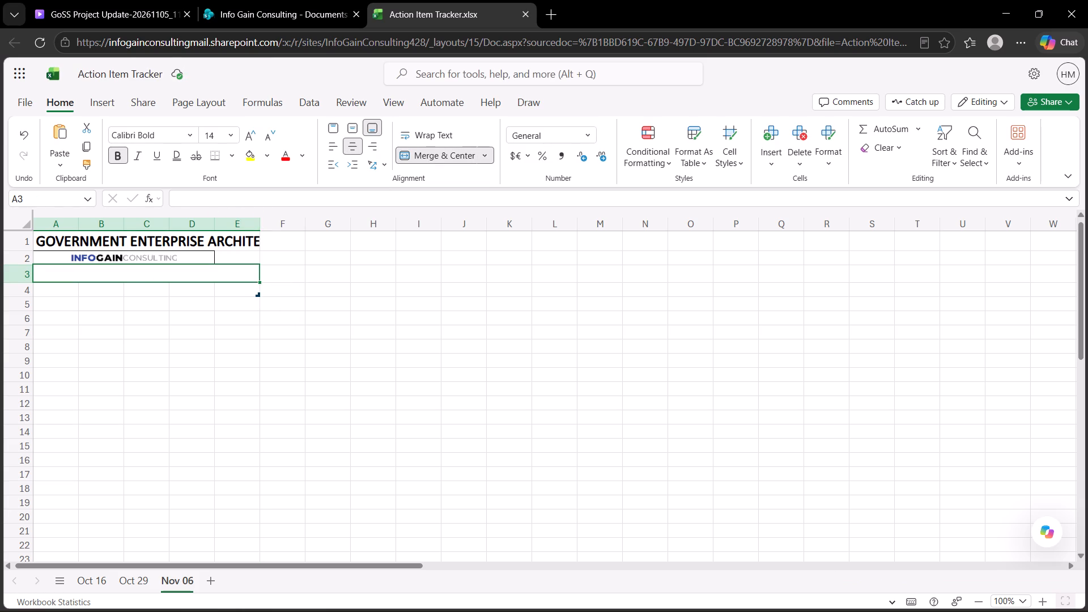
key(shift+a)
text(ctoin)
key(space)
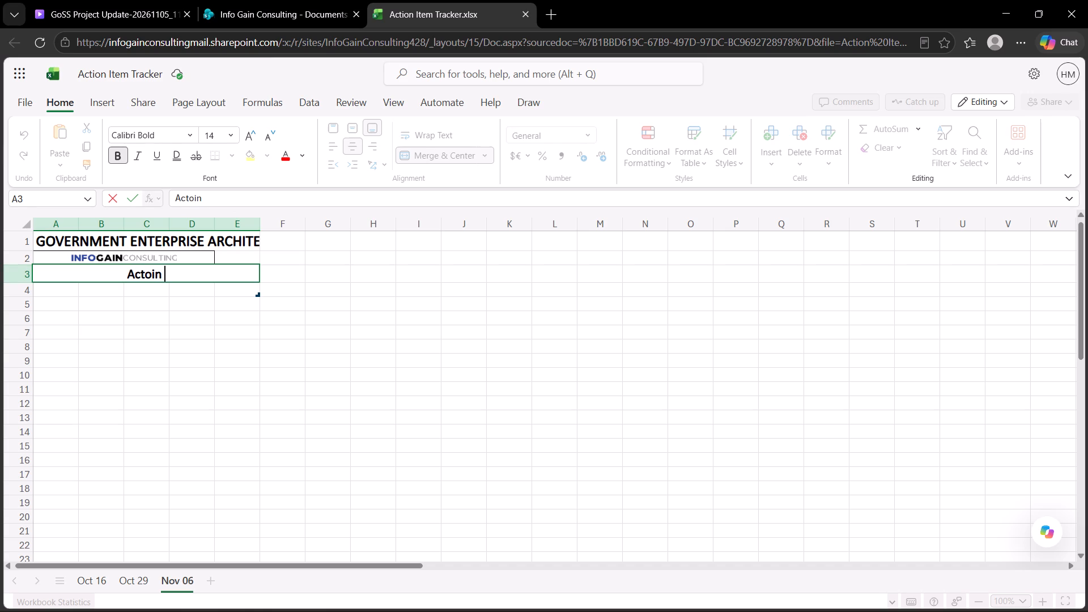
text(==)
key(BackSpace)
key(BackSpace)
key(BackSpace)
key(BackSpace)
key(BackSpace)
key(BackSpace)
text(ion Items)
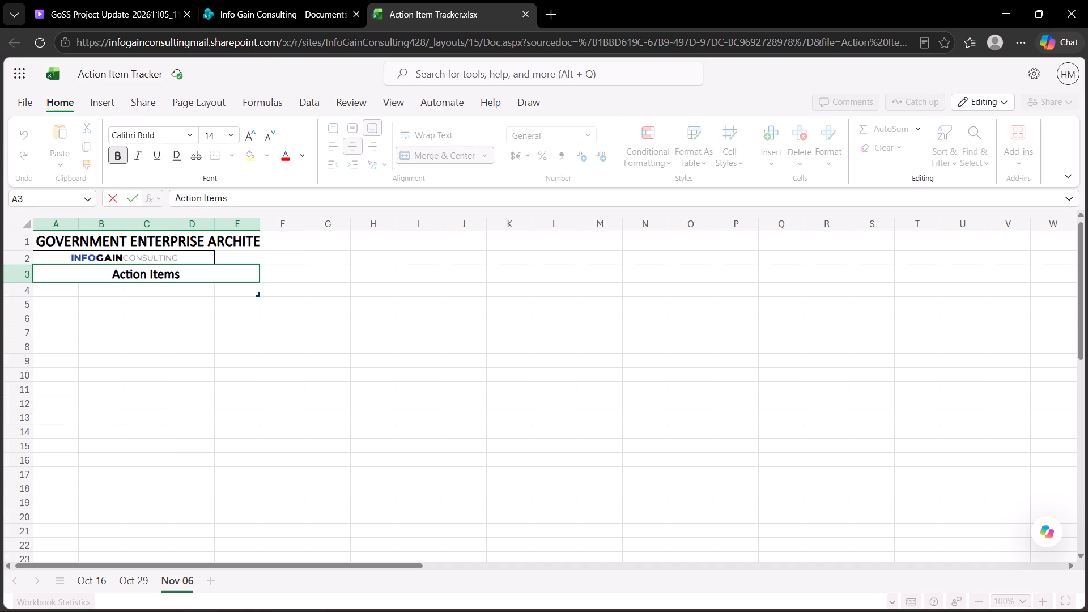
Unmerge the logo cell in row 2 and merge and center it again across A2 to E2, keeping the first logo.
click(209, 258)
drag(215, 265, 202, 260)
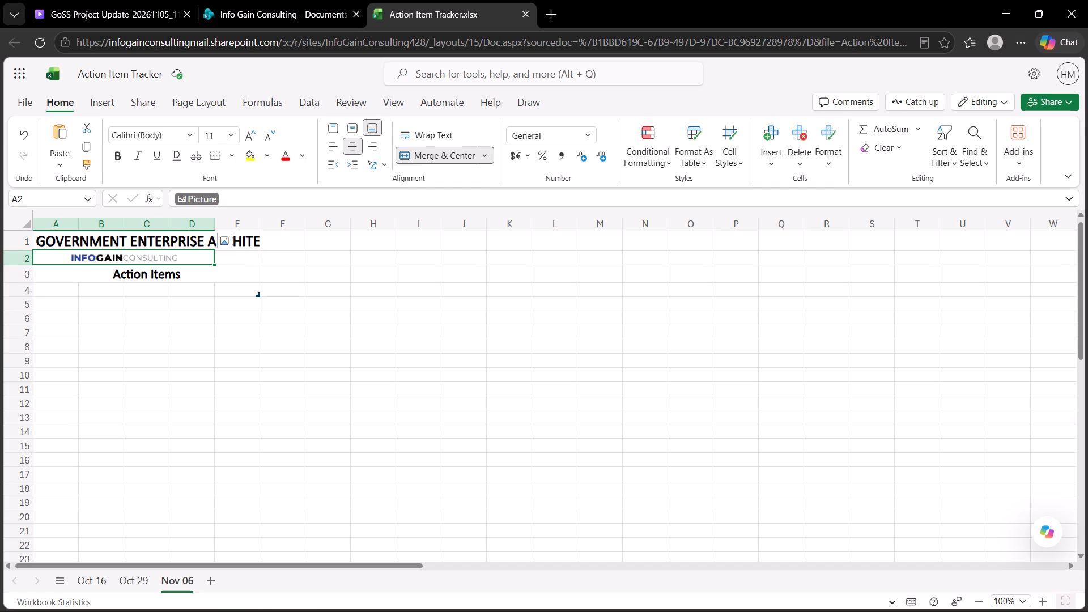
click(418, 152)
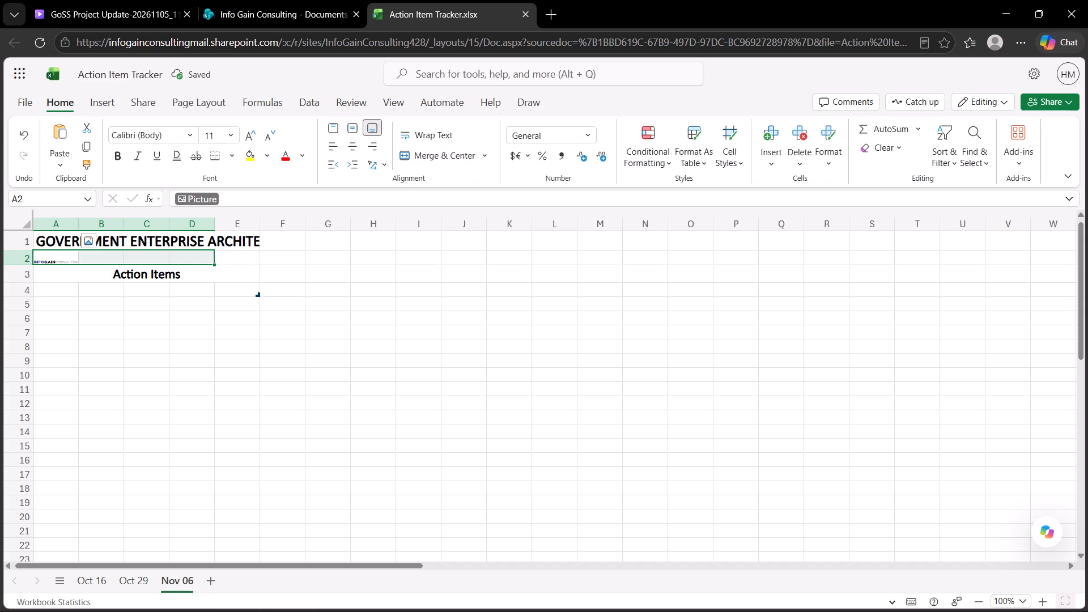
drag(214, 265, 257, 261)
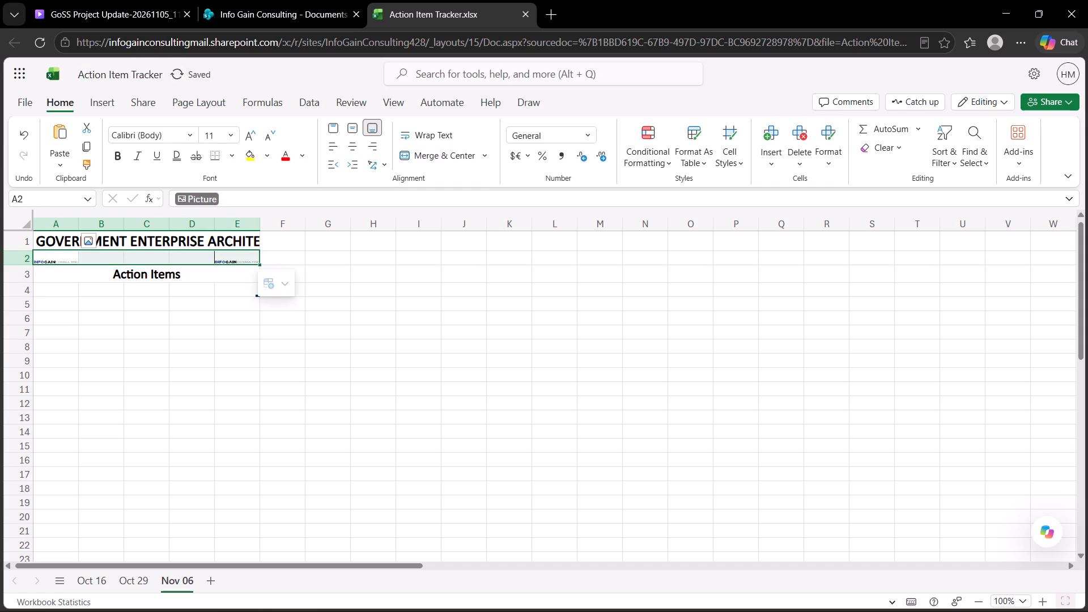
click(445, 155)
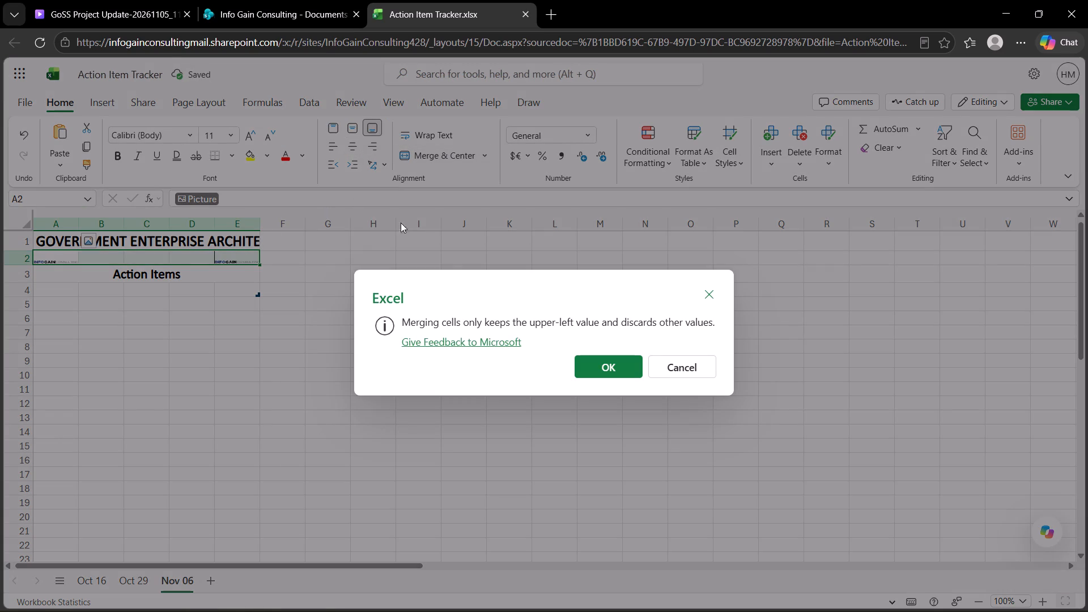
click(601, 360)
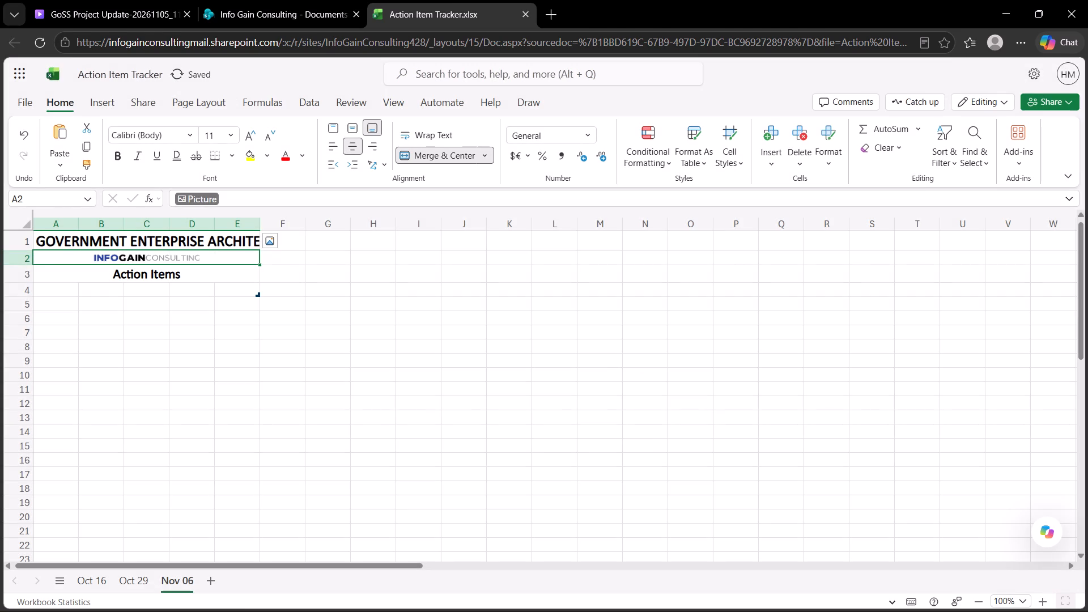
Enter the column headers "ID" in A4 and "Action Item" in B4, following the Oct 29 sheet's header row.
click(44, 291)
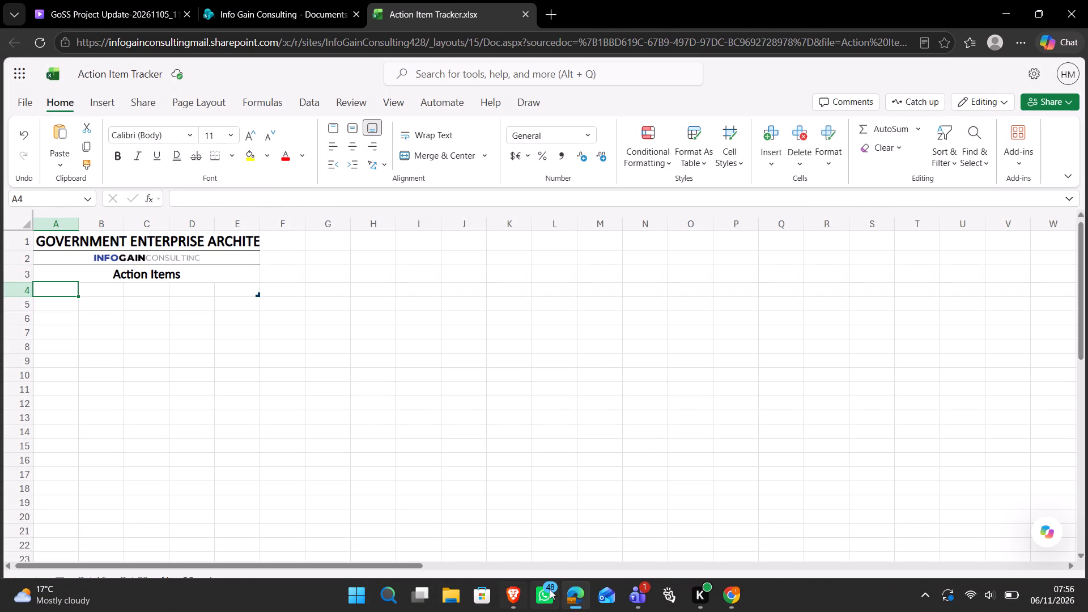
click(123, 577)
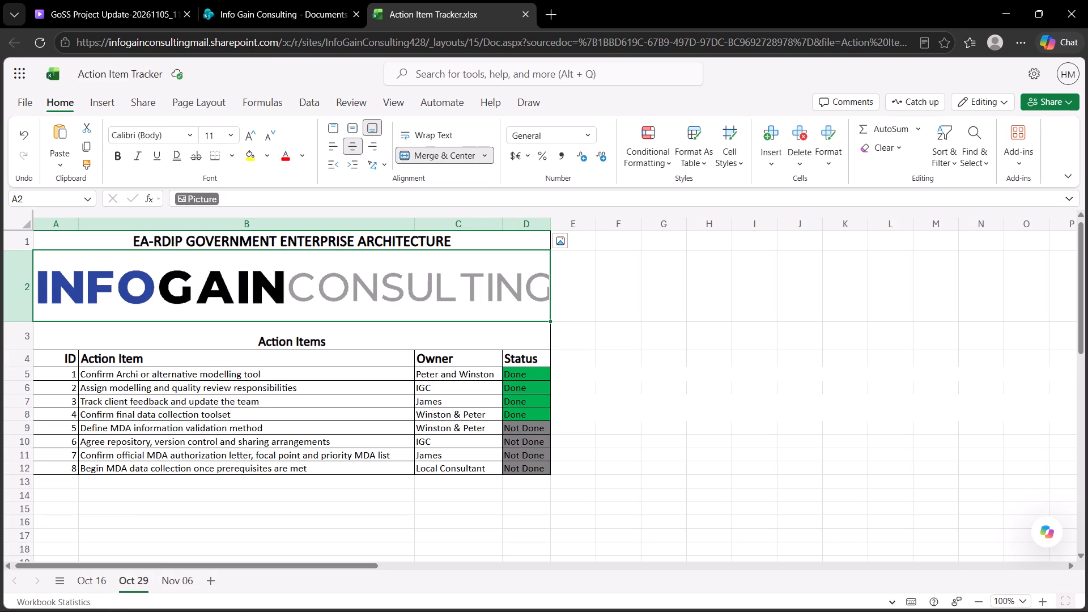
click(176, 575)
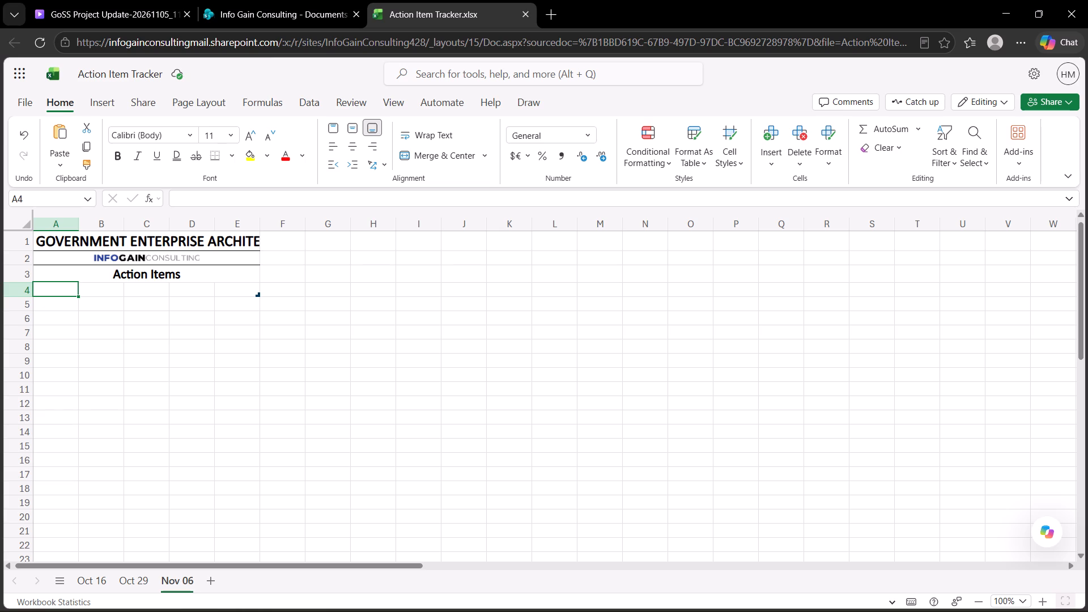
text(ID)
key(Right)
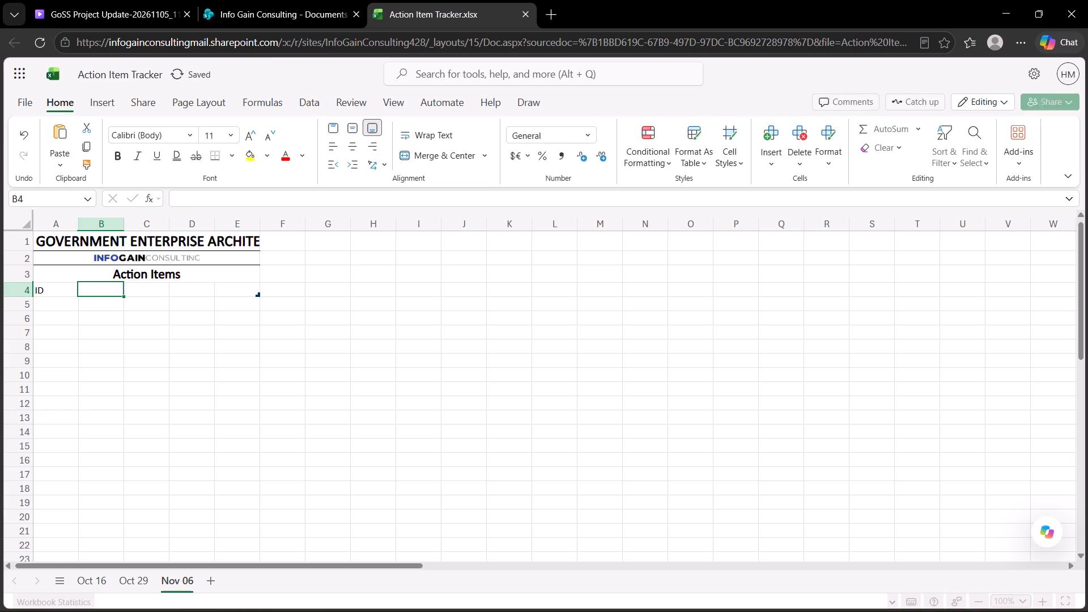
text(AC)
key(BackSpace)
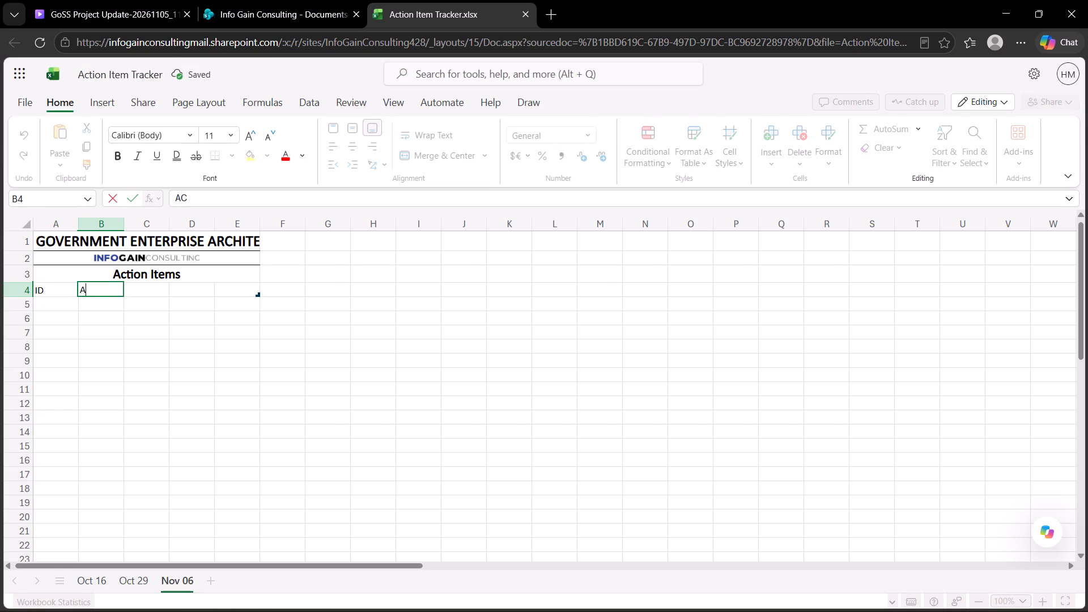
text(ction Ir=)
key(BackSpace)
key(BackSpace)
text(te)
key(m)
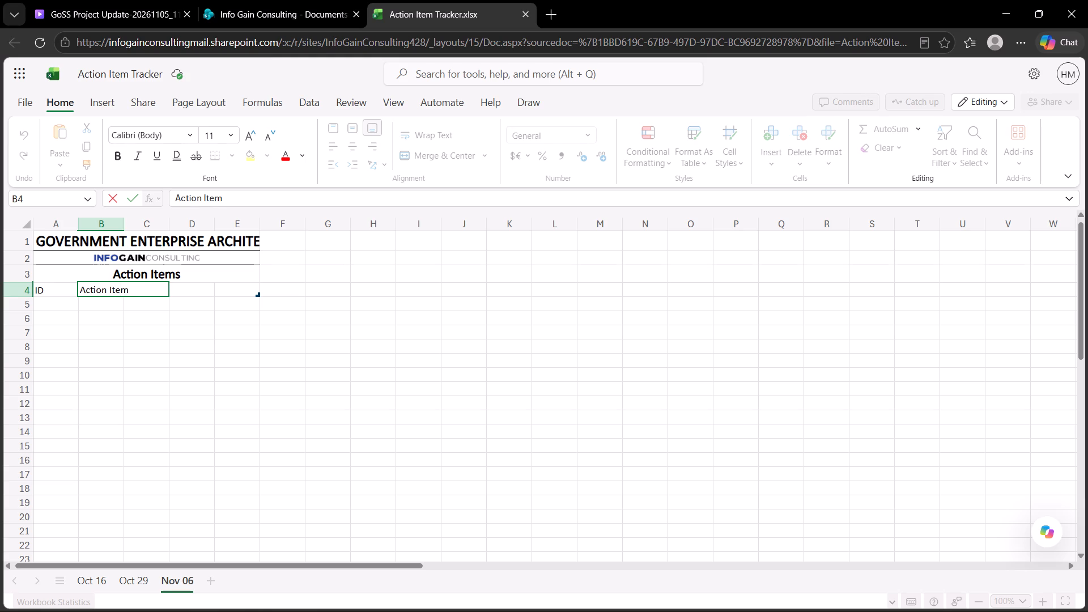
click(155, 305)
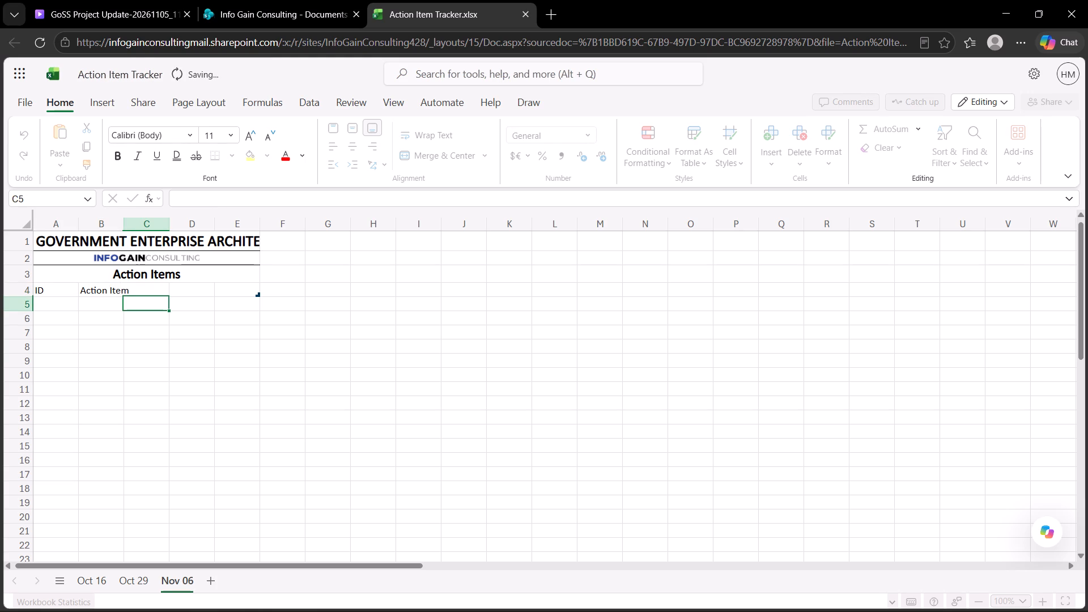
Enter the column headers "Owner" in C4 and "Status" in D4, following the Oct 29 sheet's header row.
click(152, 290)
click(134, 575)
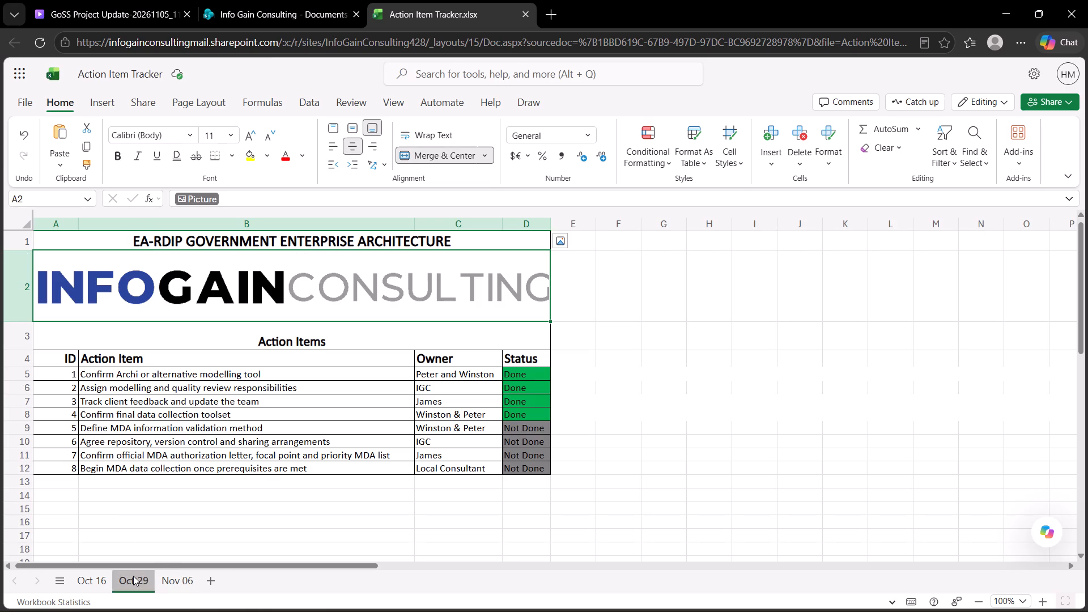
click(171, 573)
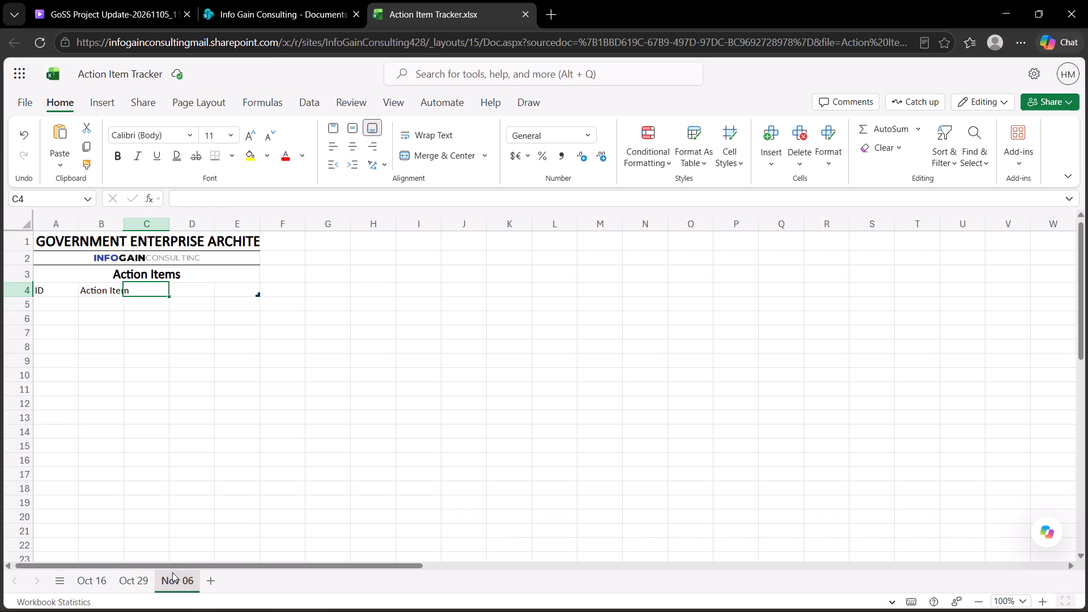
text(On)
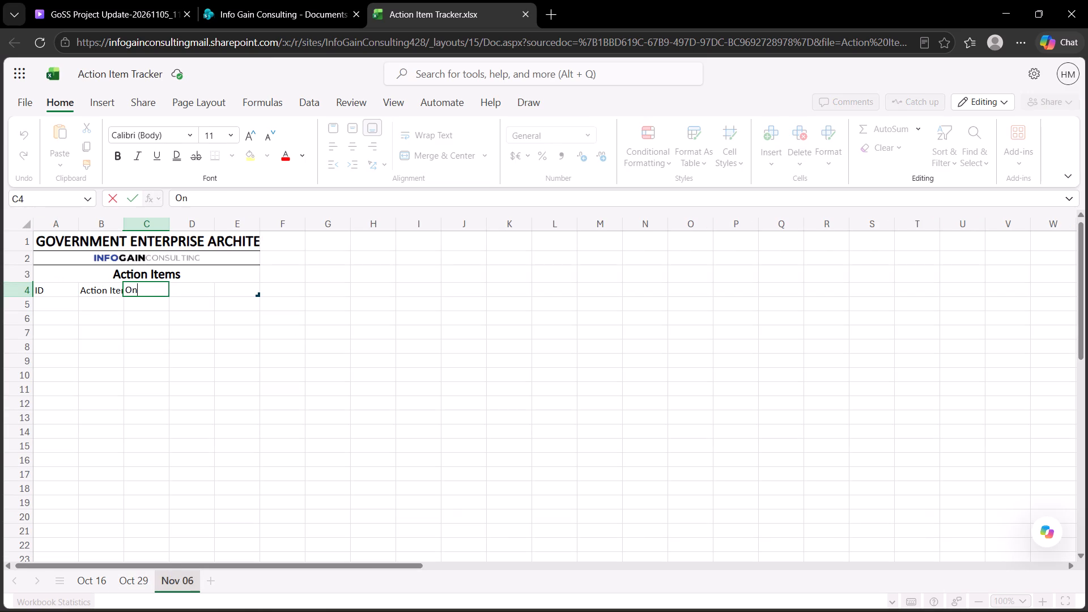
key(BackSpace)
text(wner)
key(Right)
text(ST)
key(a)
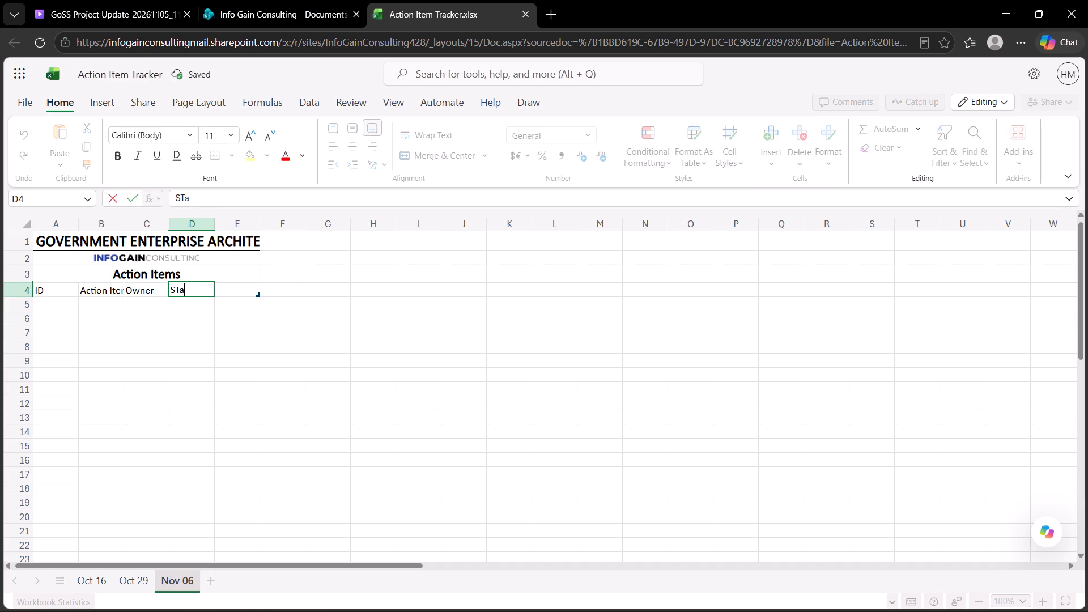
key(BackSpace)
key(BackSpace)
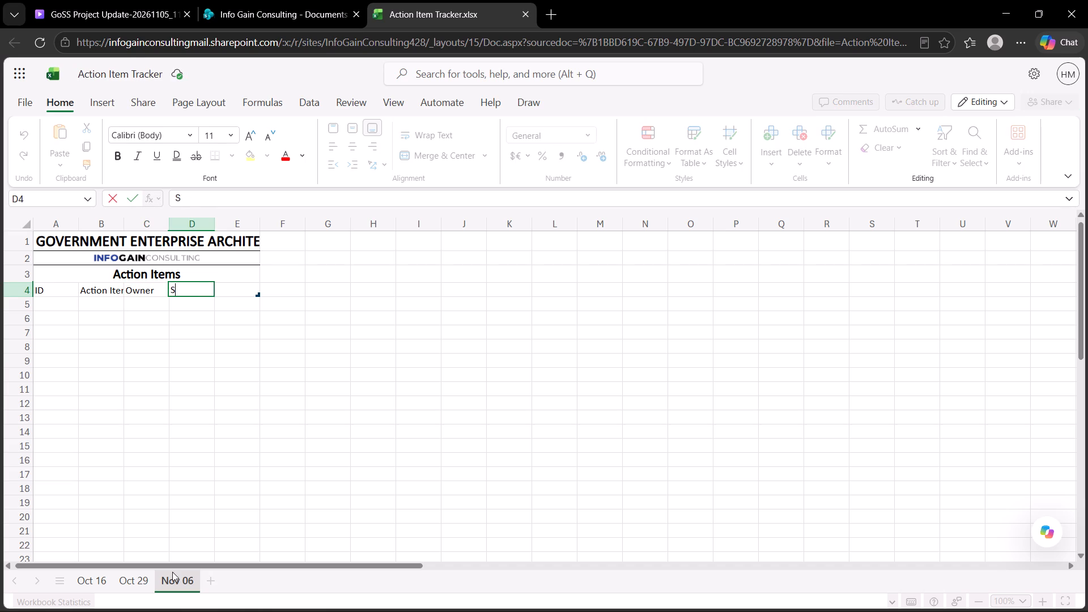
text(ta)
key(t)
text(us)
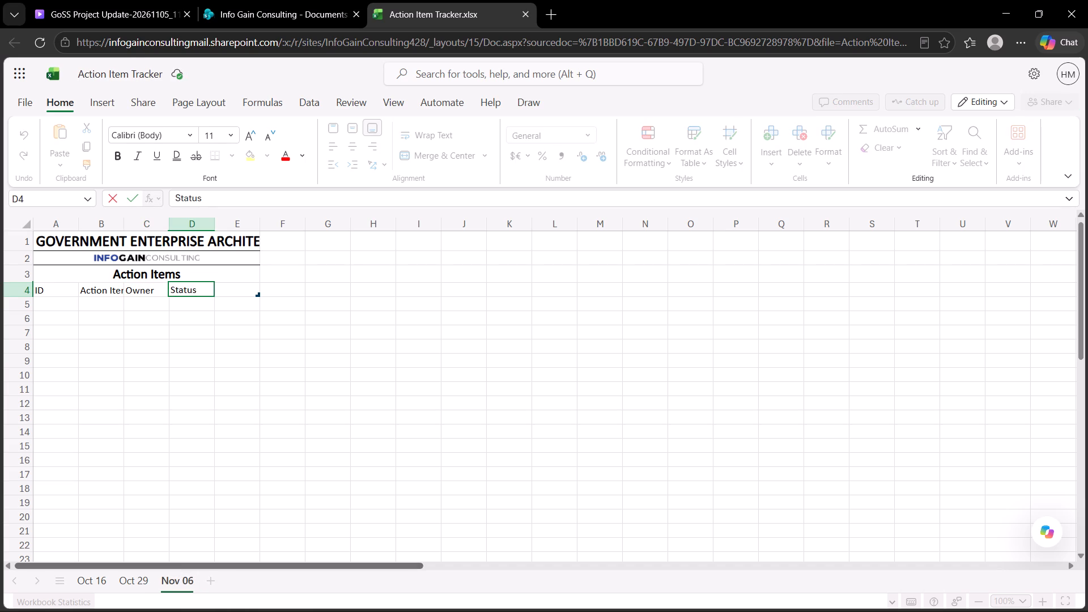
Enter the column header "Completion Date" in E4.
key(Right)
text(Date)
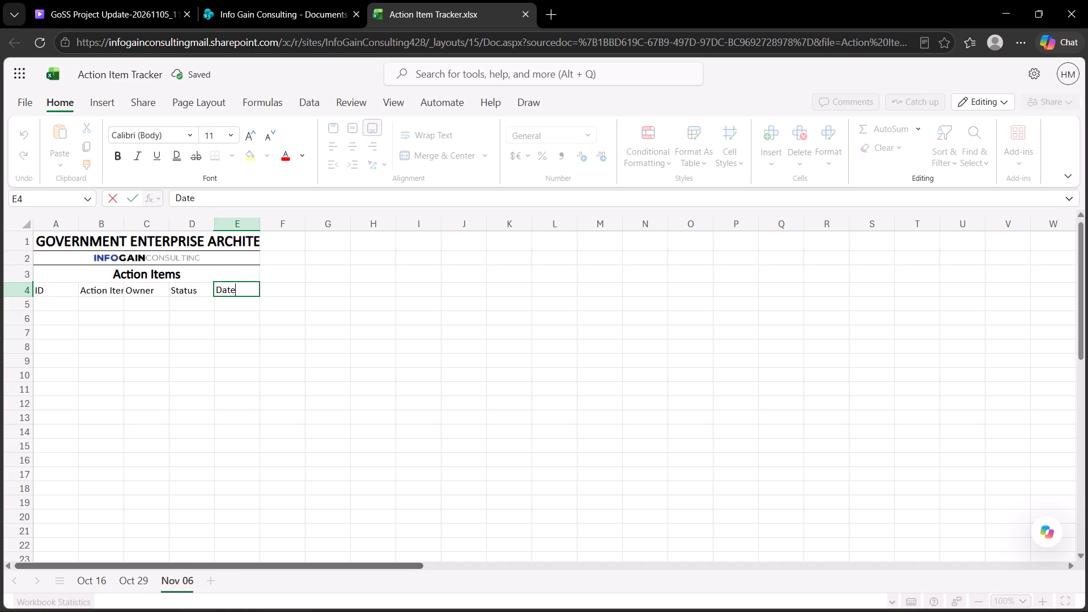
key(BackSpace)
key(BackSpace)
key(BackSpace)
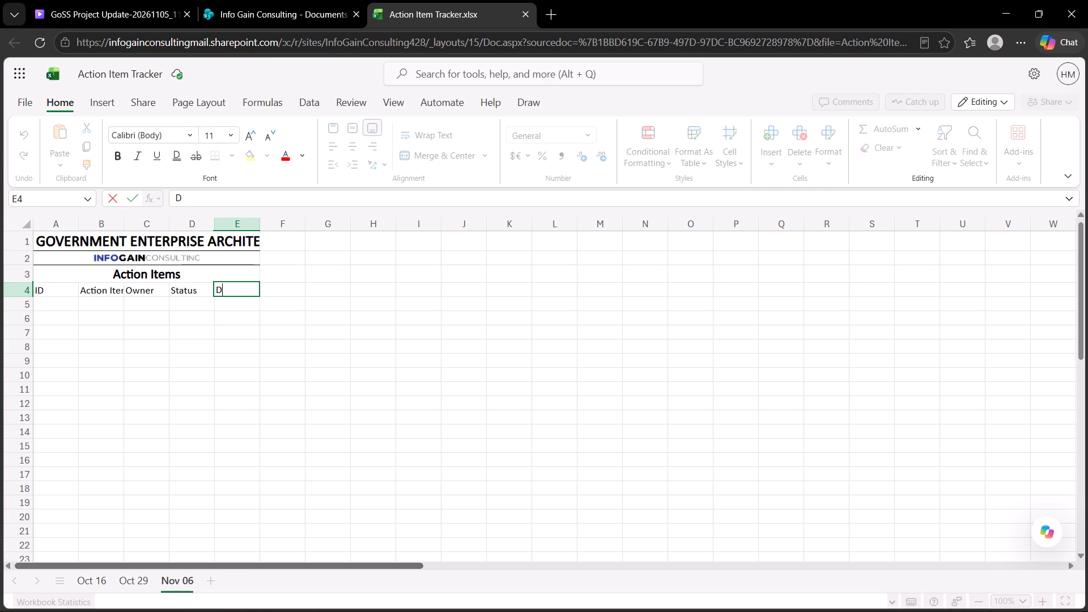
key(BackSpace)
key(BackSpace)
text(Completion)
key(space)
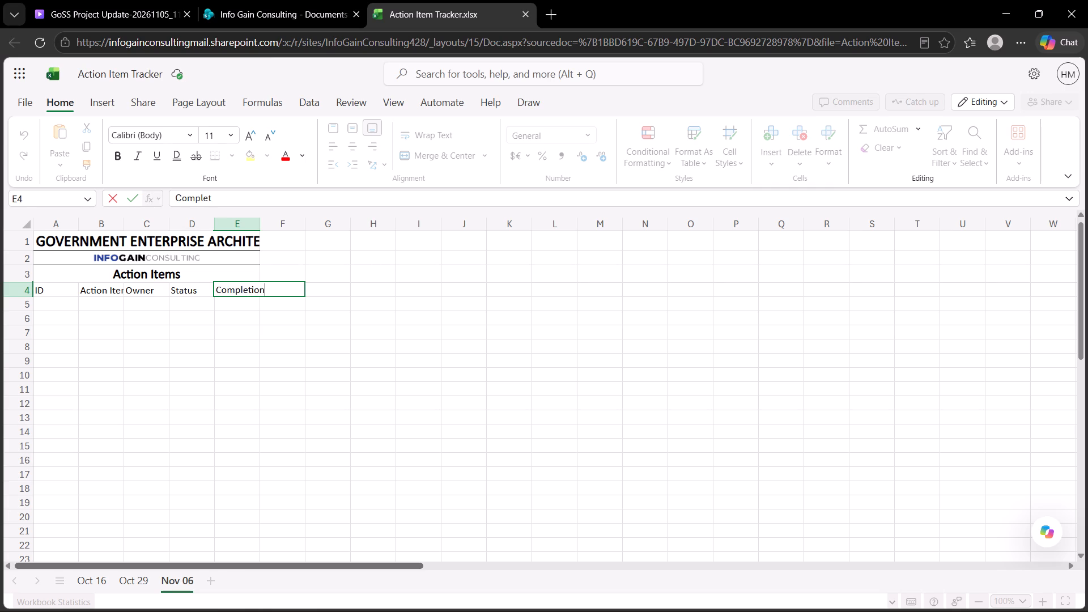
text(Date)
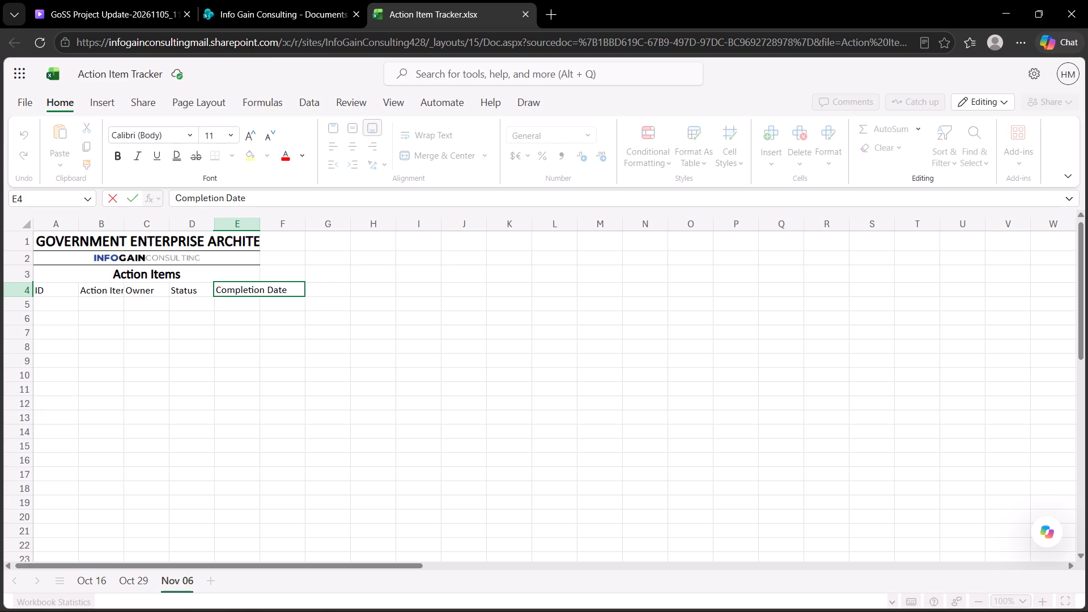
Make the header row 4 bold and set its font size to 14, matching the Oct 29 sheet's header row.
click(1, 286)
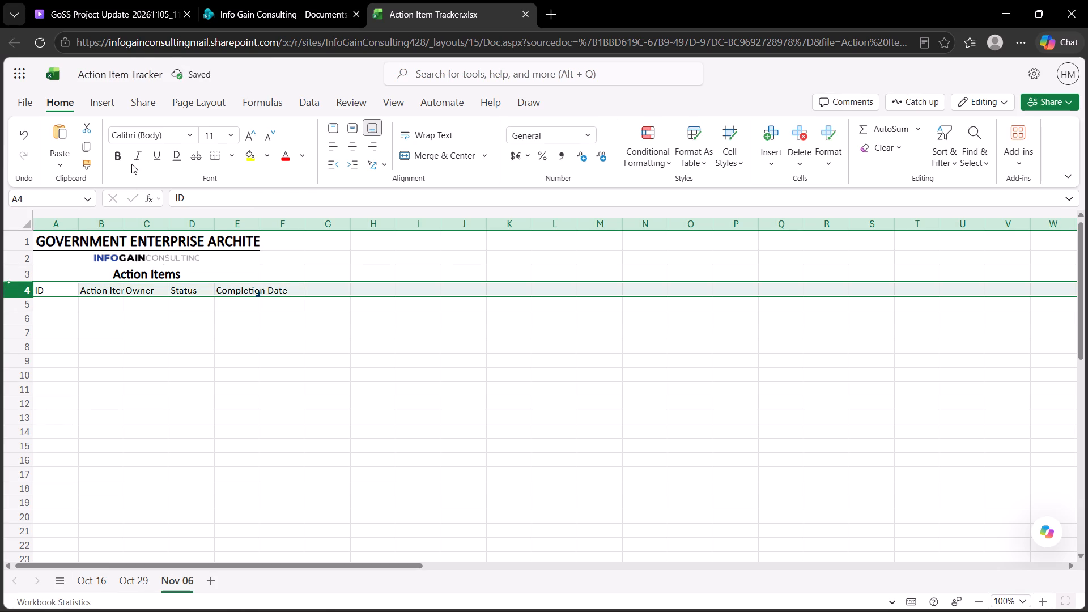
click(112, 160)
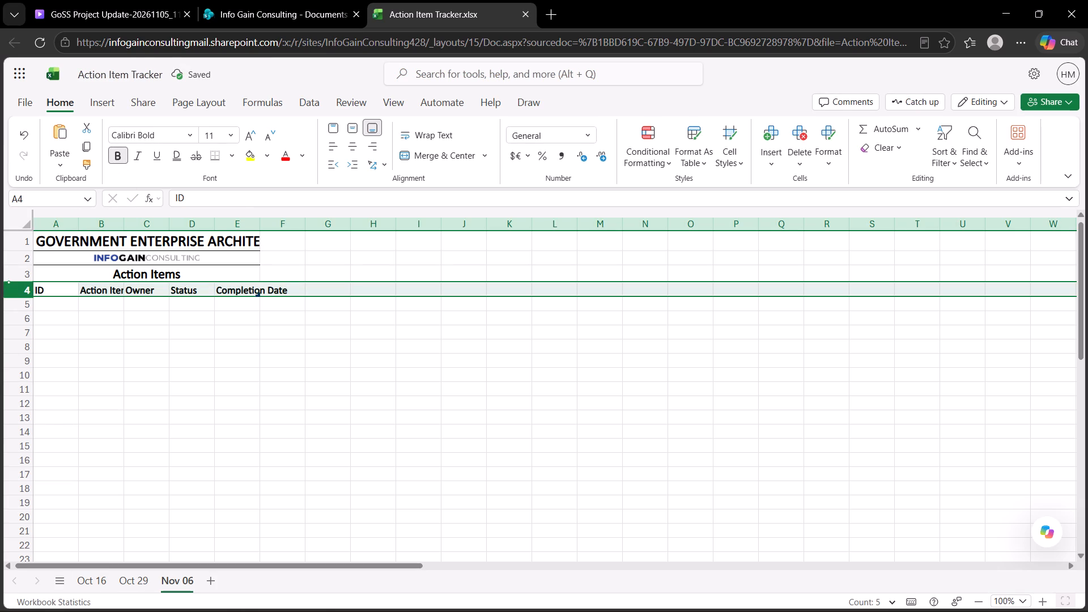
click(129, 577)
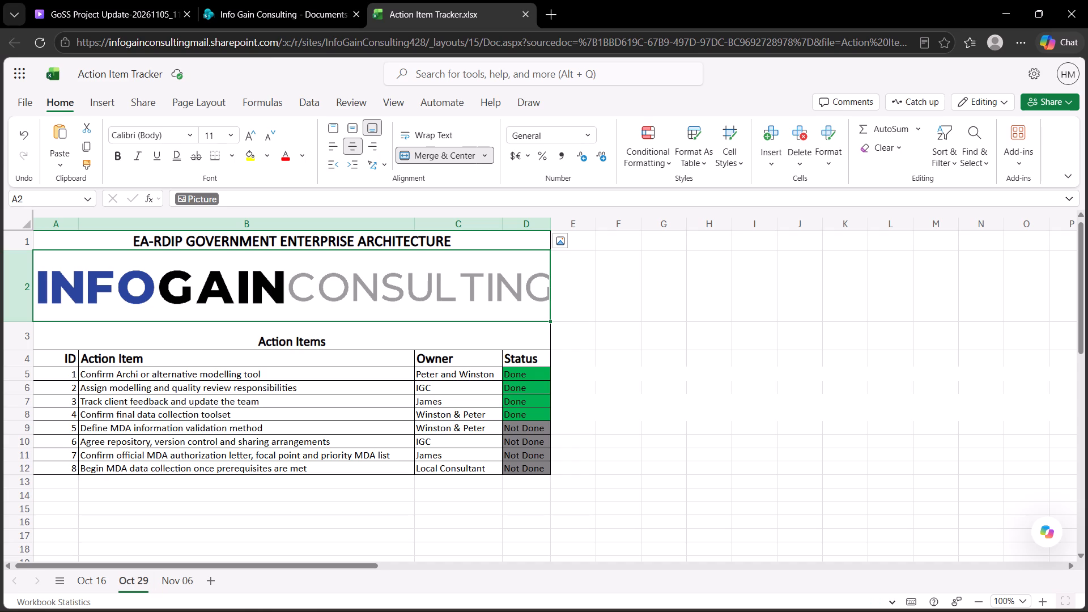
click(118, 363)
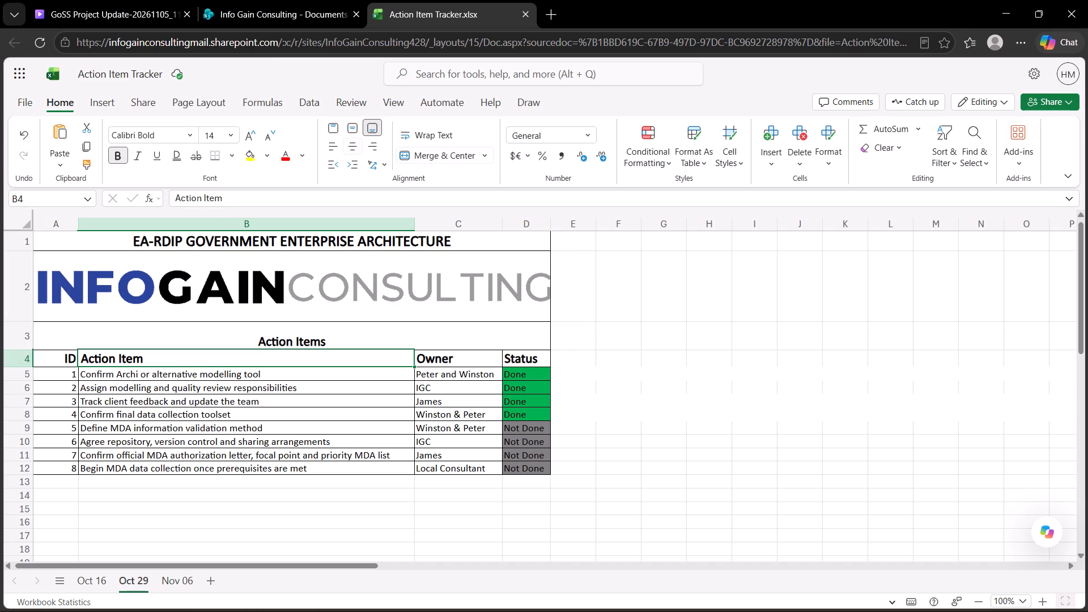
click(177, 575)
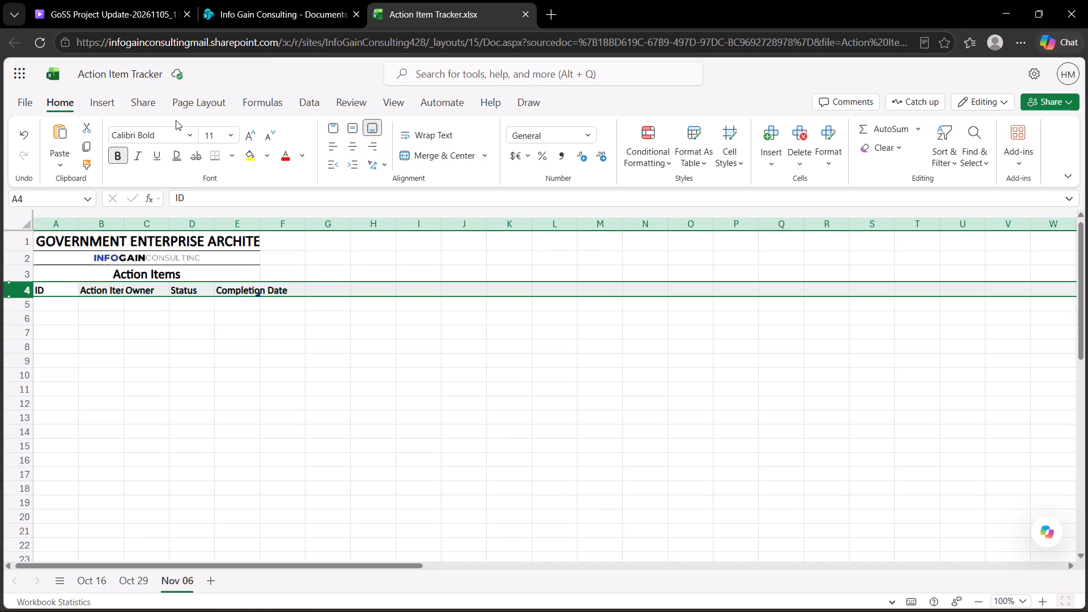
click(227, 130)
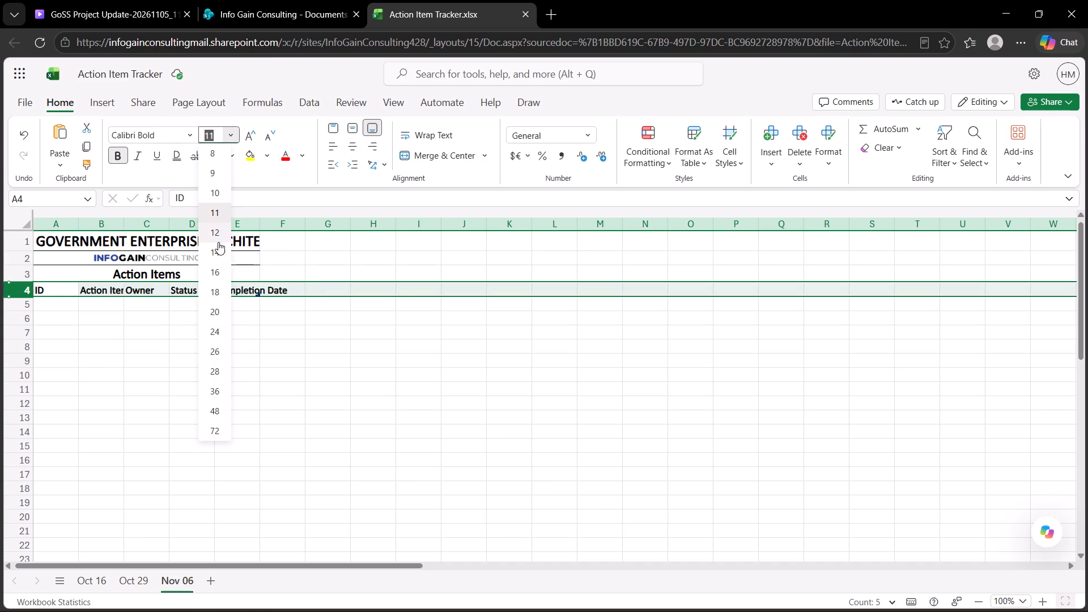
click(218, 249)
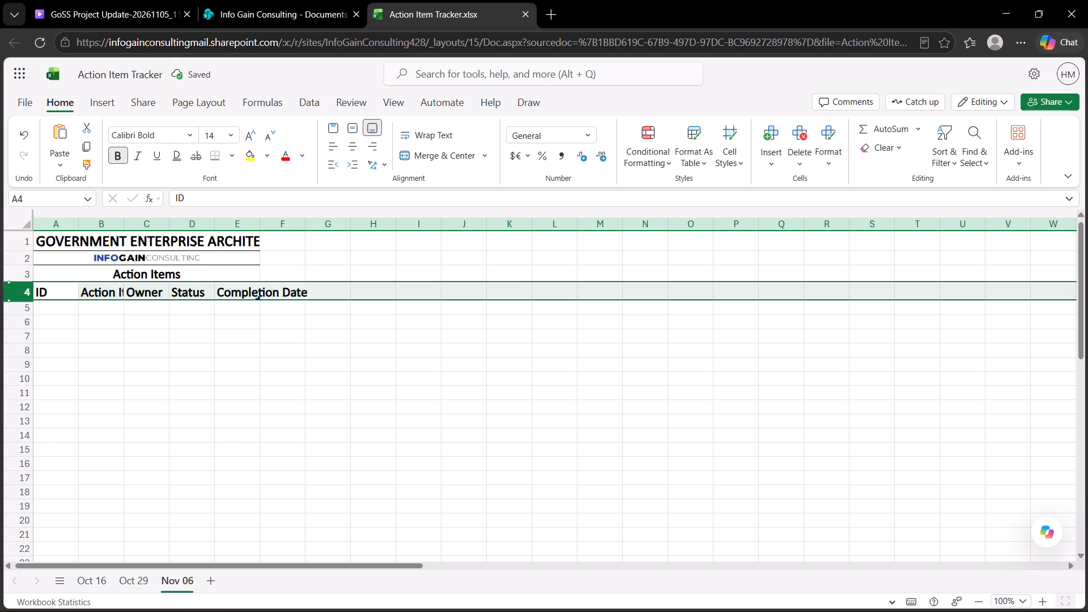
Auto-fit the widths of column B and column E to their contents, "Action Item" and "Completion Date".
click(100, 291)
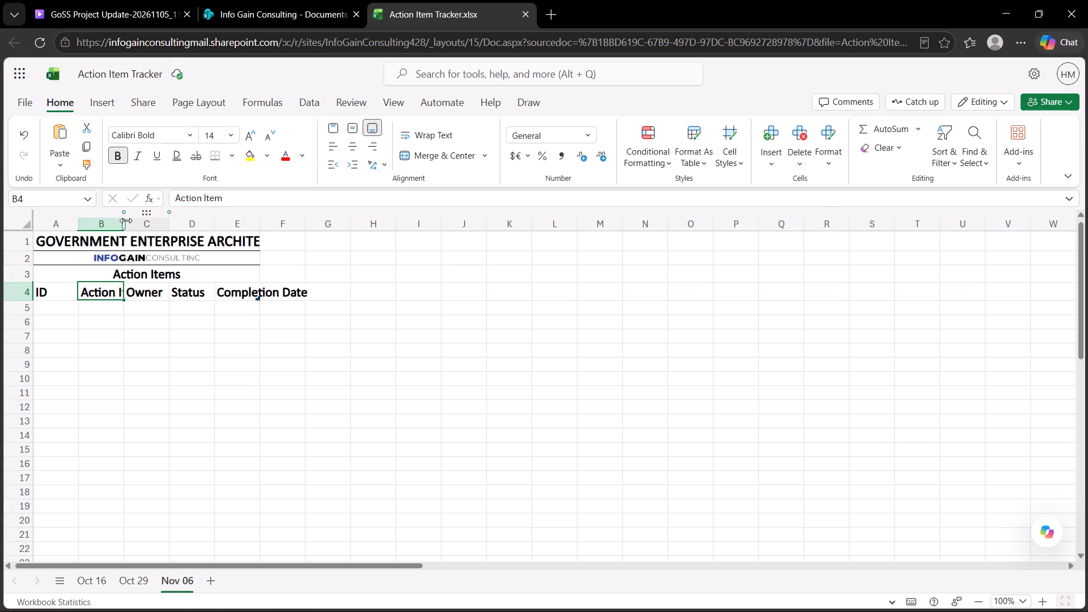
click(126, 220)
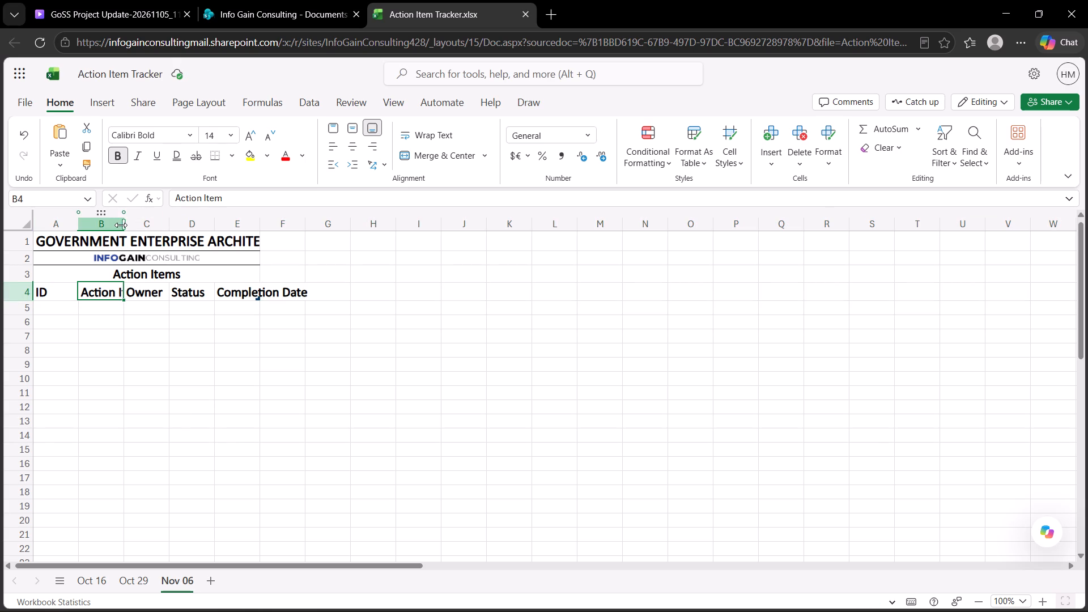
double_click(121, 225)
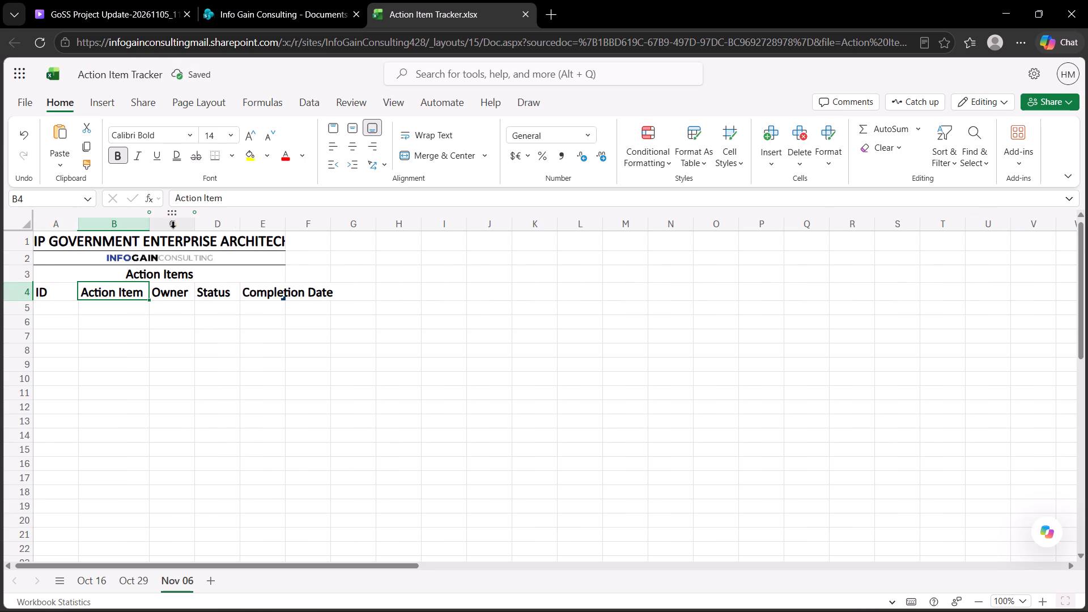
click(263, 227)
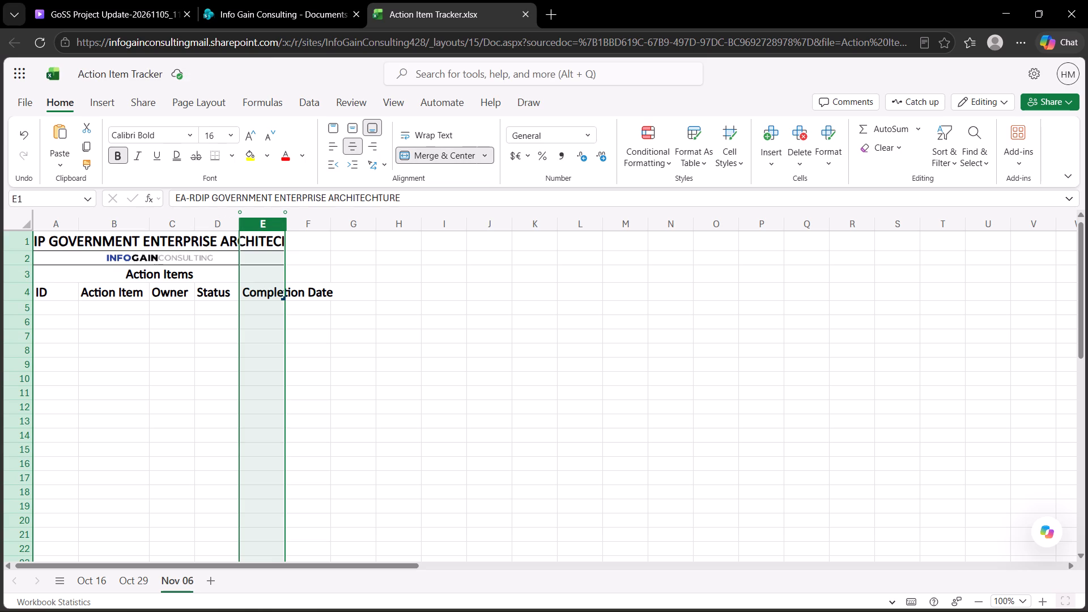
double_click(287, 227)
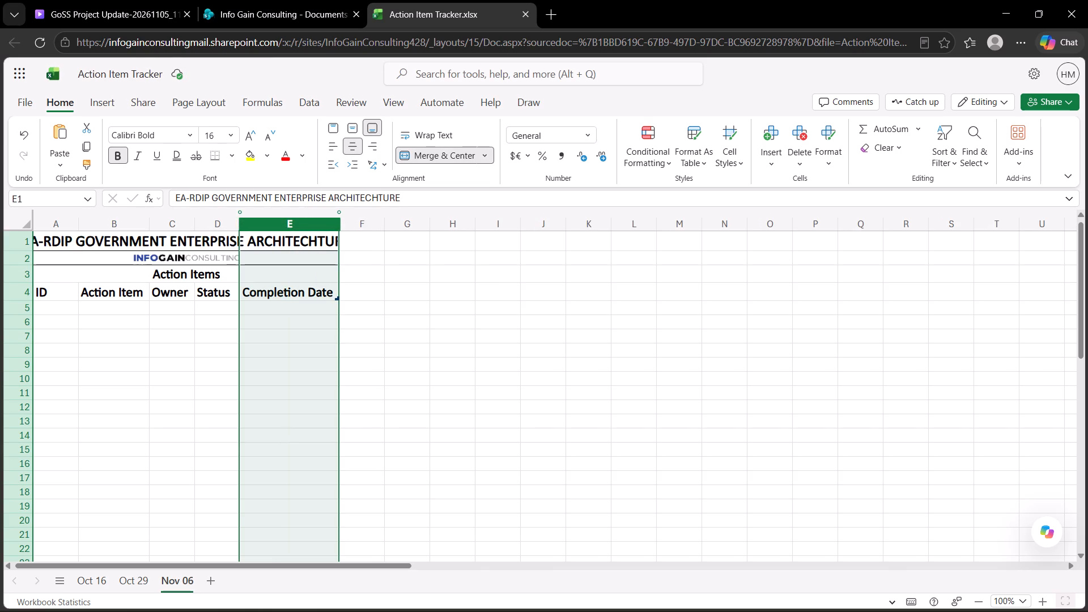
Auto-fit column A to its "ID" header, and widen it slightly.
click(60, 243)
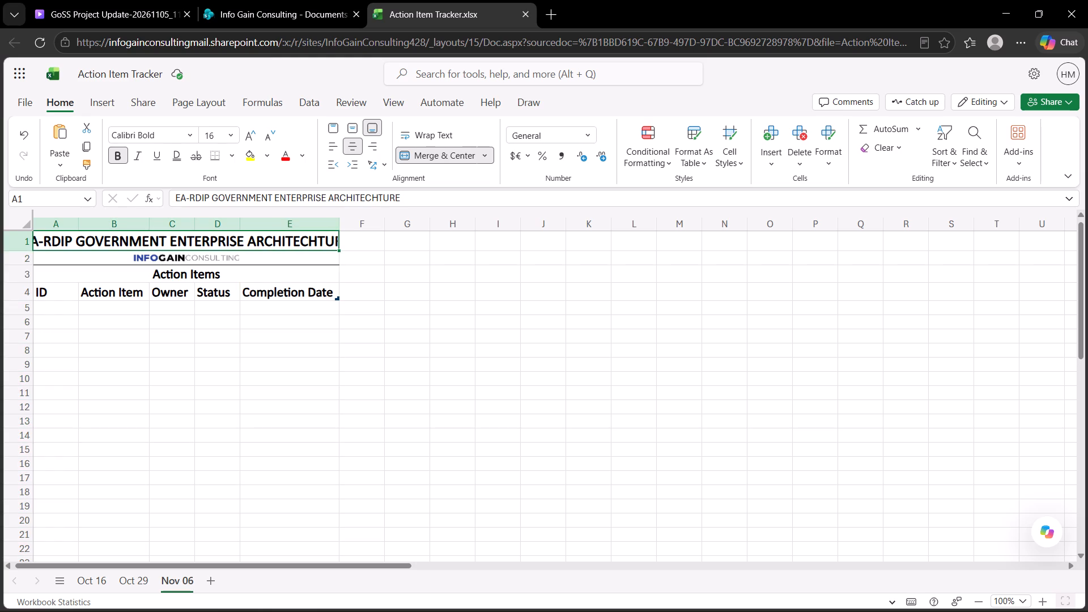
double_click(79, 223)
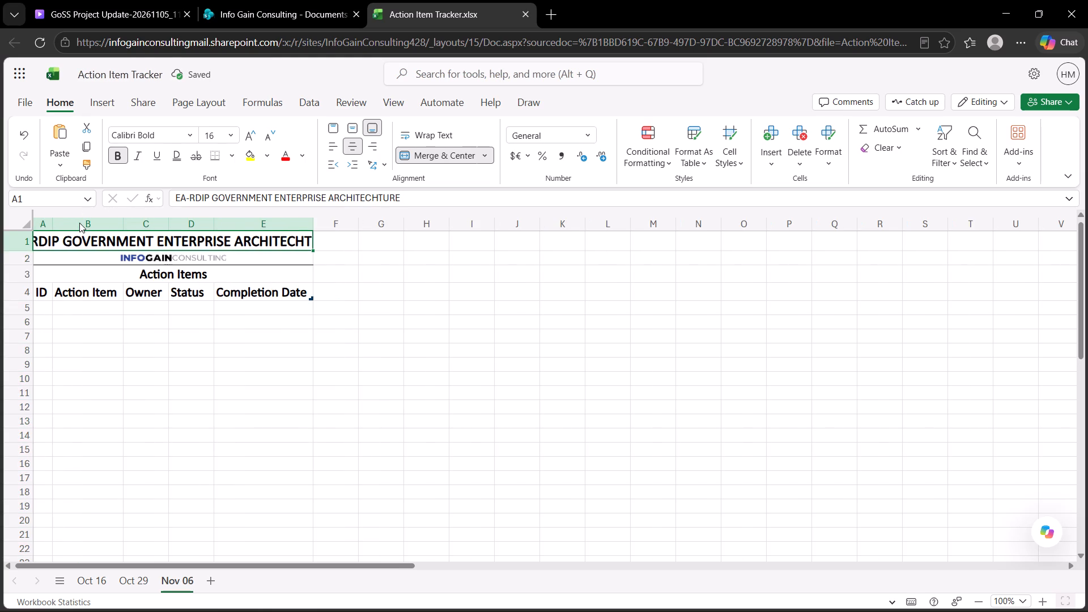
click(49, 227)
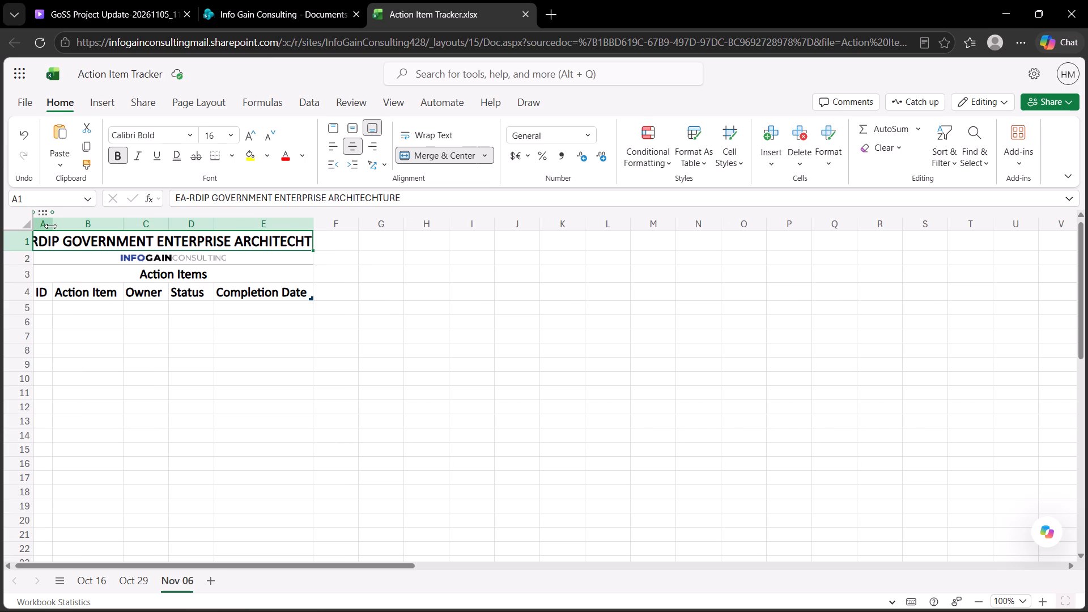
drag(52, 225, 61, 225)
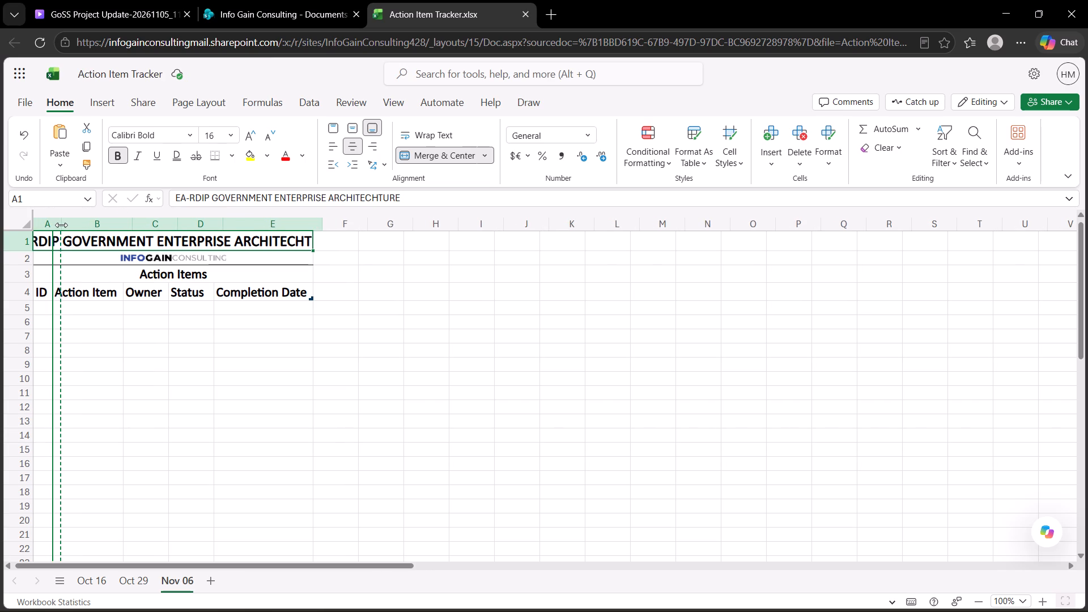
drag(61, 225, 62, 225)
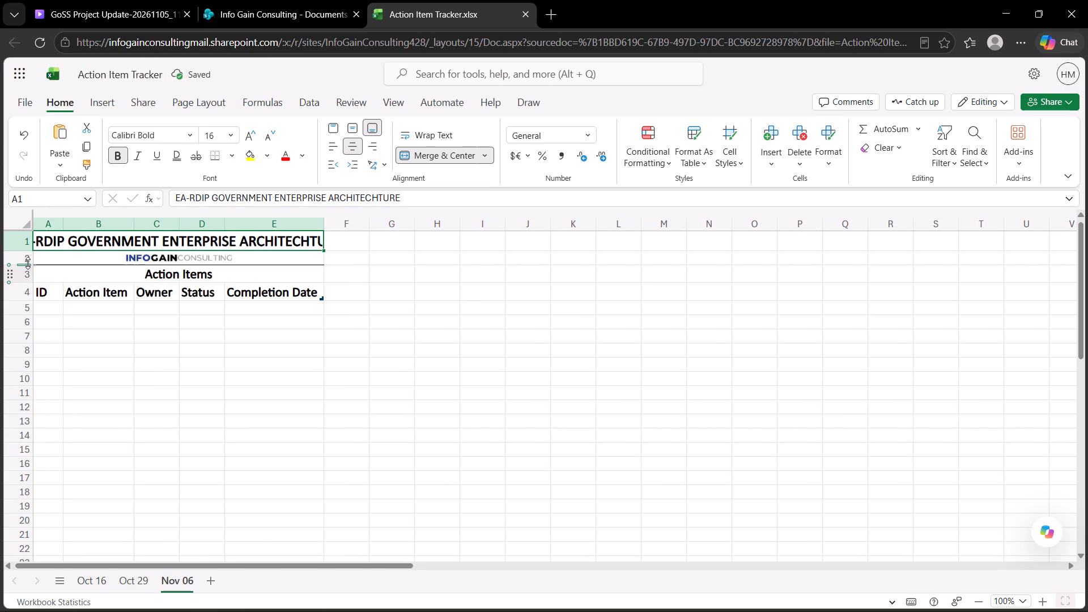
Increase the height of row 2 to enlarge the logo across columns A to E.
drag(28, 263, 28, 280)
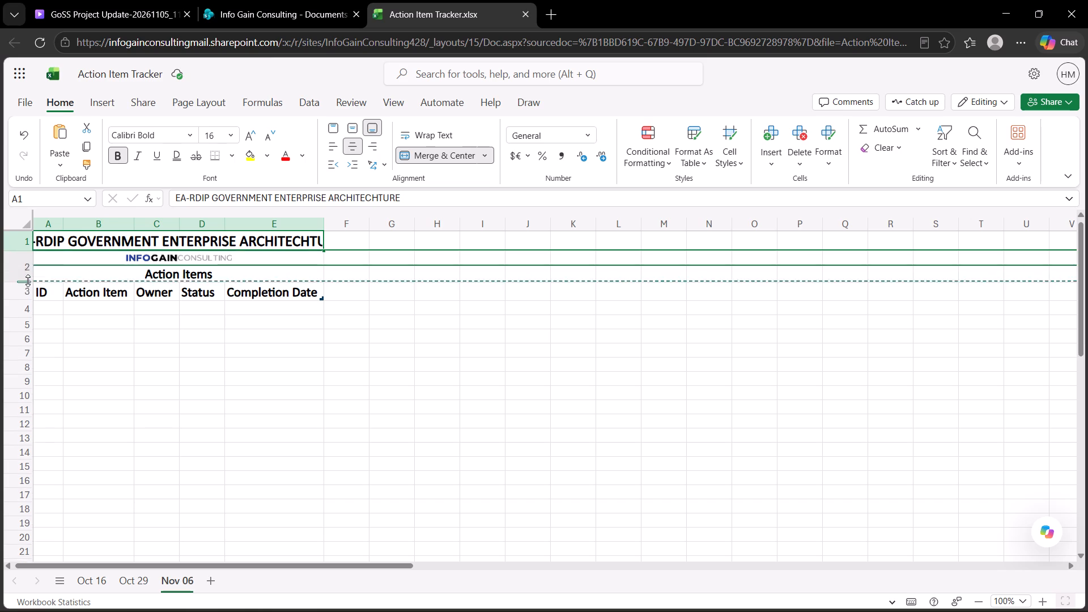
drag(28, 280, 27, 313)
drag(27, 313, 22, 284)
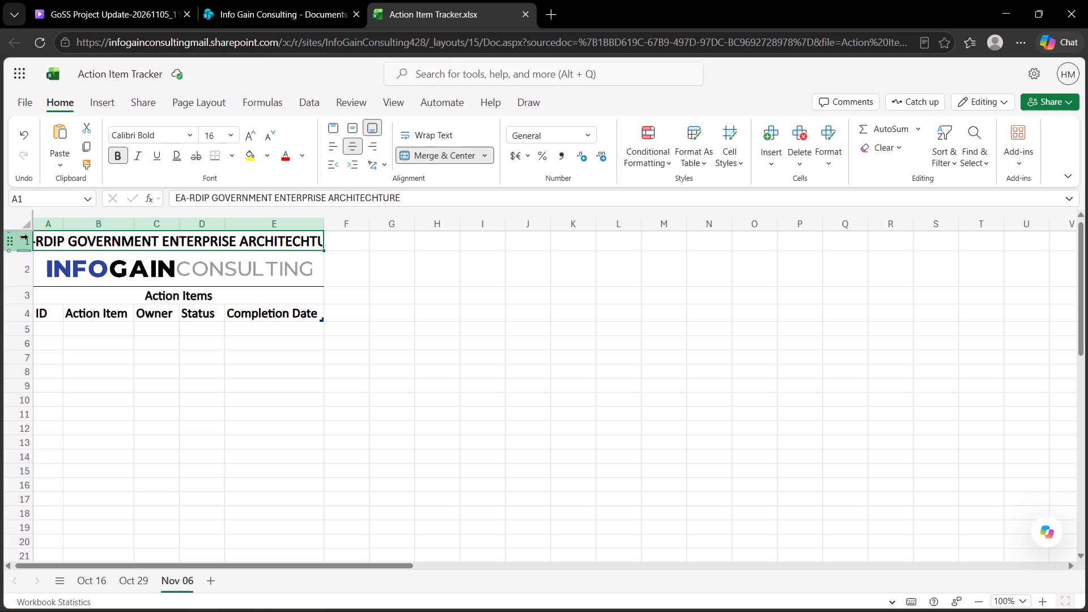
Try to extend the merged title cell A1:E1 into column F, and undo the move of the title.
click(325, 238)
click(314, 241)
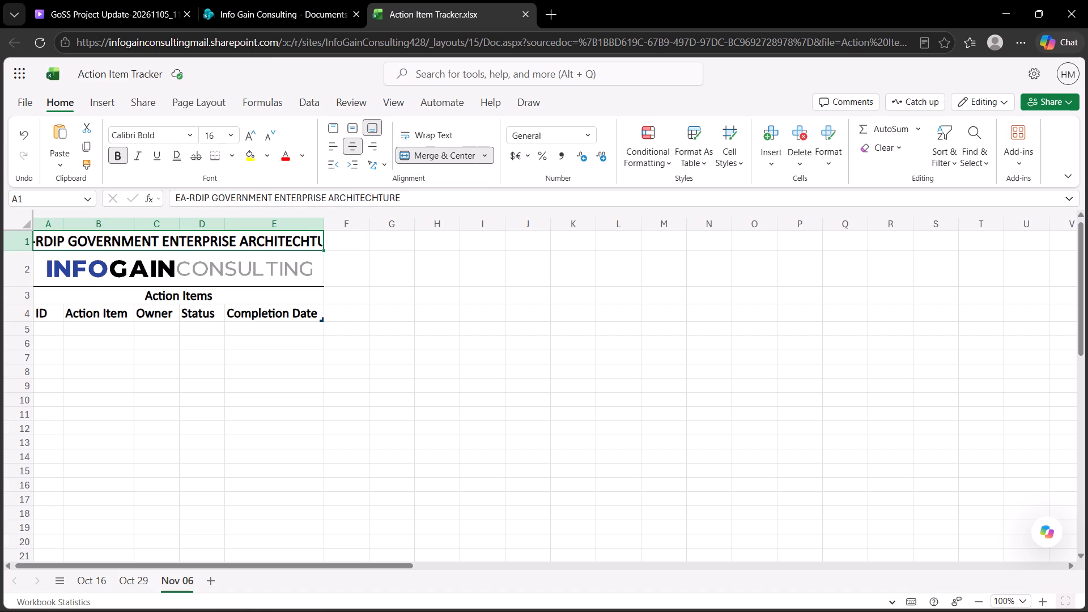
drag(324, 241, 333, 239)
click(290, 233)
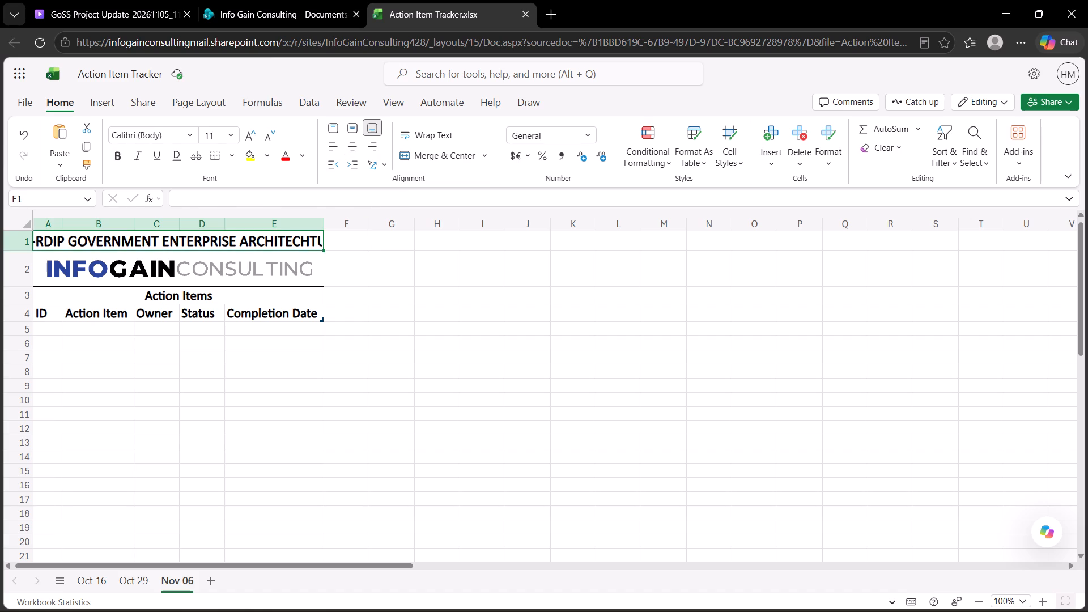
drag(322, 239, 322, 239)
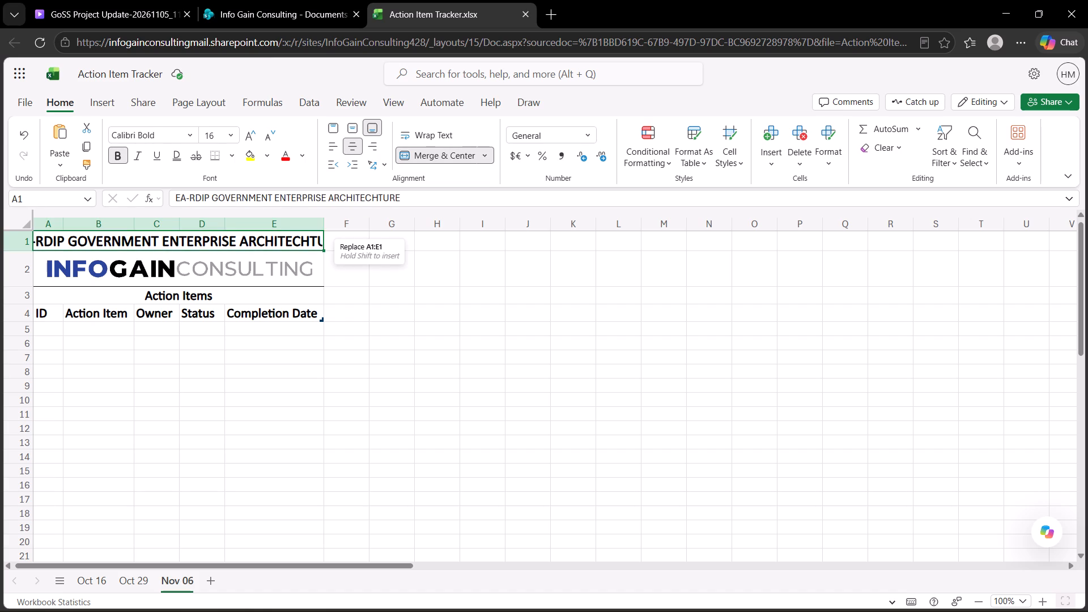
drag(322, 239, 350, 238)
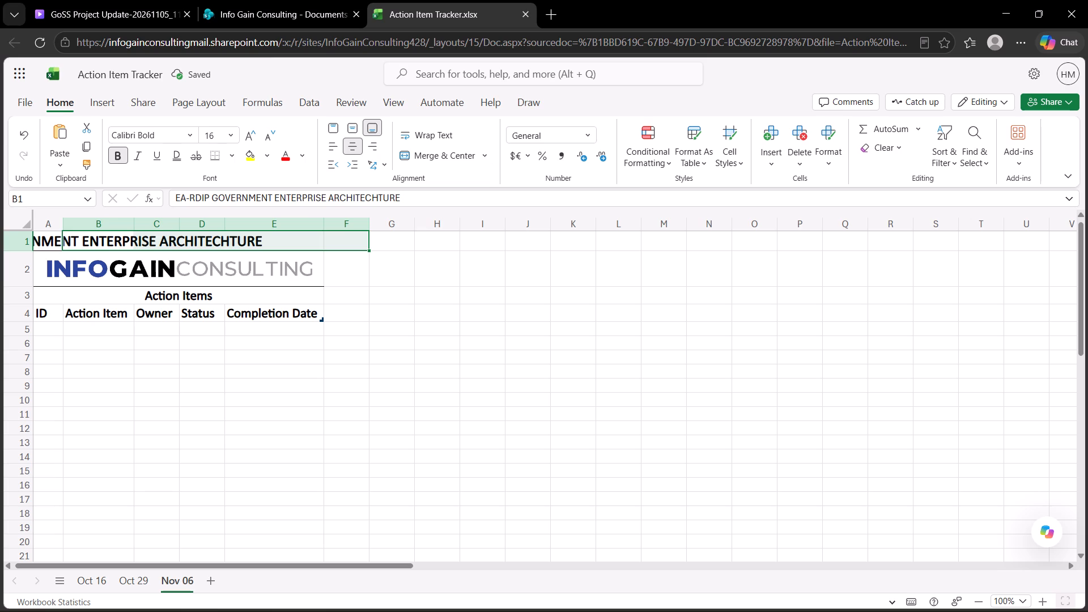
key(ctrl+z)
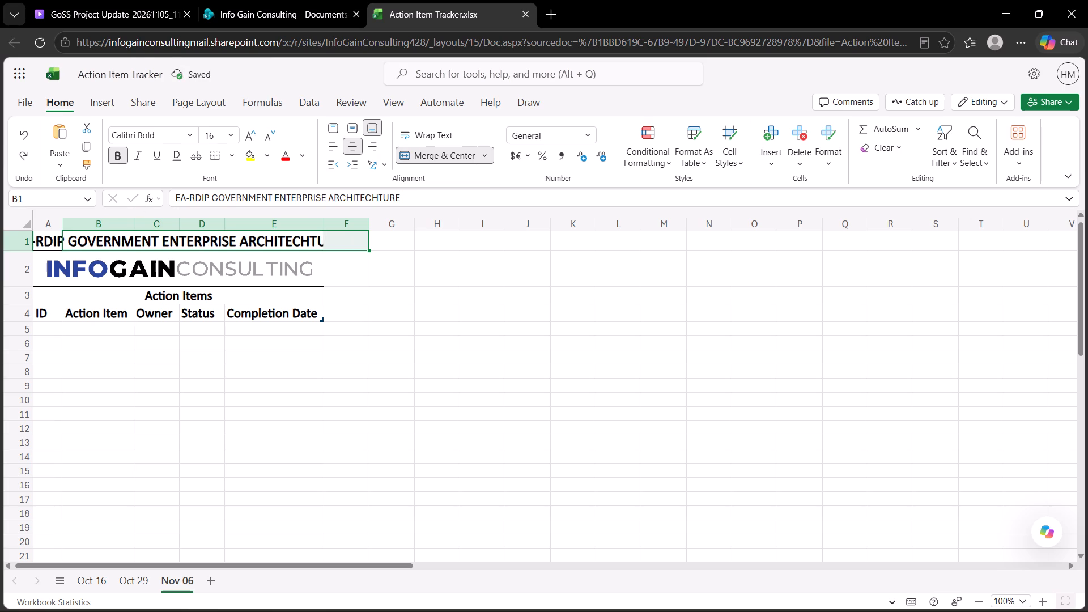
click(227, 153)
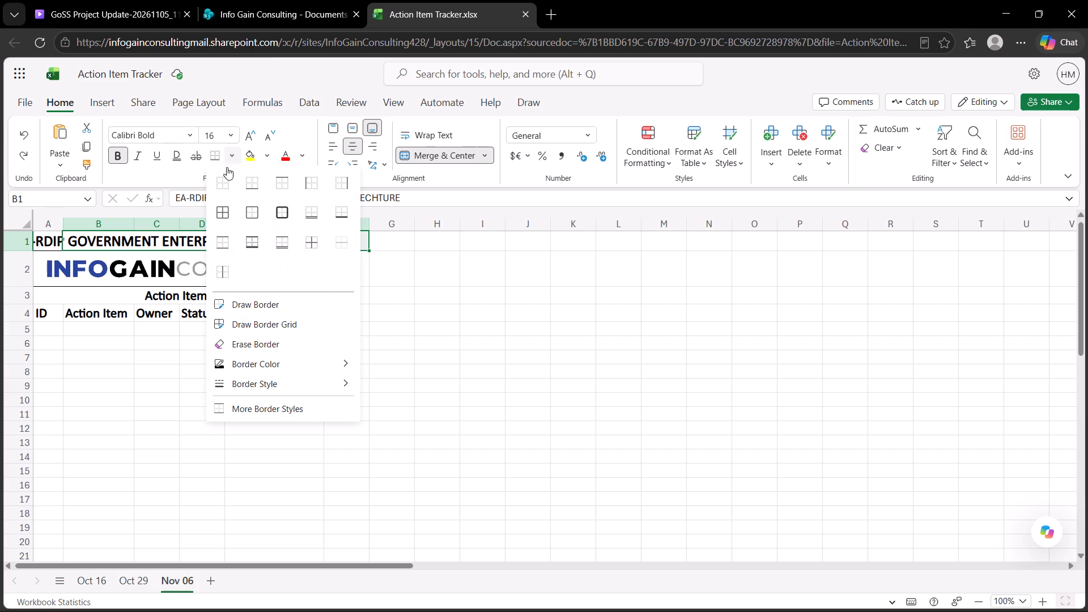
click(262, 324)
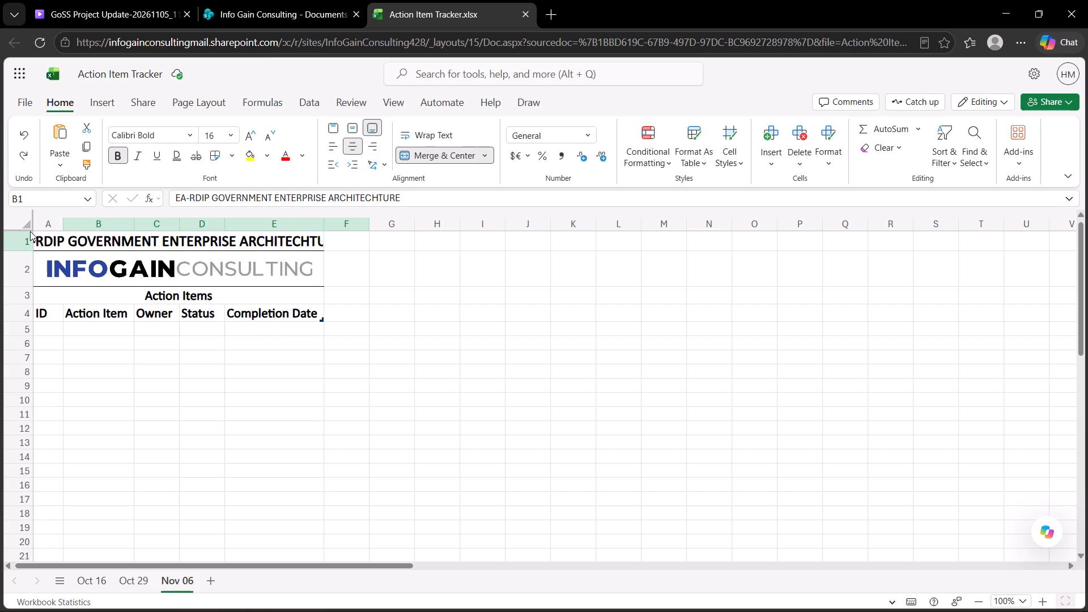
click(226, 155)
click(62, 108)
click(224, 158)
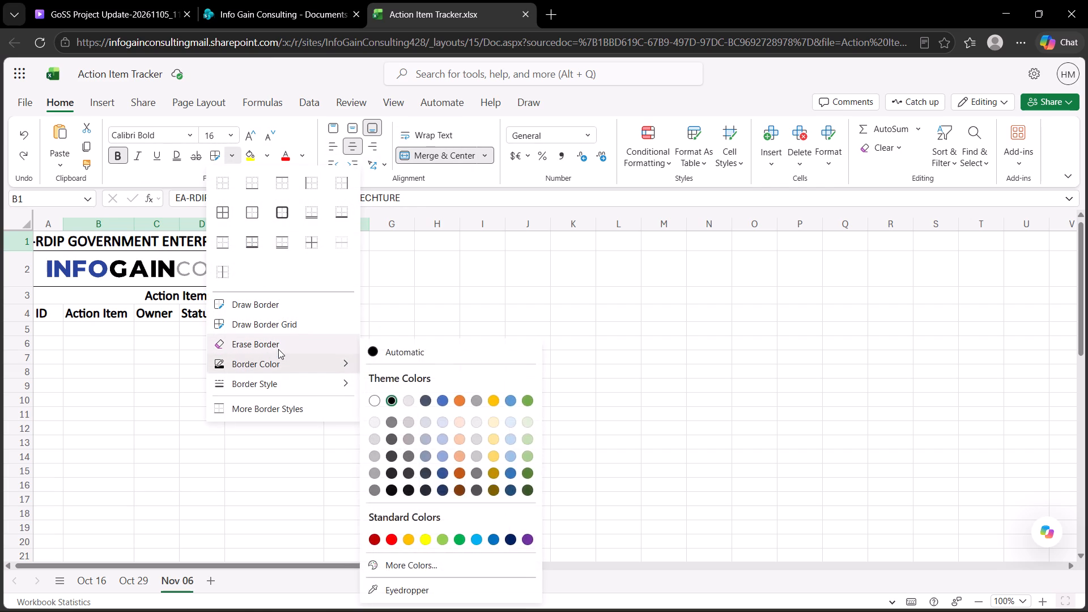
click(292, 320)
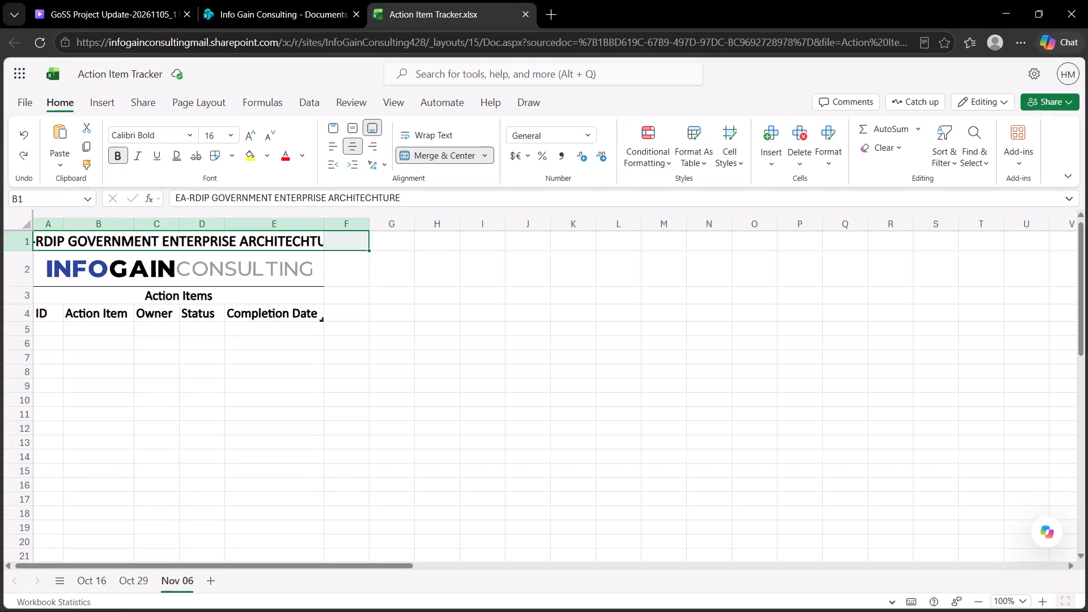
Enter 1 as the ID of the first action item in cell A5.
click(40, 331)
key(1)
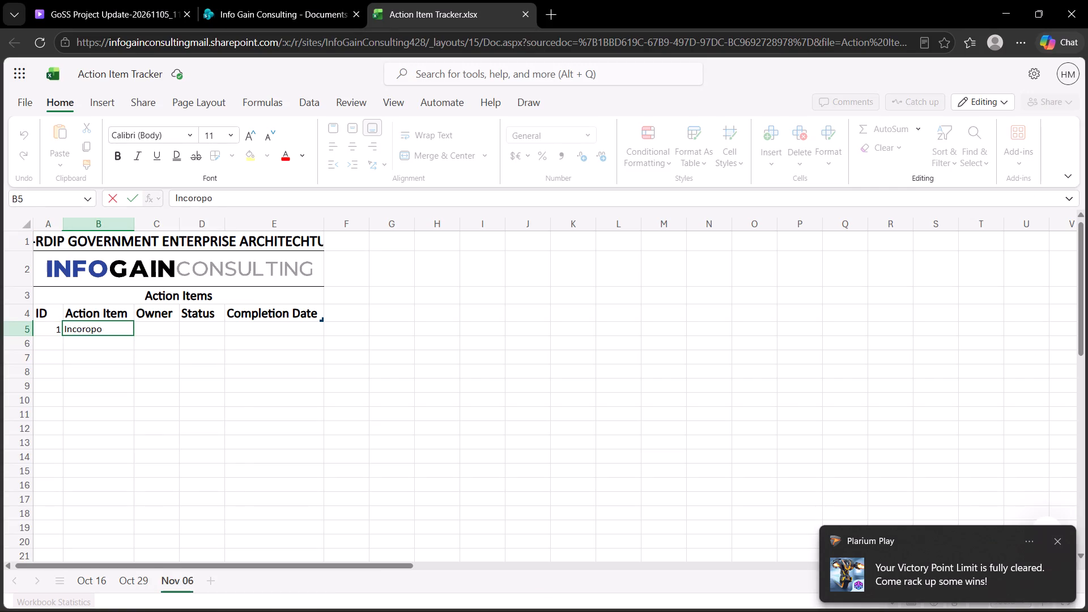
key(BackSpace)
key(BackSpace)
key(BackSpace)
key(BackSpace)
text(rporate)
key(space)
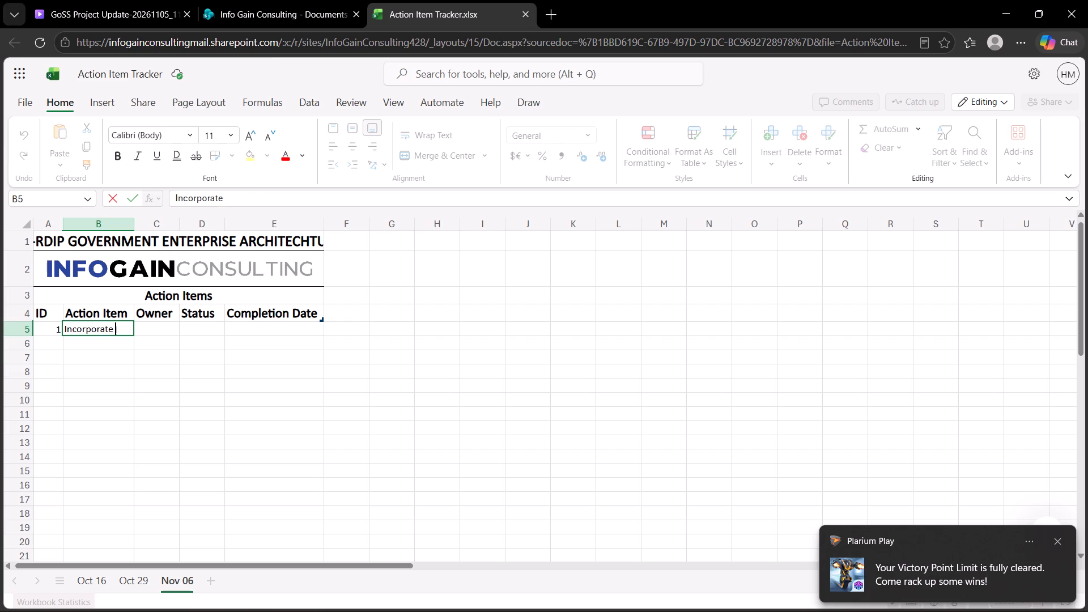
text(worldbank)
key(space)
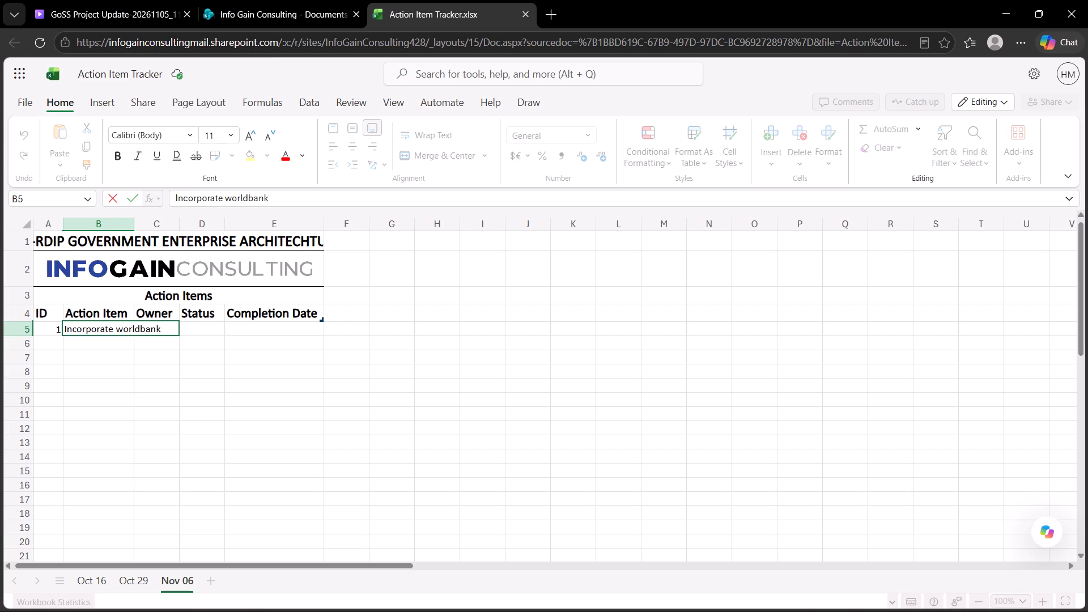
text(and)
key(space)
text(PIY)
key(shift+BackSpace)
key(shift+BackSpace)
key(BackSpace)
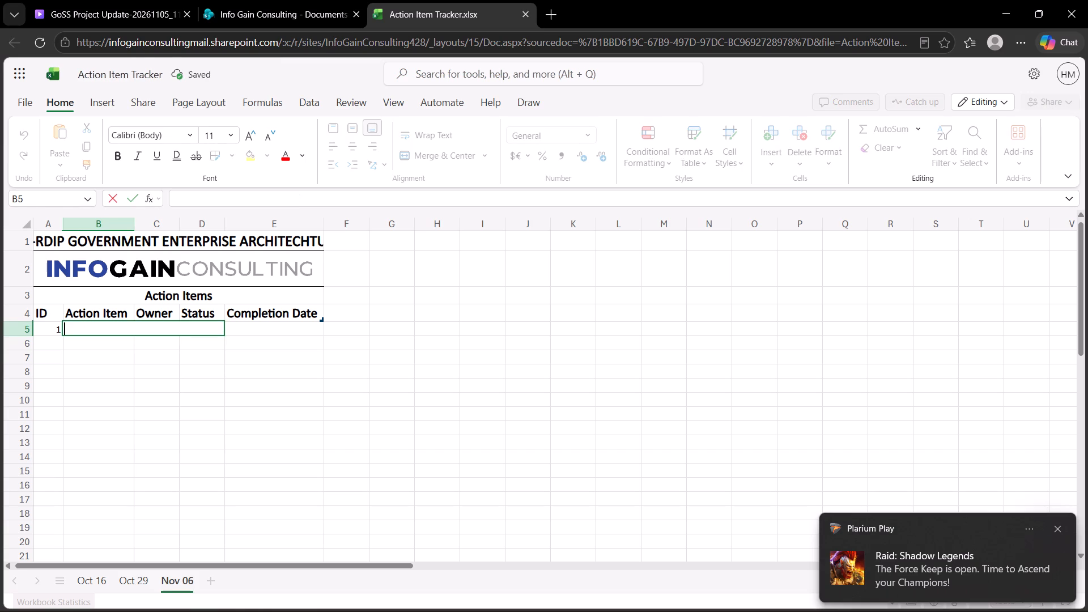
text(Incorporate Worlf)
key(BackSpace)
key(d)
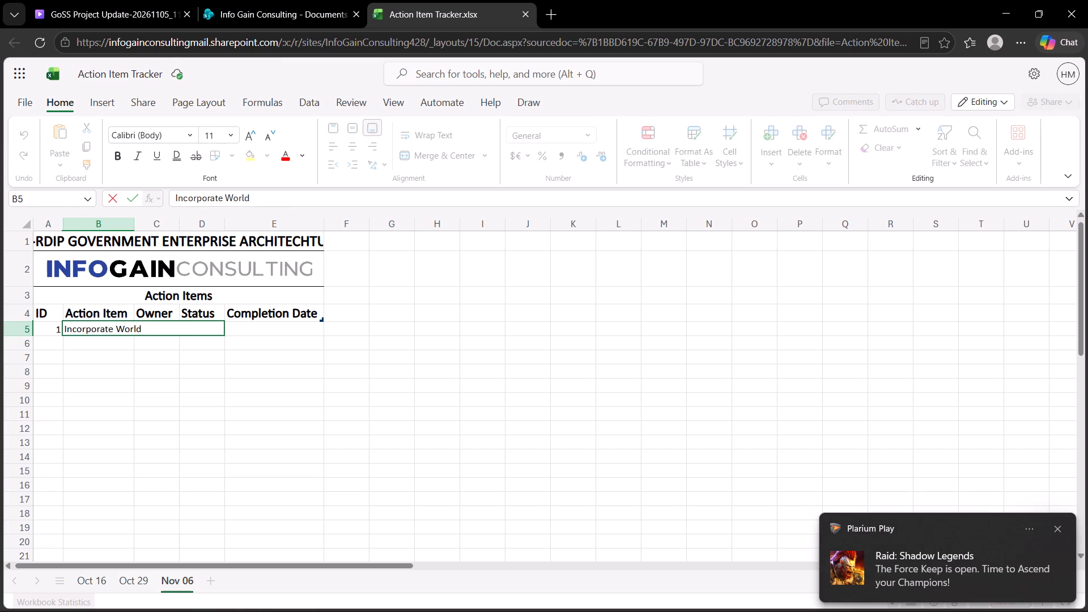
text(Bank and)
key(space)
text(PIU comment)
key(space)
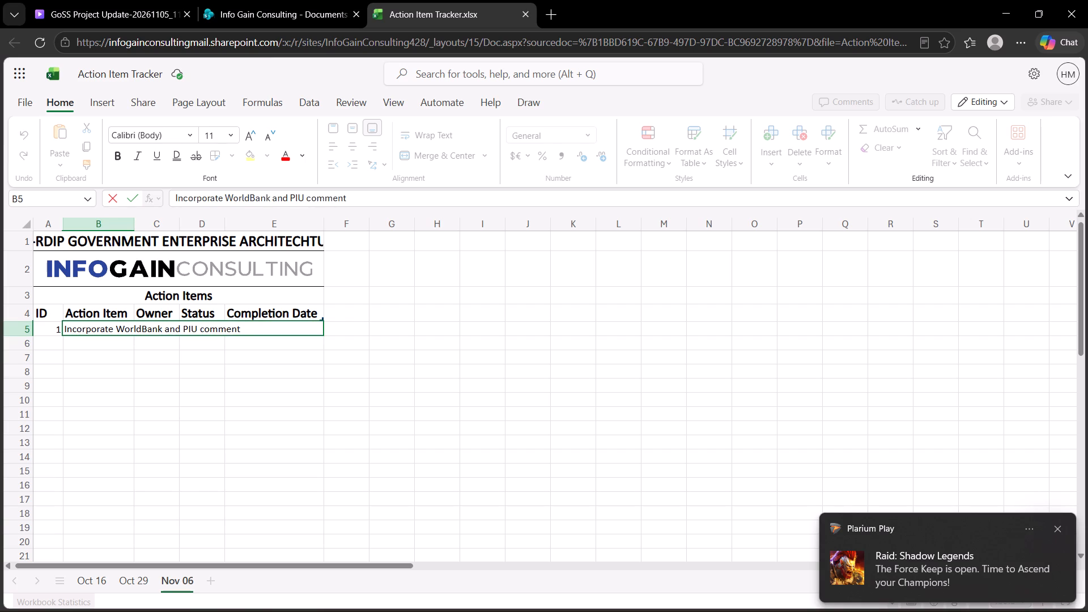
key(BackSpace)
text(s on)
key(space)
text(inception report)
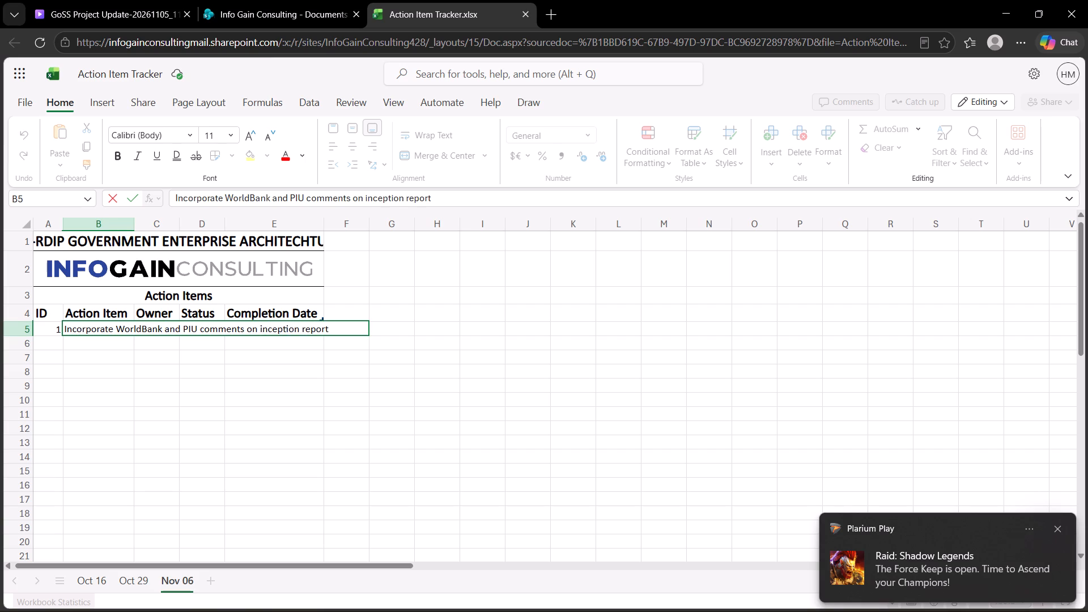
Auto-fit the width of the Action Item column, column B, to its longest text.
click(122, 224)
click(133, 222)
double_click(133, 221)
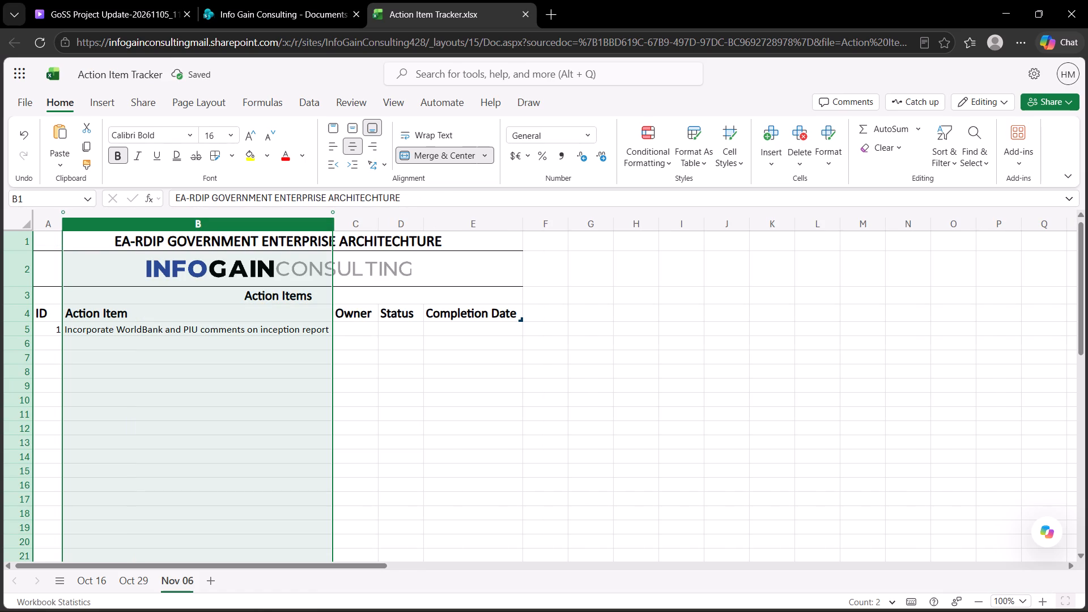
Enter 2 as the ID of the second action item in cell A6.
click(57, 344)
key(2)
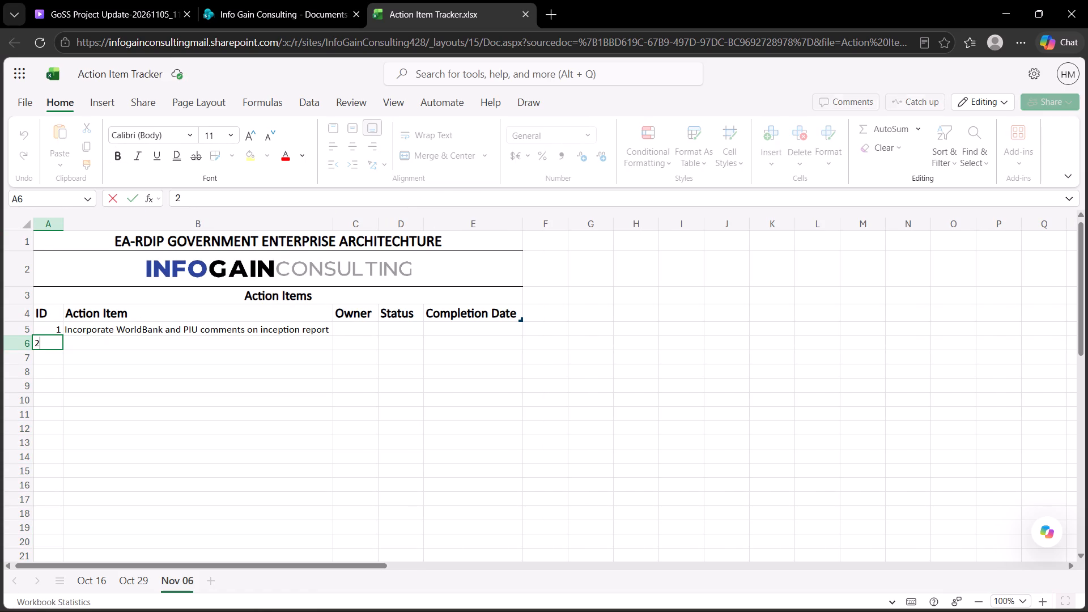
Set action item 1's owner to James and its status to "Not Done", and check the status format on the Oct 29 sheet.
click(357, 334)
text(James)
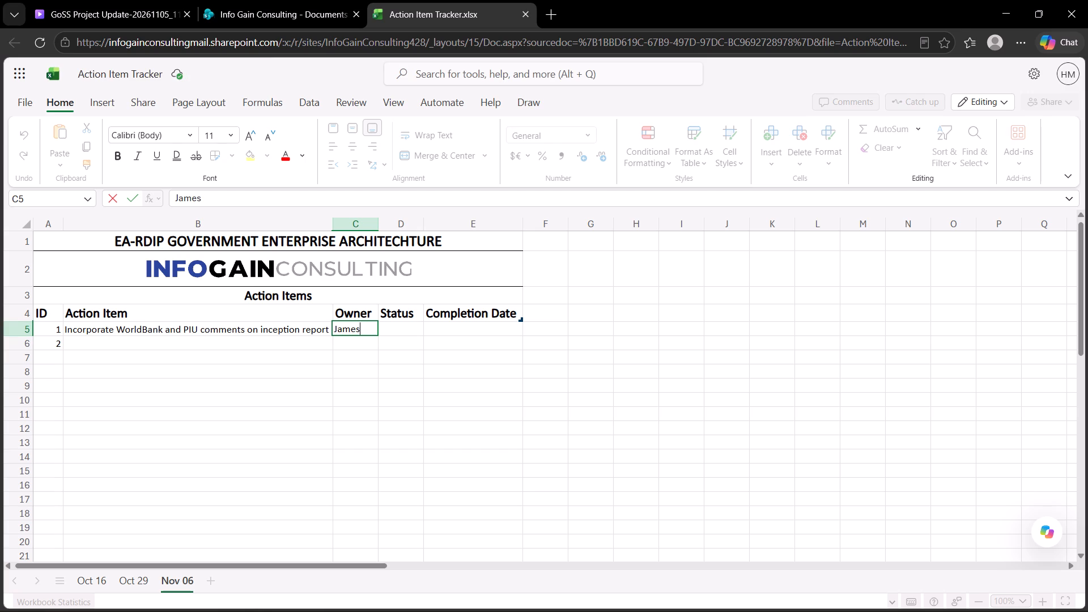
click(406, 334)
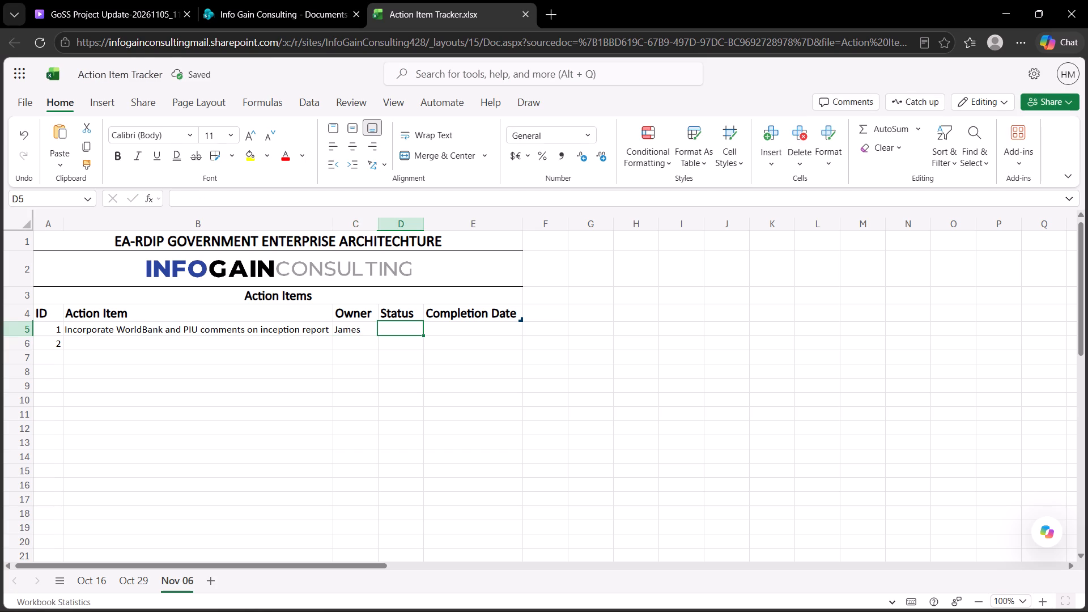
text(Not)
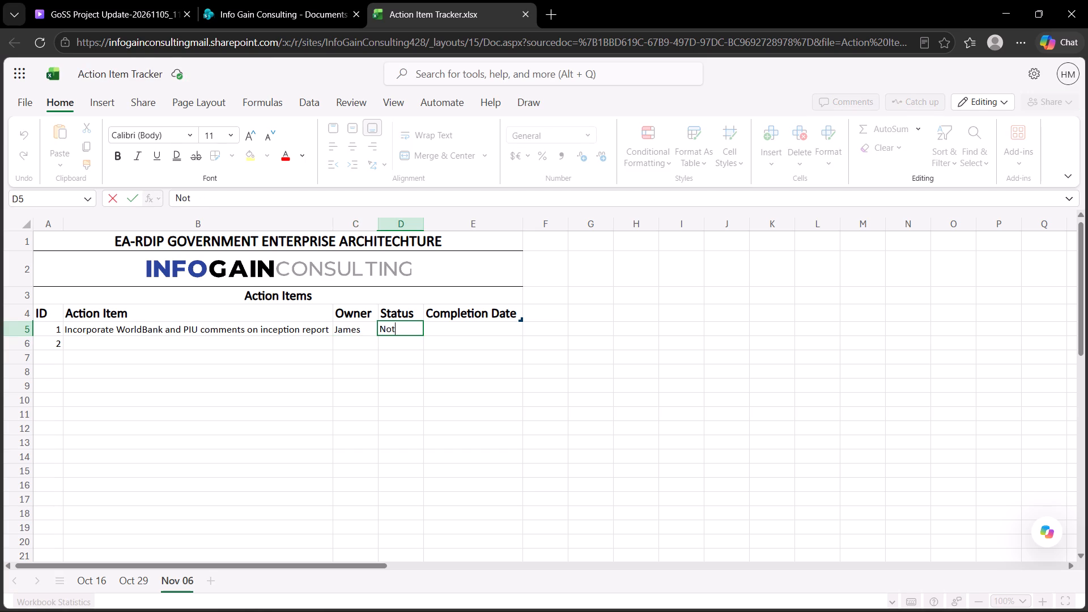
key(space)
text(Done)
click(122, 579)
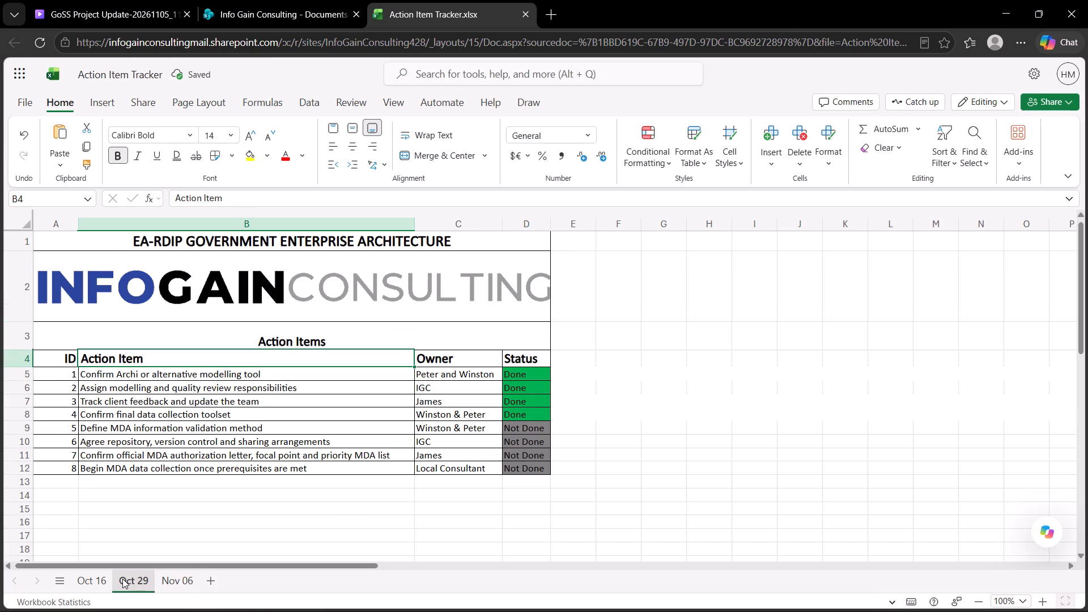
click(160, 573)
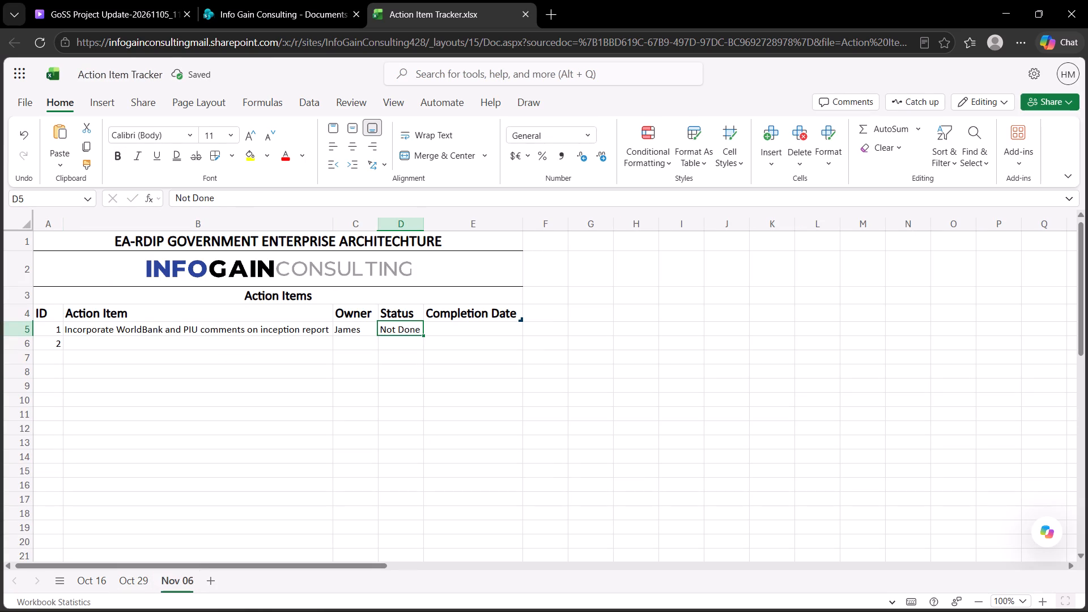
Enter "Resolve outstanding questionnaire conflicts" as the action item for ID 2 in cell B6.
click(70, 343)
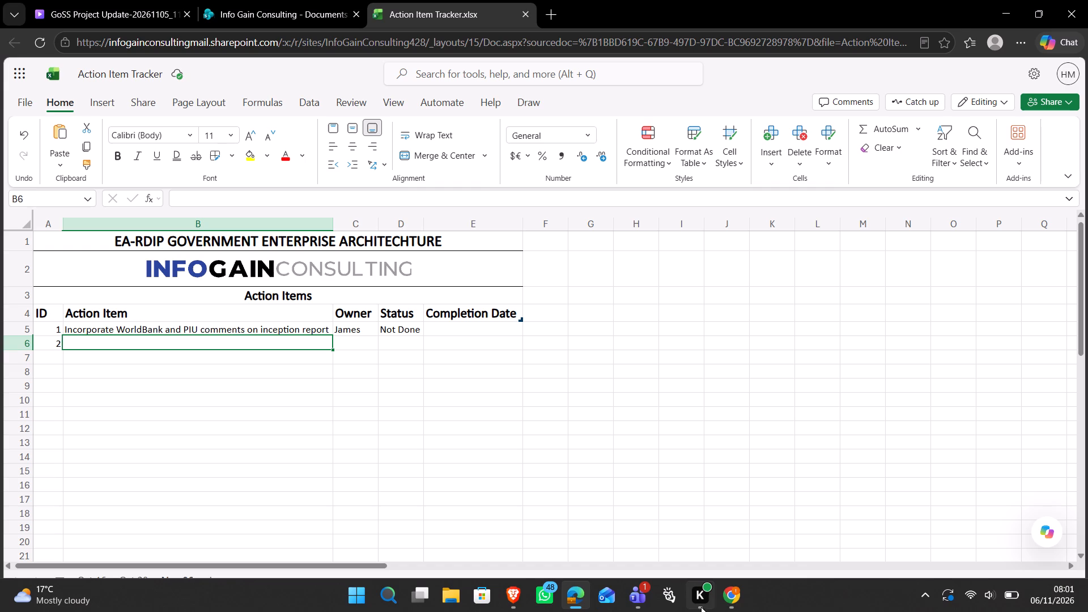
click(730, 597)
text(Re)
text(solve outstanding)
key(space)
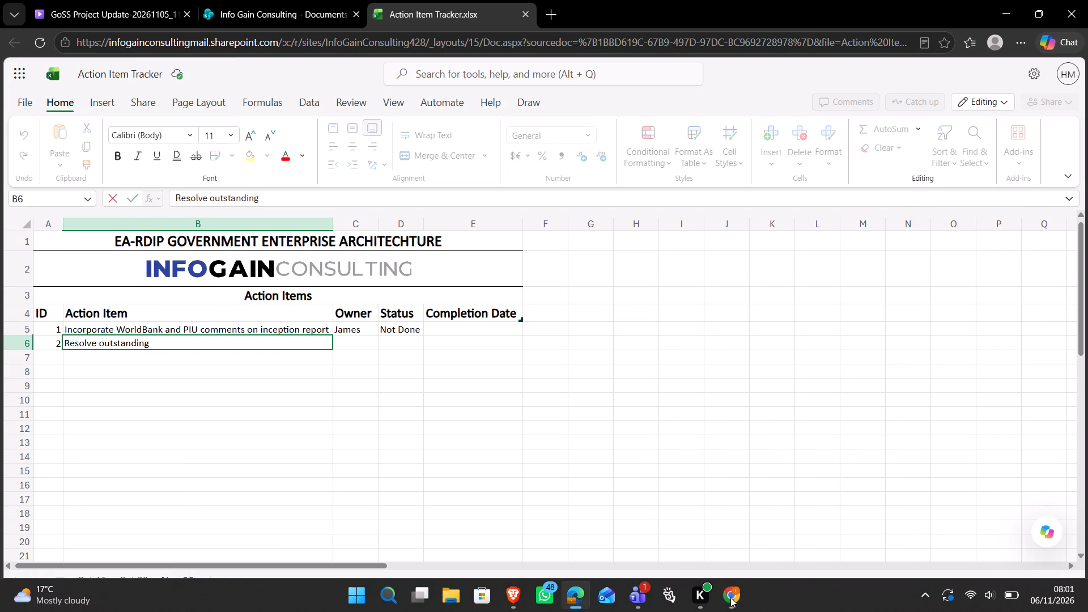
text(questionnaire)
key(space)
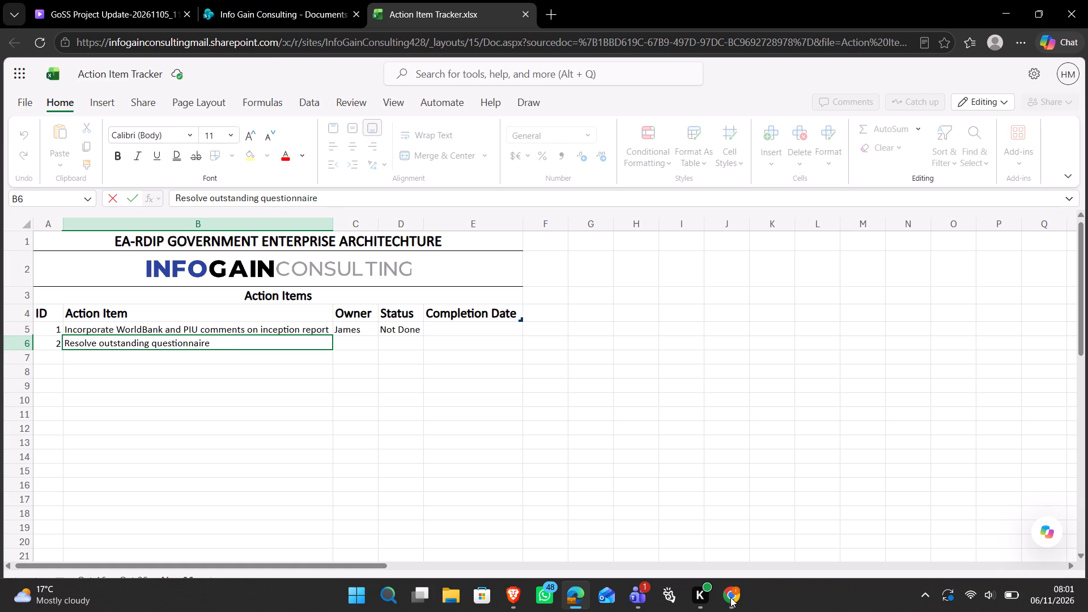
text(conflicts)
Check item 2 in the action items CSV in Chrome, and back in Edge replace "conflicts" with "clarifications" in cell B6.
click(732, 597)
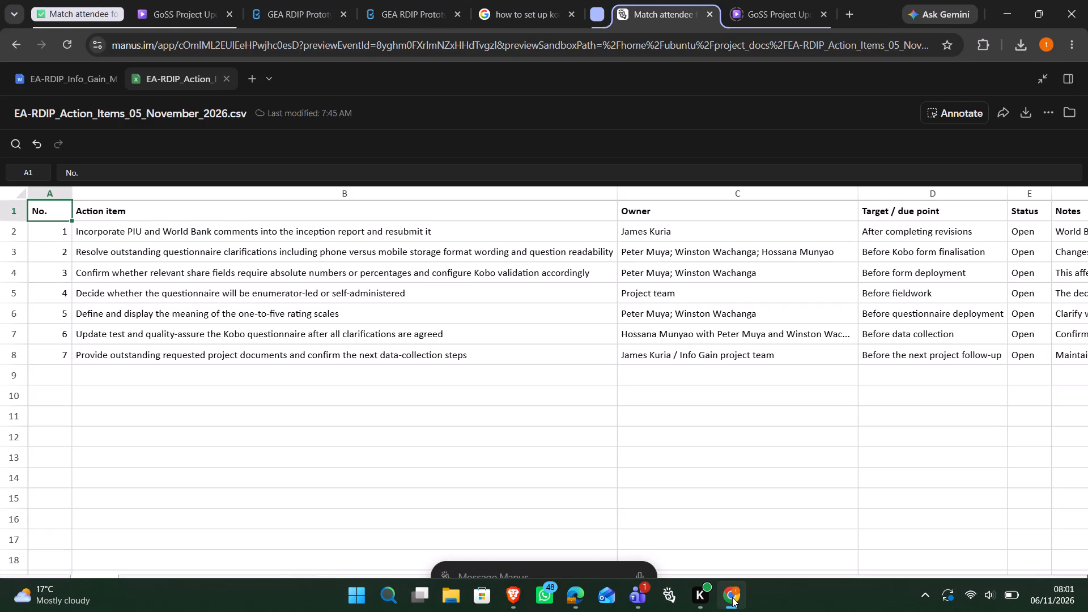
click(732, 597)
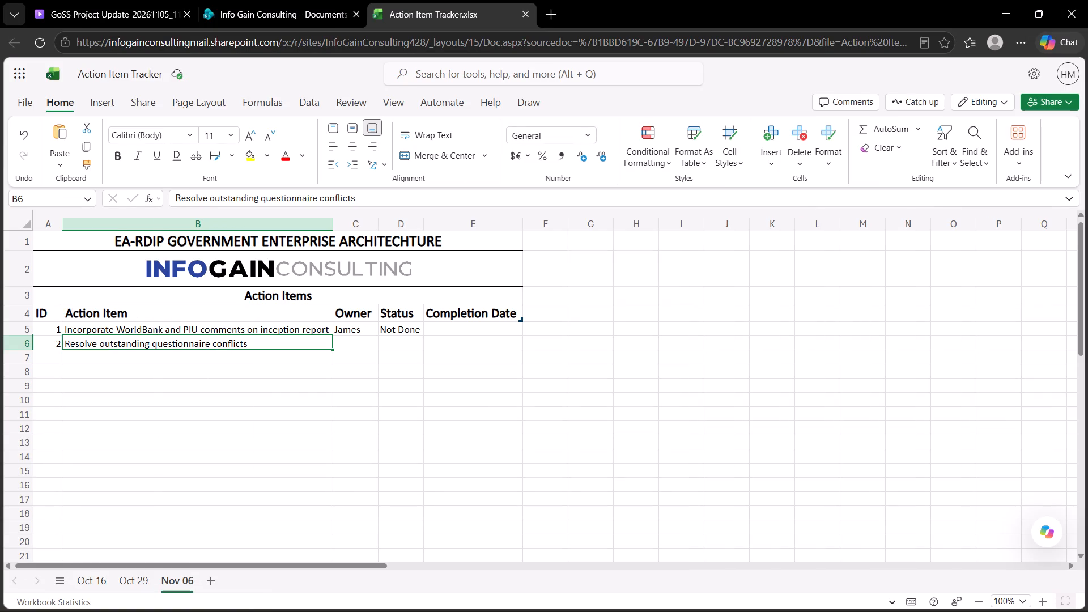
click(254, 347)
double_click(235, 343)
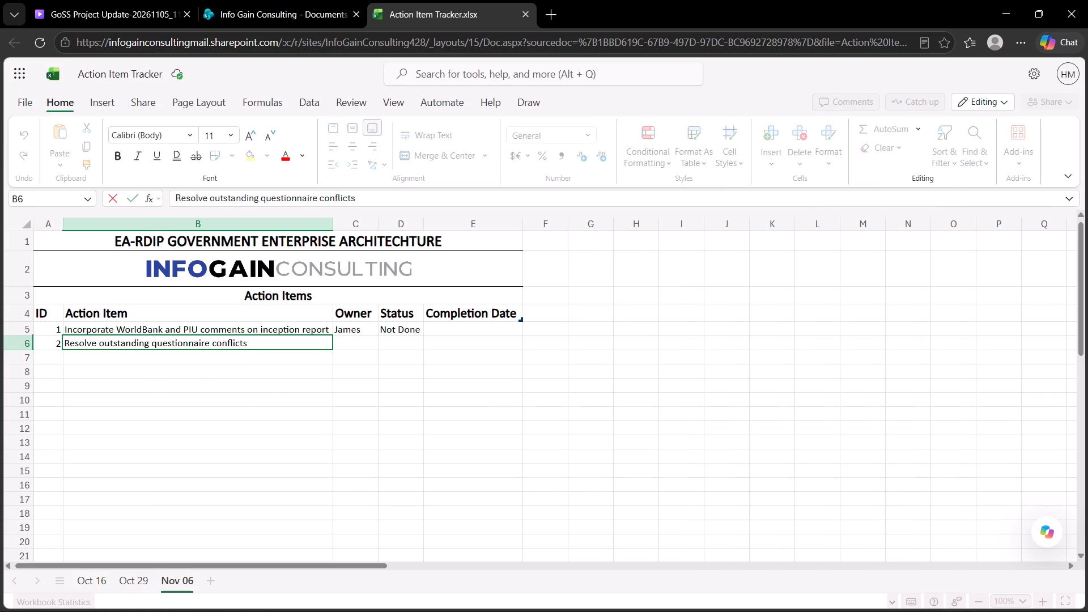
double_click(245, 344)
key(ctrl+BackSpace)
key(BackSpace)
key(BackSpace)
key(BackSpace)
key(BackSpace)
key(BackSpace)
key(BackSpace)
key(BackSpace)
key(BackSpace)
text(larifications)
key(Right)
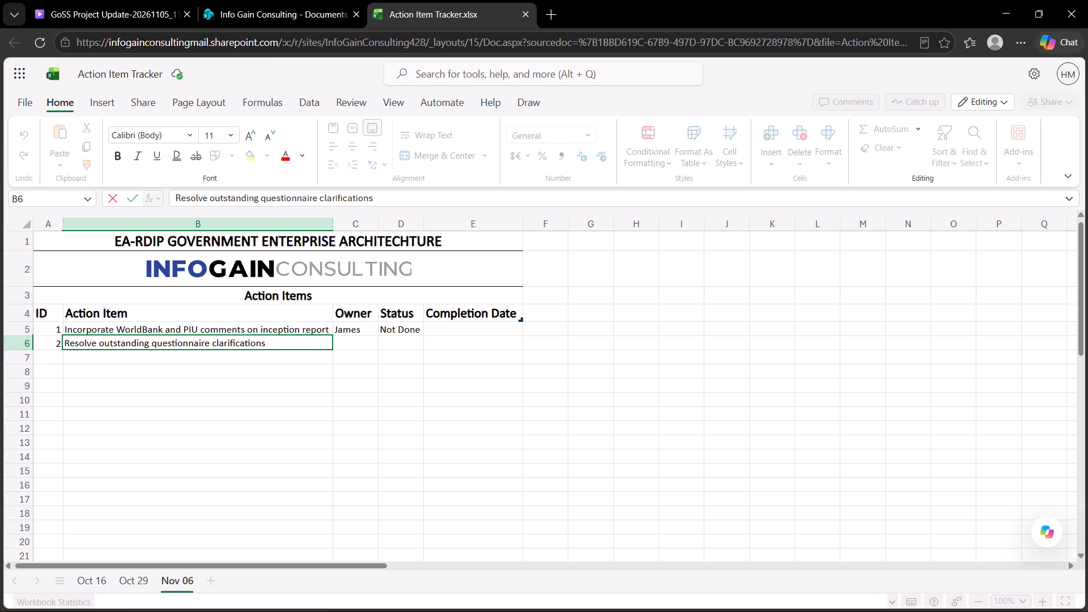
Set action item 2's owner to Hossana and its status to "Done".
click(350, 342)
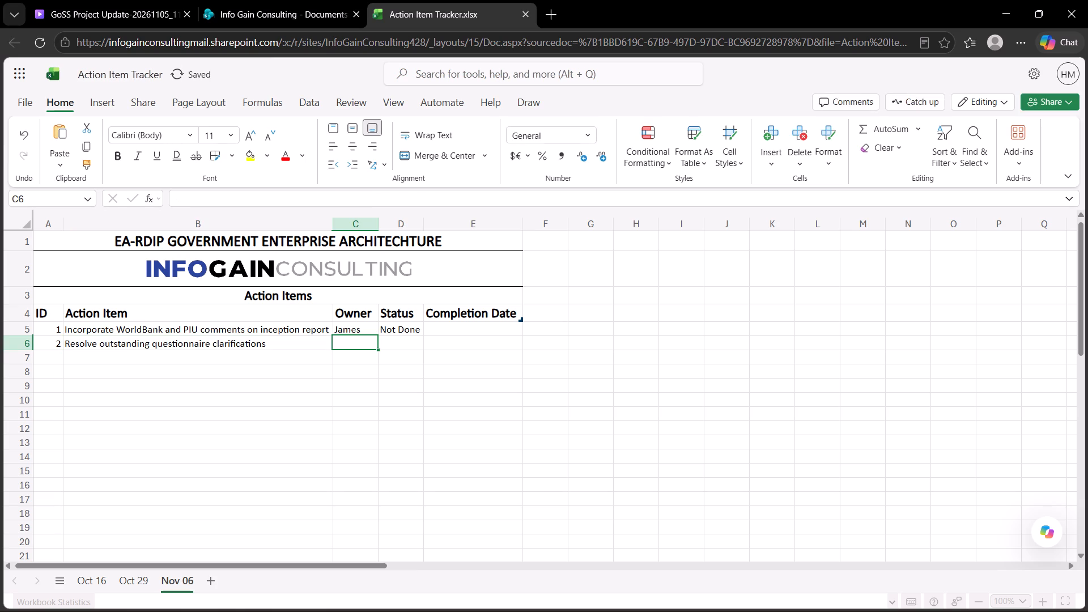
text(Hossana)
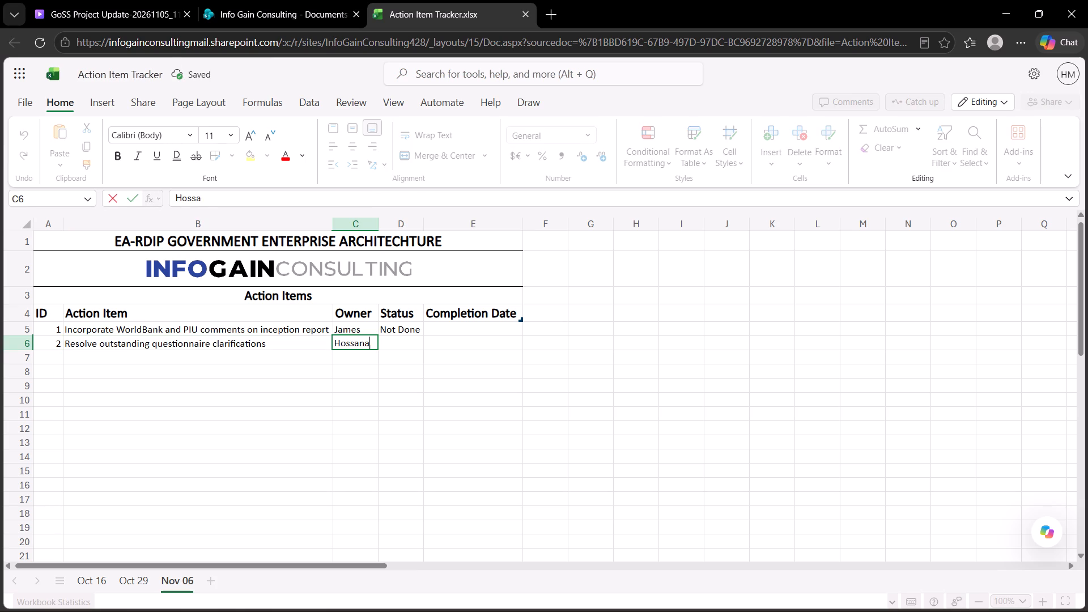
key(Right)
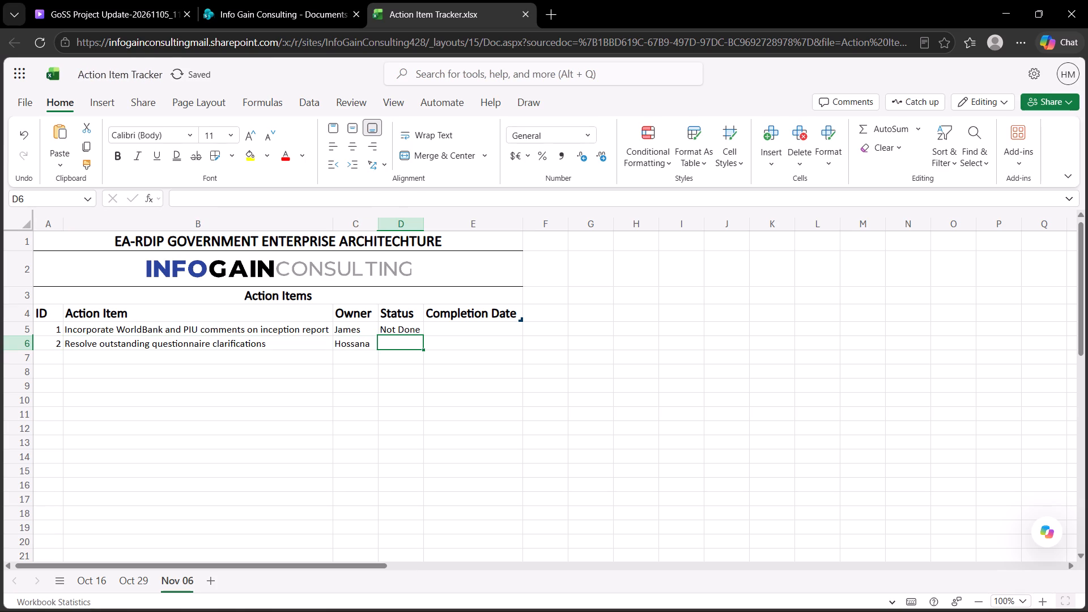
key(shift+d)
text(one)
key(Right)
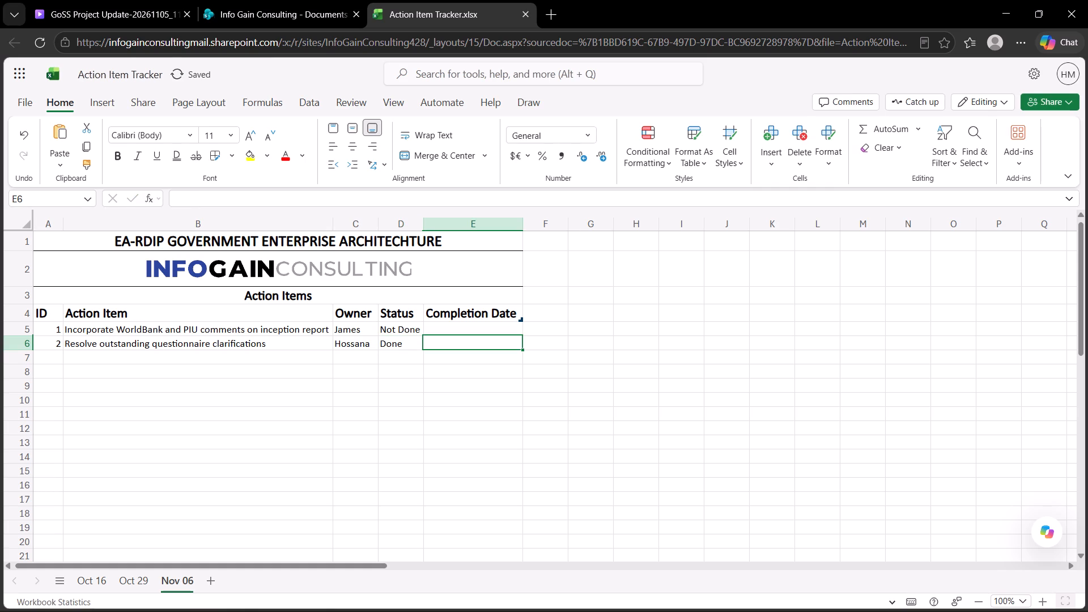
Enter Nov 05 as action item 2's completion date in cell E6.
text(5h)
key(BackSpace)
text(th)
key(space)
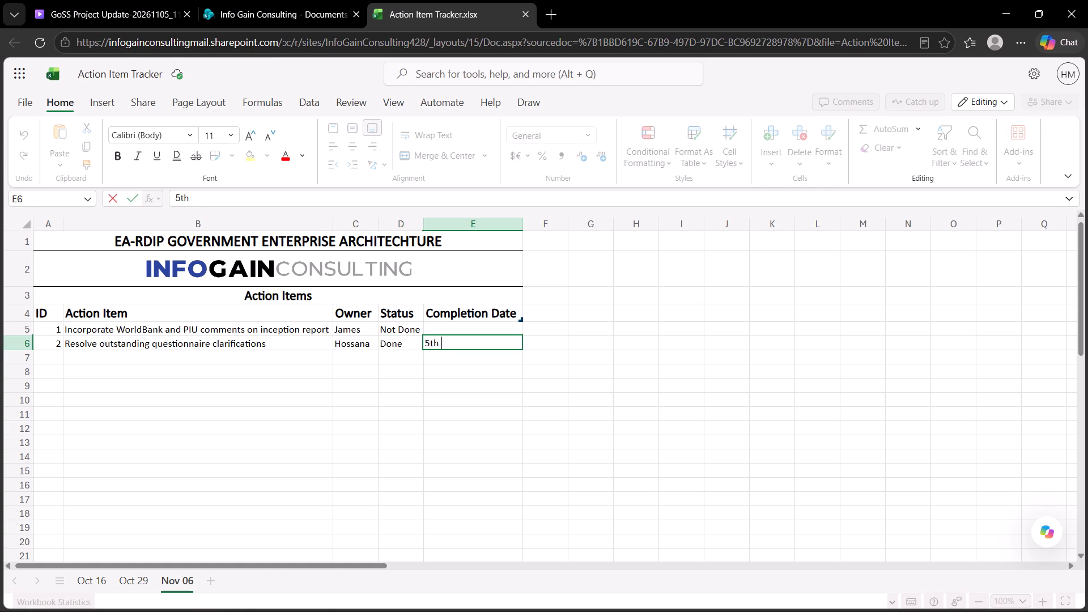
key(BackSpace)
key(BackSpace)
key(BackSpace)
key(BackSpace)
text(Nov)
key(space)
text(05)
Enter 3 as the ID of the third action item in cell A7.
click(56, 358)
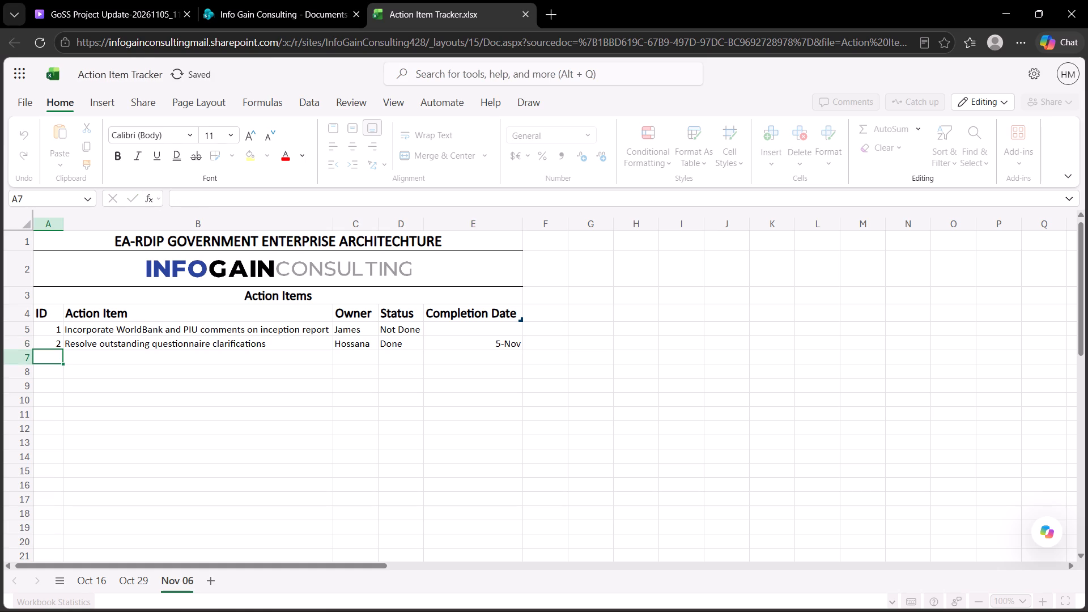
key(3)
click(113, 358)
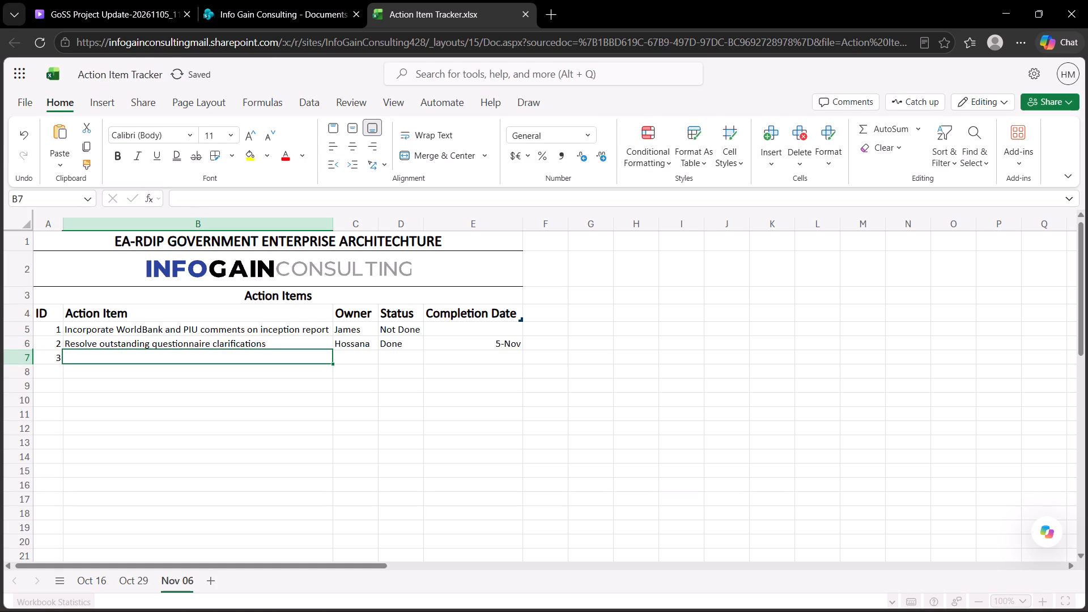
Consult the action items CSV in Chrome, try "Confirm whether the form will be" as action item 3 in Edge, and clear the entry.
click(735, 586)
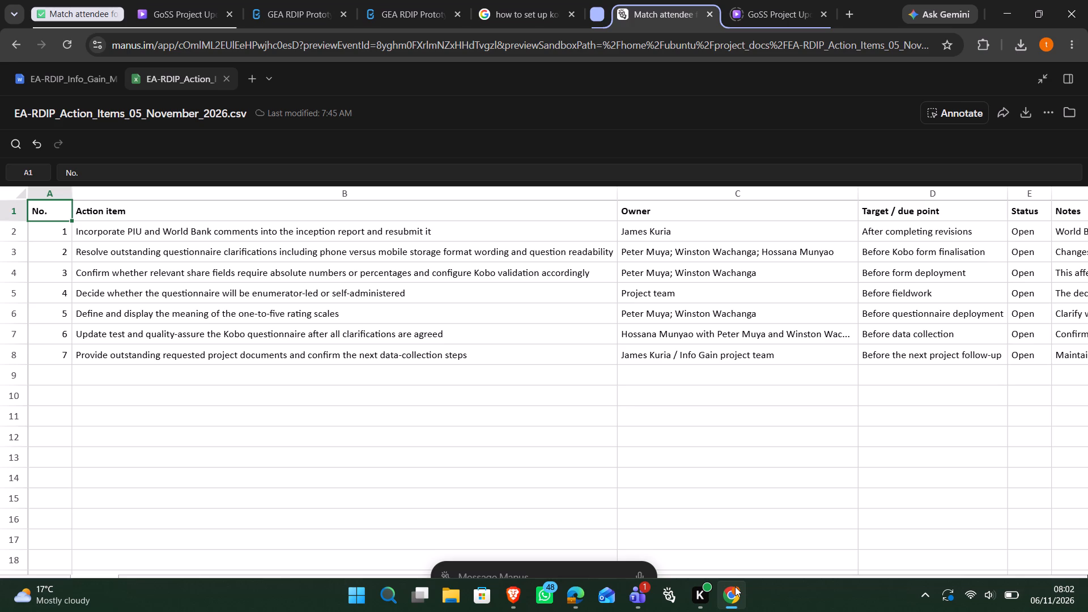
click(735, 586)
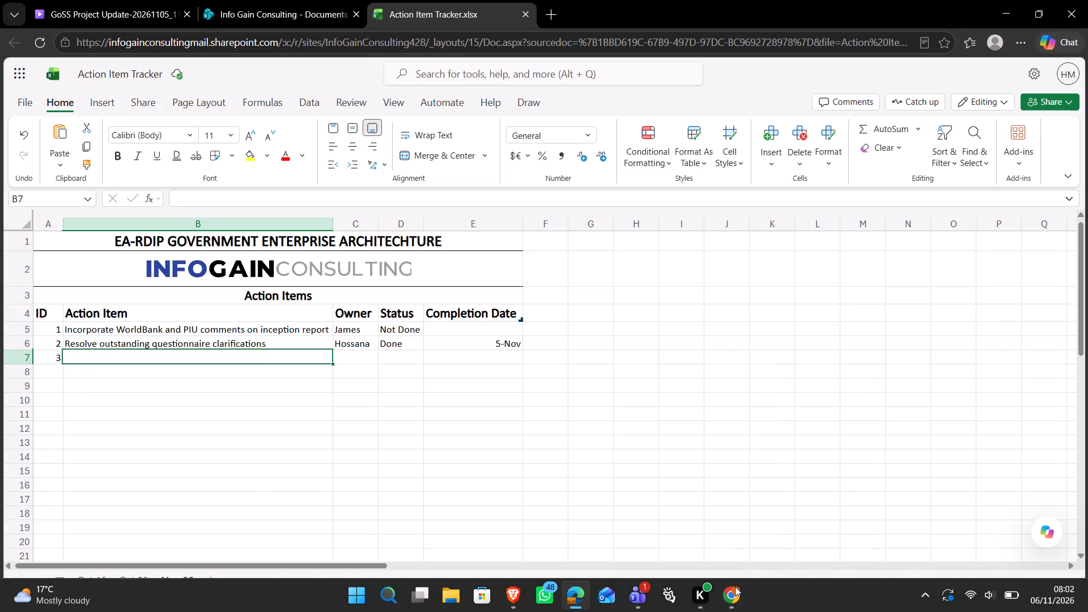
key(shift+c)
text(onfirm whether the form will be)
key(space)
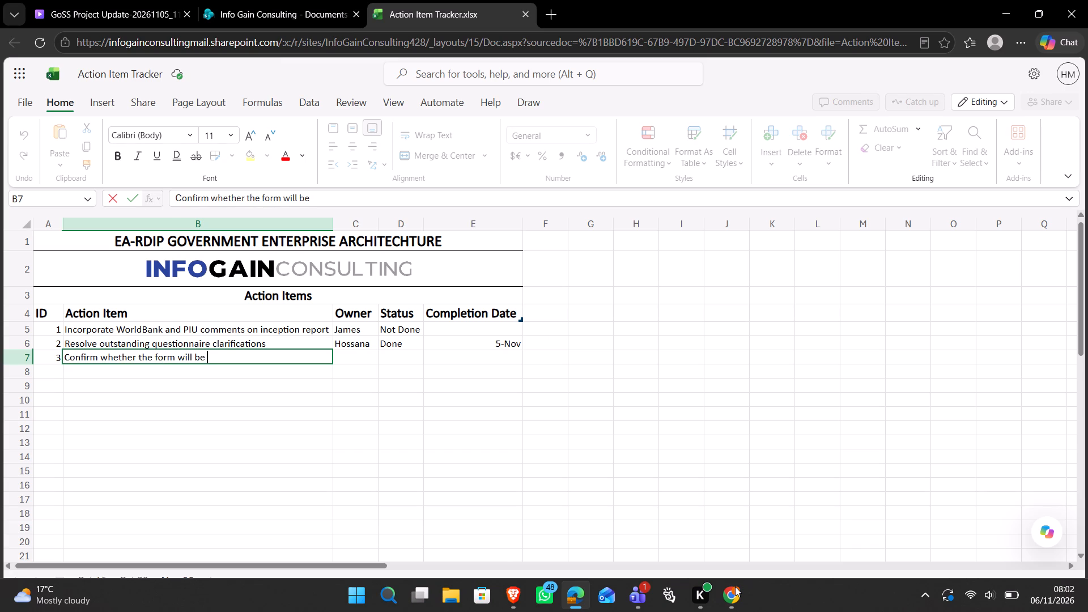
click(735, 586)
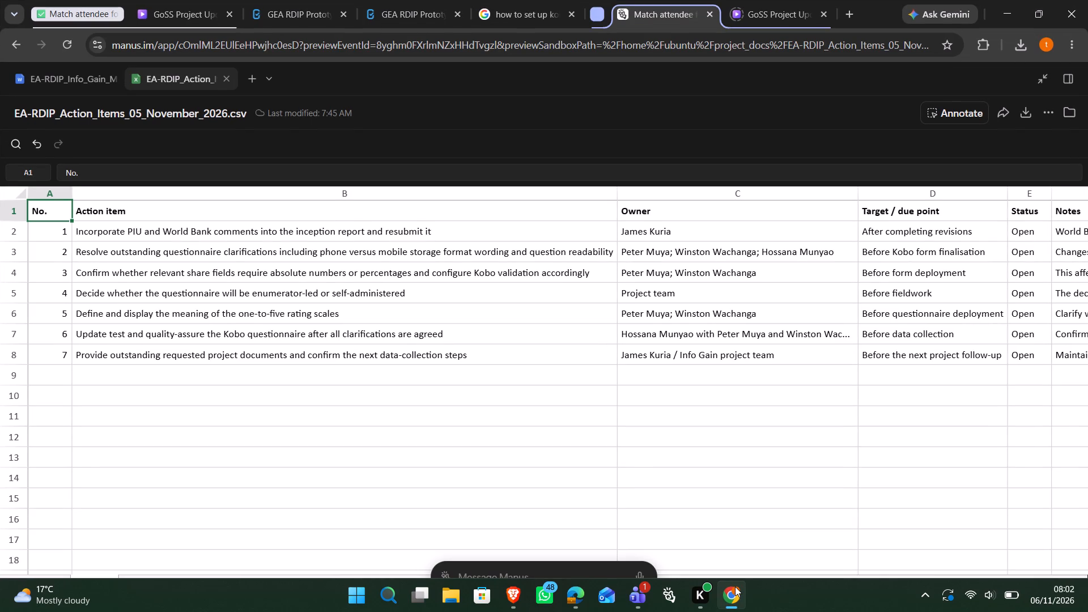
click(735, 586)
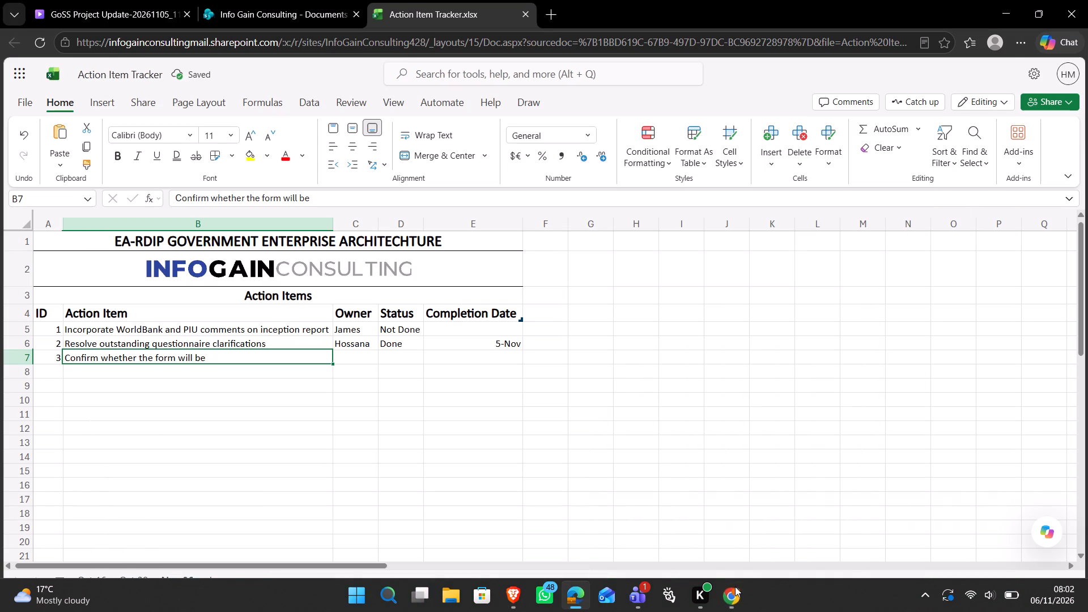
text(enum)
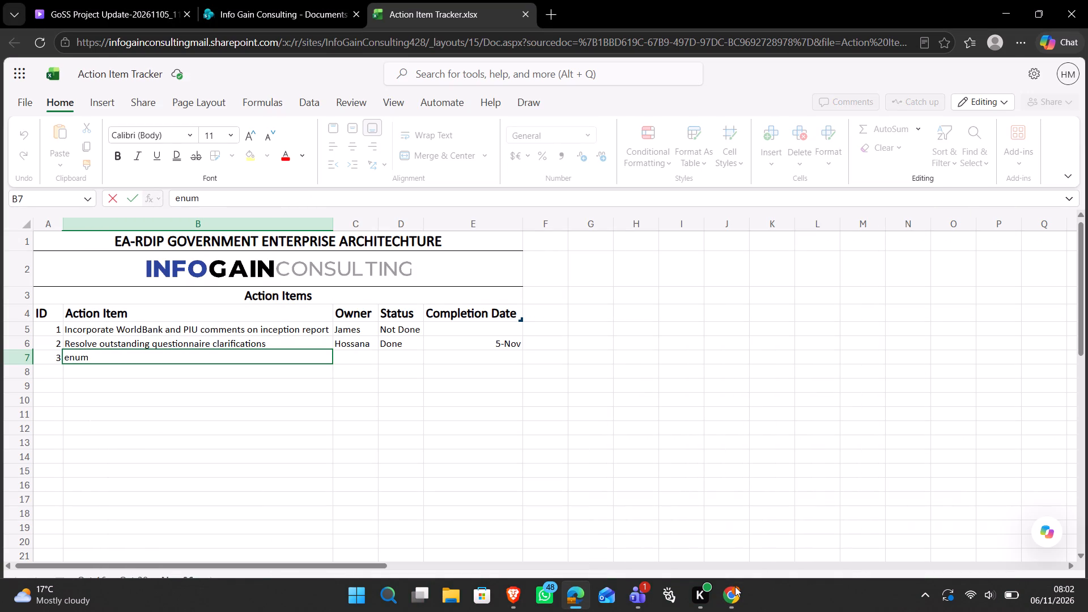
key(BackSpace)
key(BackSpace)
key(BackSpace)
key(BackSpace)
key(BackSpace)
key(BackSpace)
Recheck the CSV in Chrome, and in Edge enter "Confirm whether the questionnaire will be enumerator-led or" as action item 3 in cell B7.
click(735, 586)
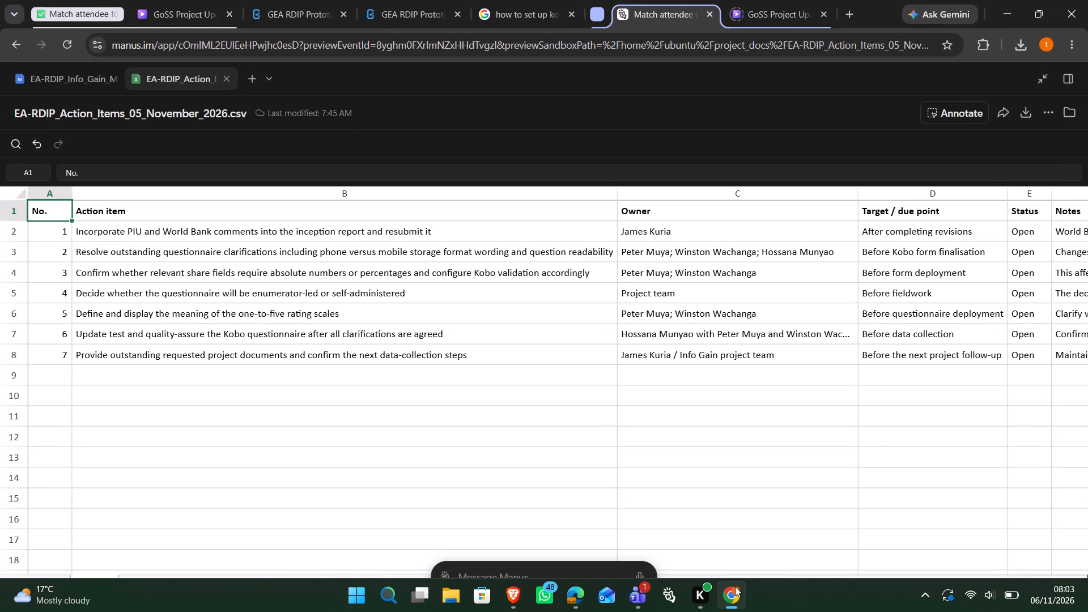
click(735, 586)
text(Confirm whetgh)
key(BackSpace)
key(BackSpace)
key(BackSpace)
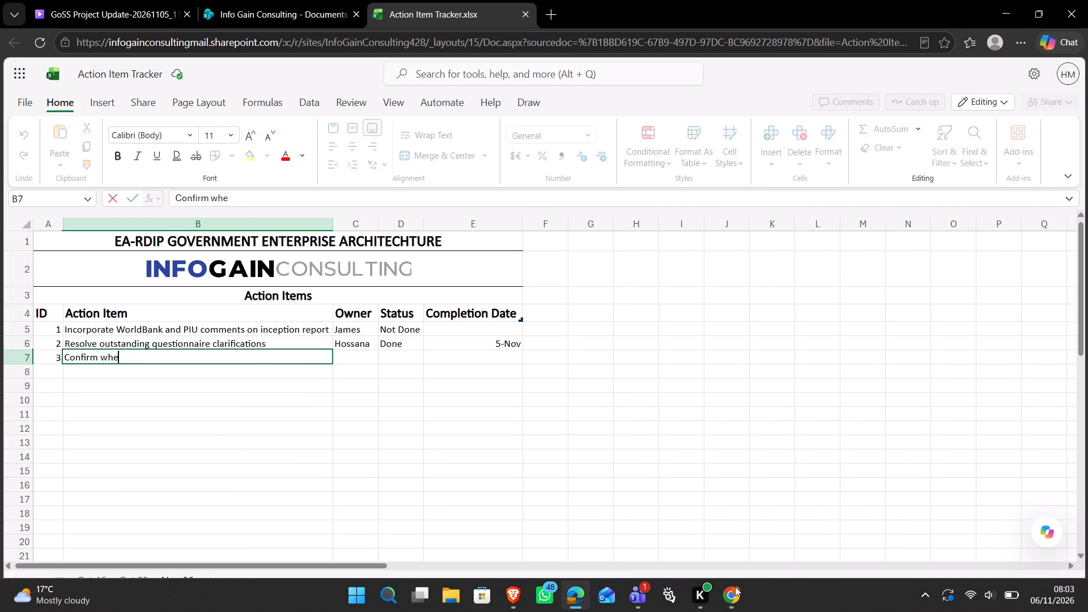
text(ther the)
key(space)
text(questionnaire will be enumerator)
key(minus)
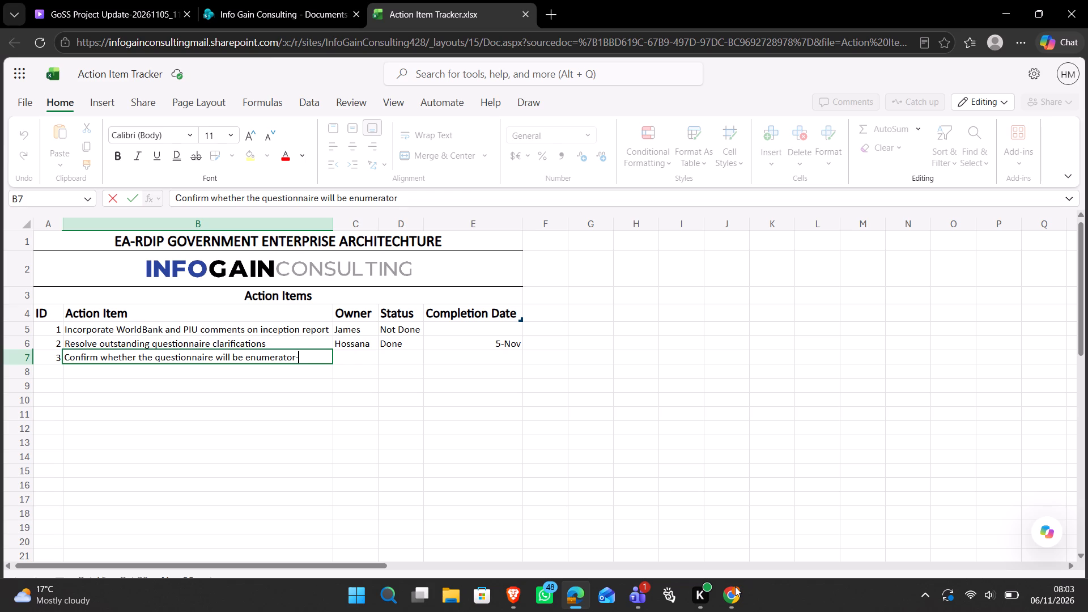
text(led or)
key(space)
click(410, 457)
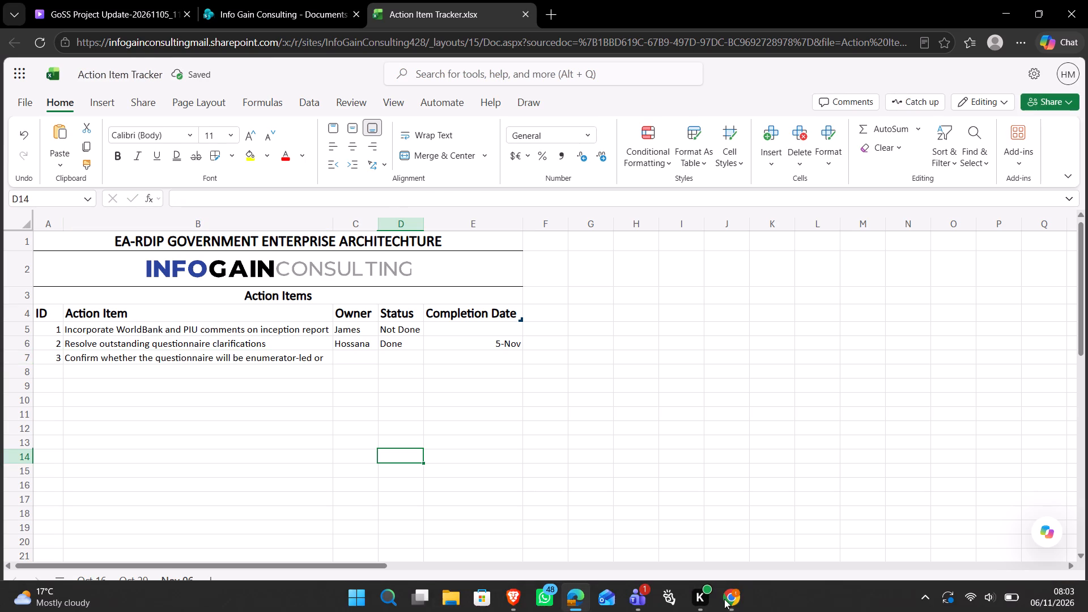
Check the item's wording in the Chrome CSV, and in Edge complete the text in cell B7 with "self administered".
click(729, 599)
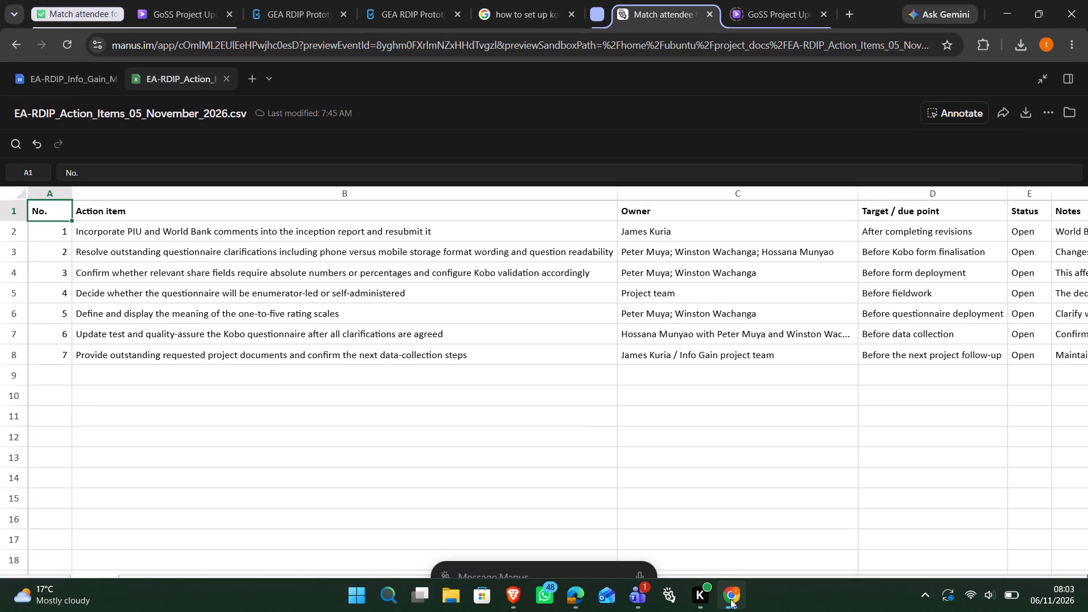
click(730, 599)
click(324, 358)
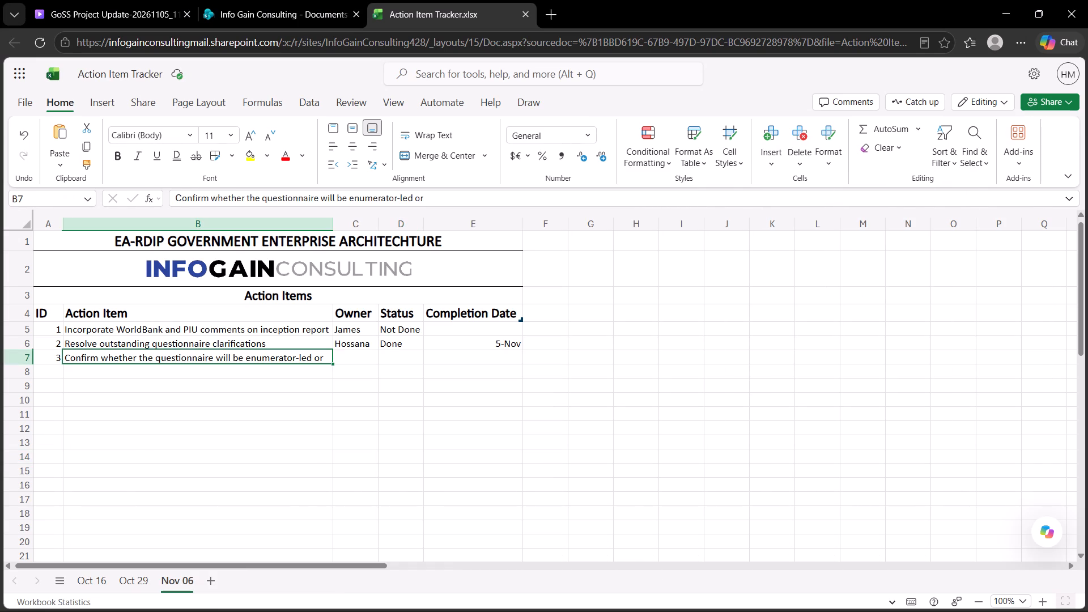
double_click(325, 358)
click(325, 358)
click(325, 358)
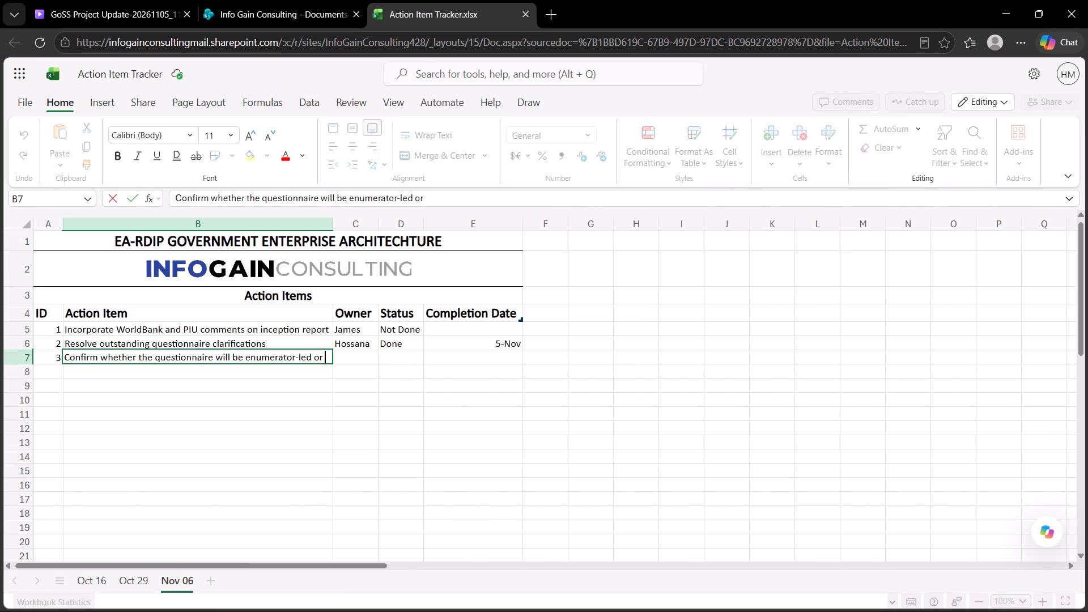
text(self administered)
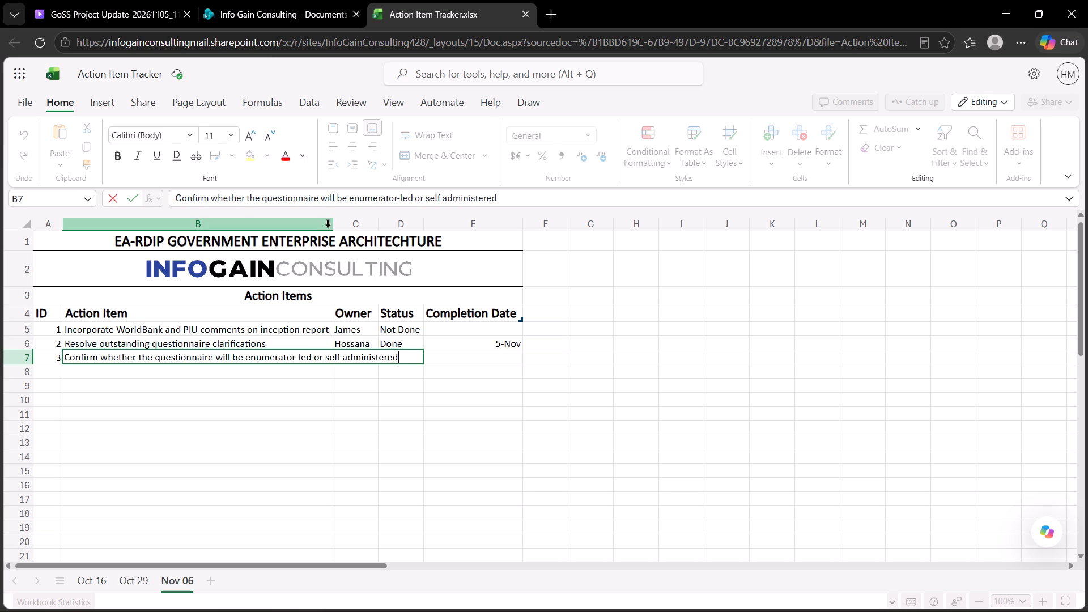
Commit the action item 3 text and autofit the width of column B to its longest entry.
click(314, 233)
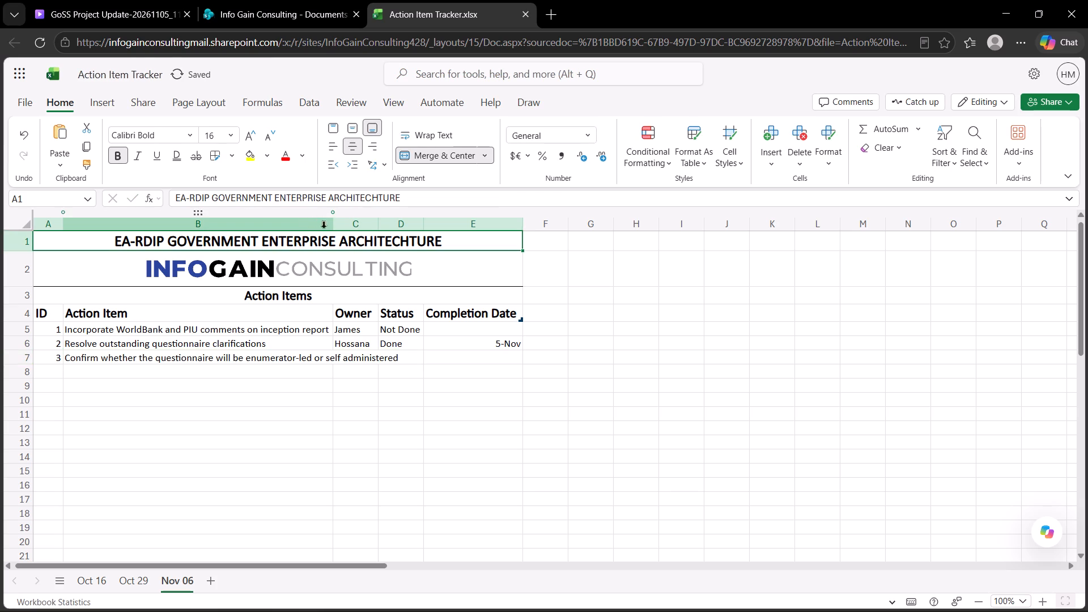
click(312, 231)
click(310, 226)
double_click(333, 227)
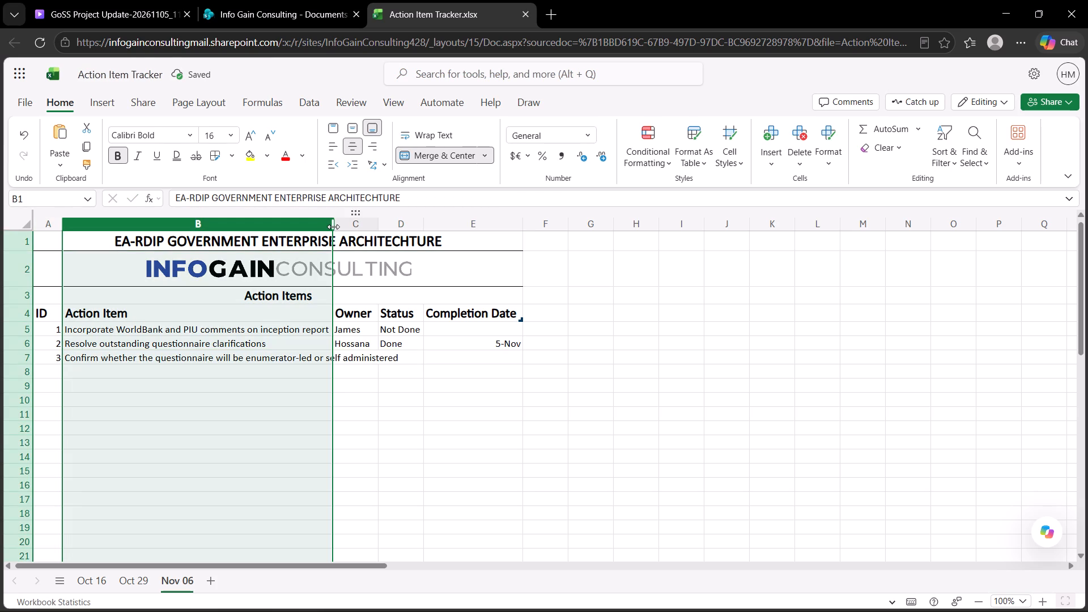
double_click(333, 227)
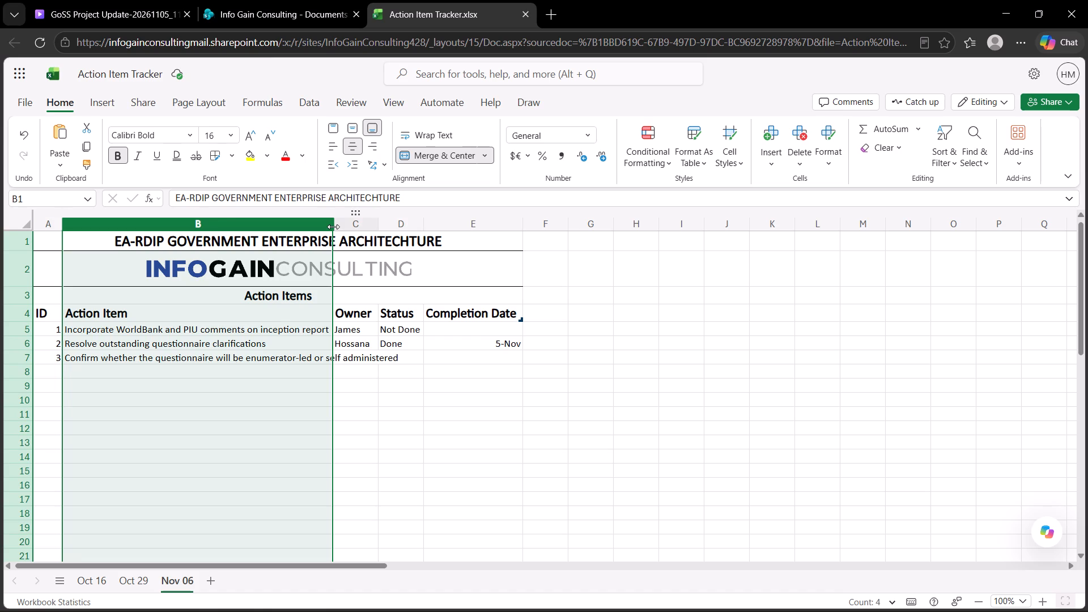
double_click(333, 220)
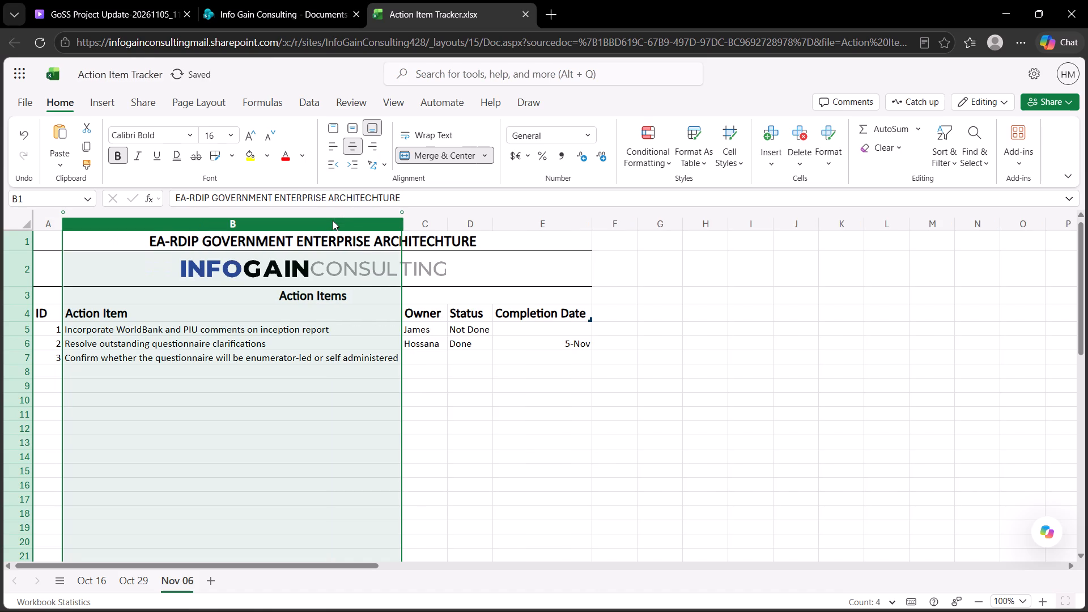
Select action item 3's Owner cell C7 and switch to the action items CSV in Chrome to consult its owner.
click(422, 364)
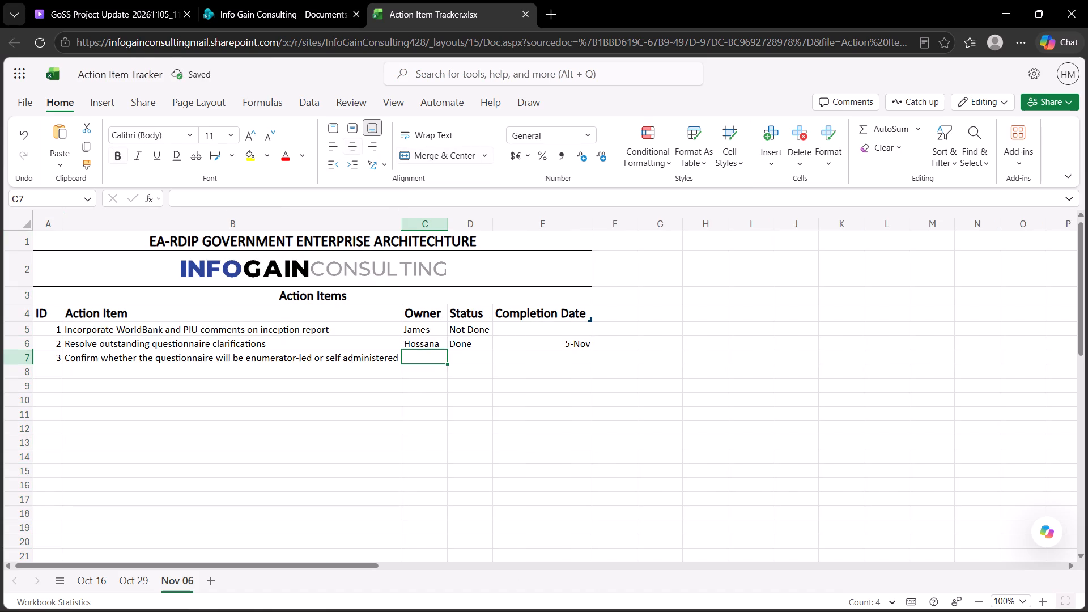
click(736, 594)
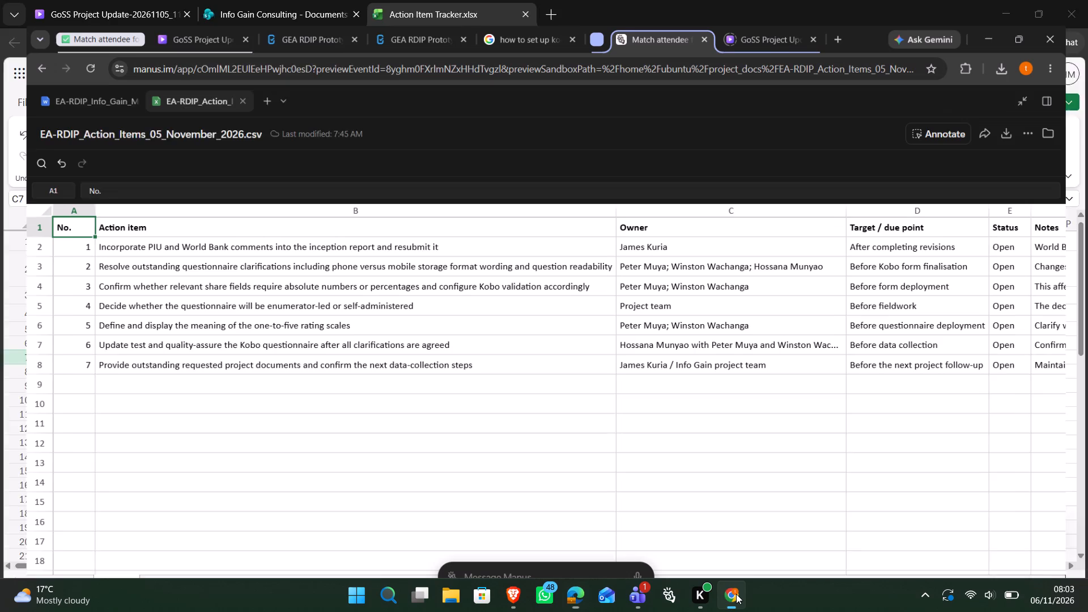
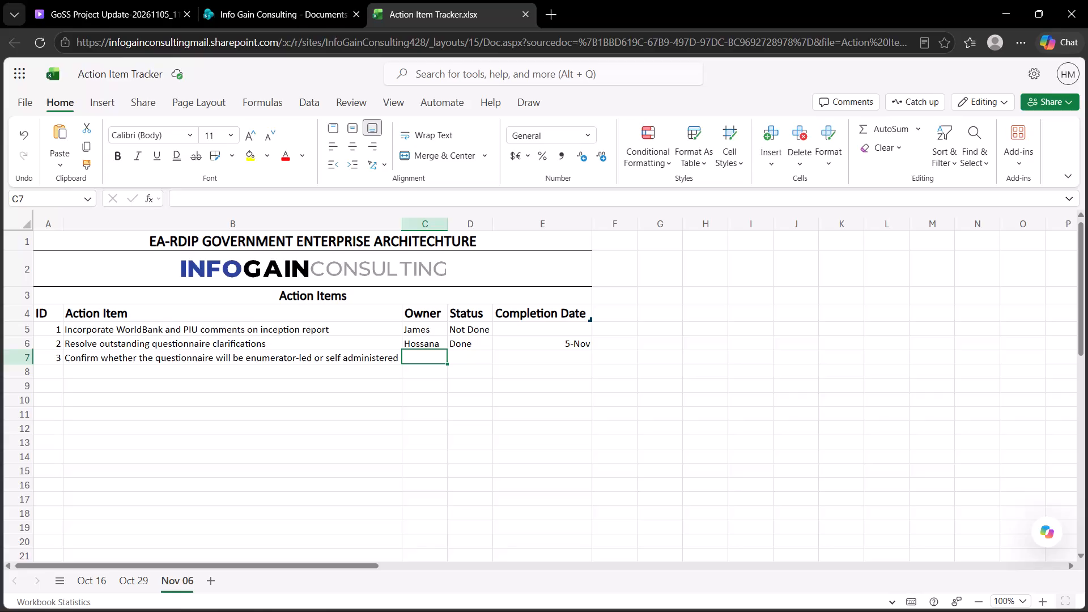
Check the owner names on the Oct 29 sheet, and enter "Project Team" as action item 3's owner in Nov 06 cell C7.
click(125, 584)
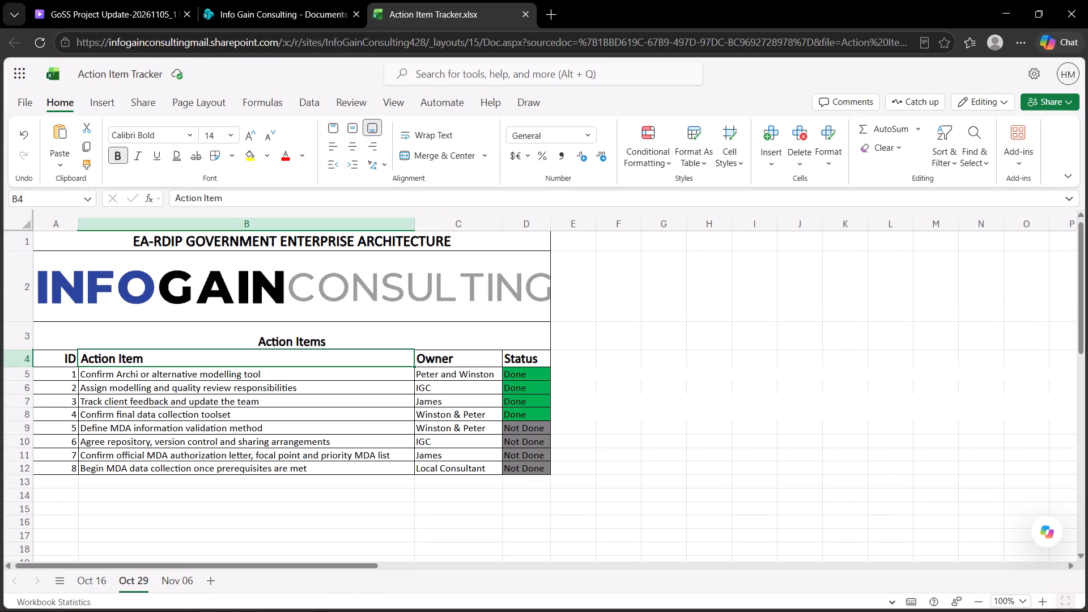
click(181, 582)
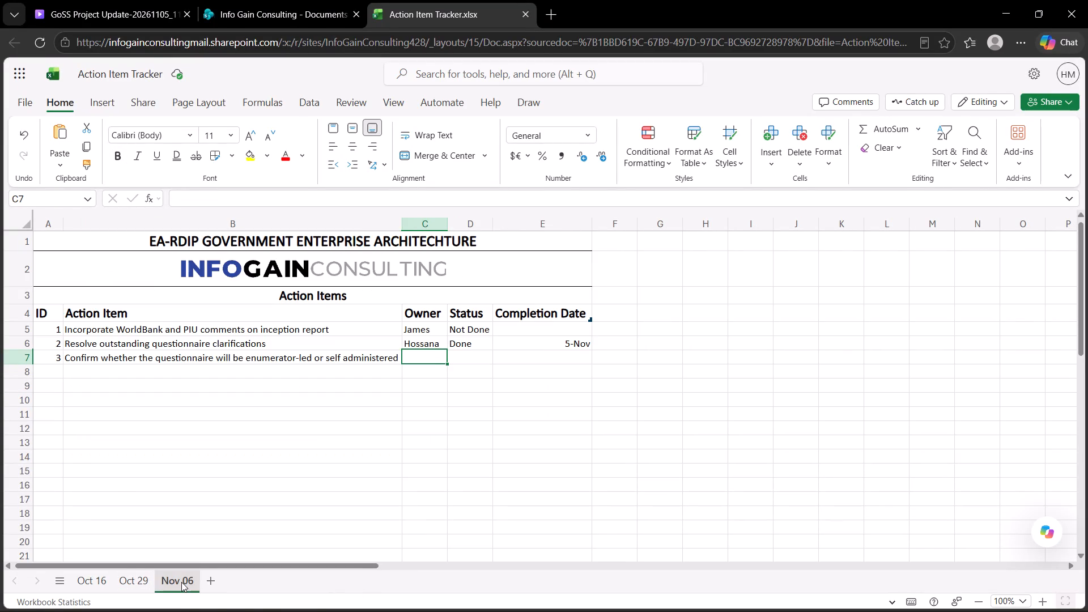
text(Peter)
key(space)
text(and)
key(space)
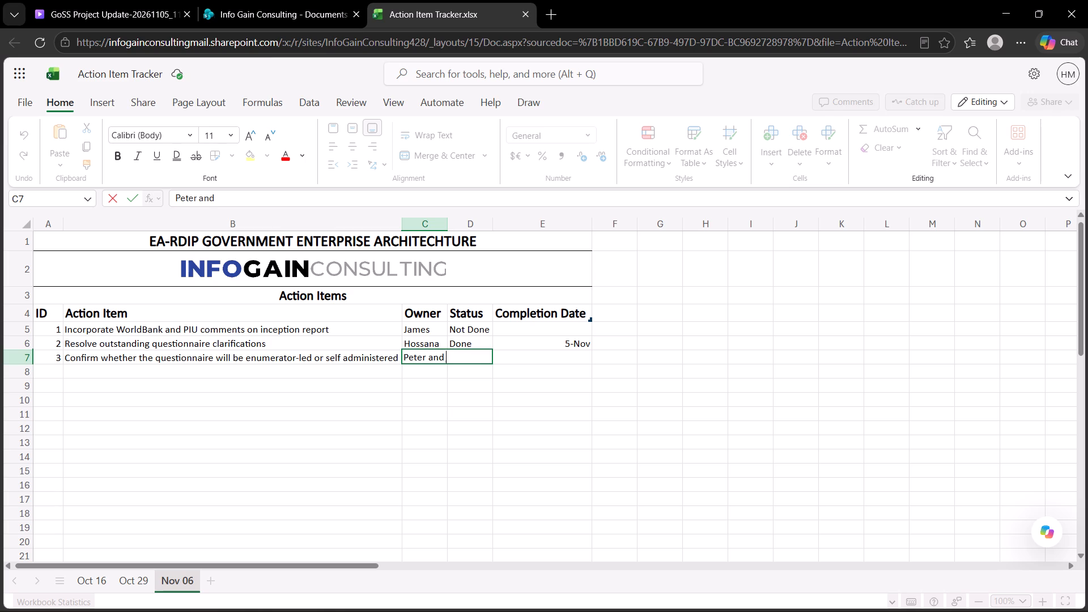
key(BackSpace)
key(BackSpace)
key(BackSpace)
key(BackSpace)
key(BackSpace)
key(BackSpace)
key(BackSpace)
key(BackSpace)
key(BackSpace)
text(roject)
key(space)
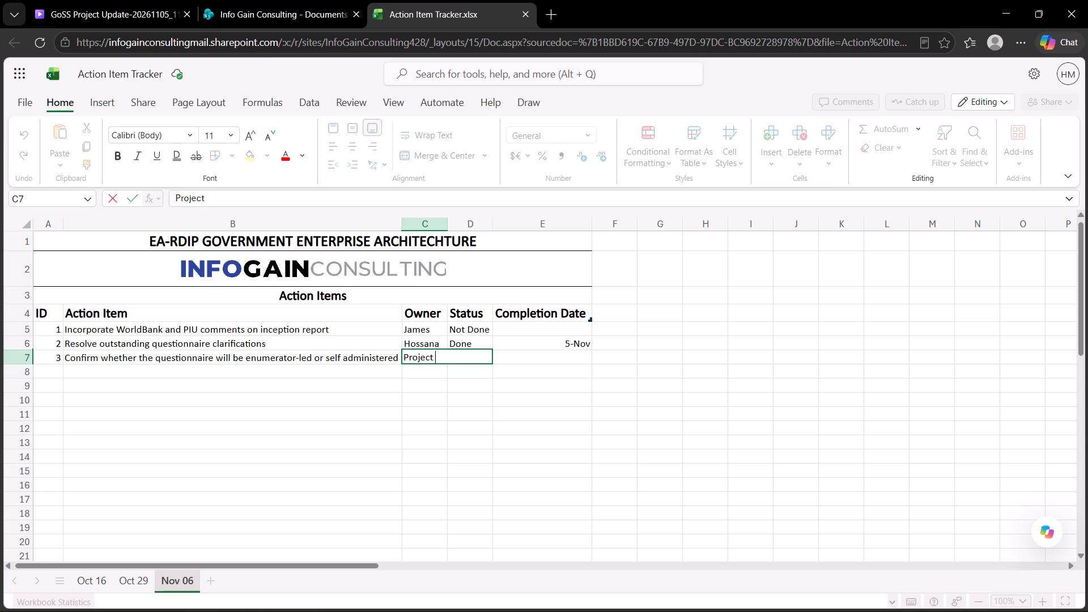
text(Team)
key(Right)
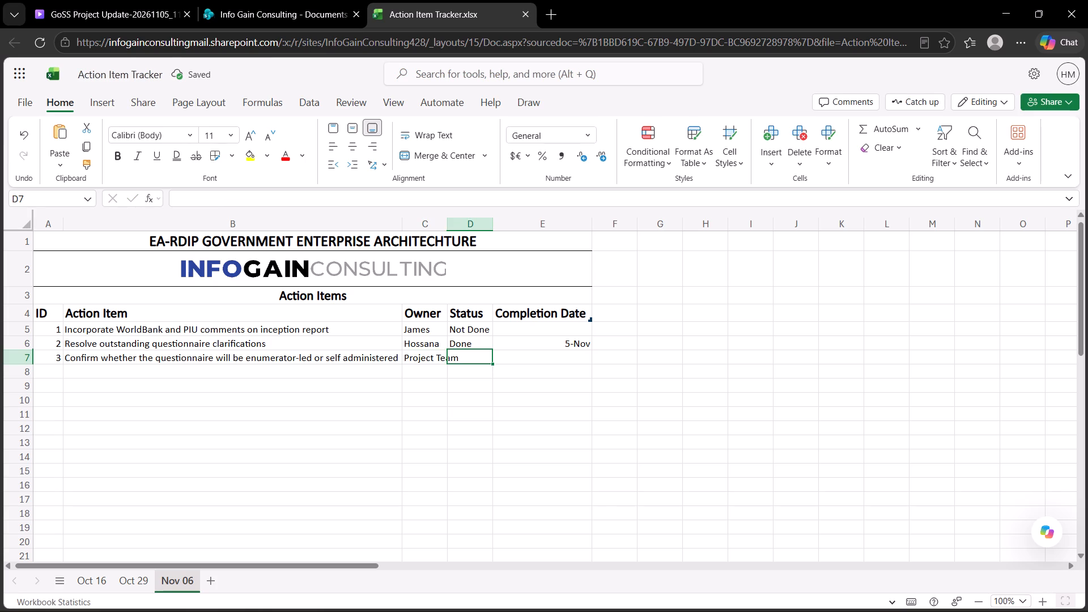
Enter "Not Done" as action item 3's status in cell D7.
text(Not)
key(space)
text(Done)
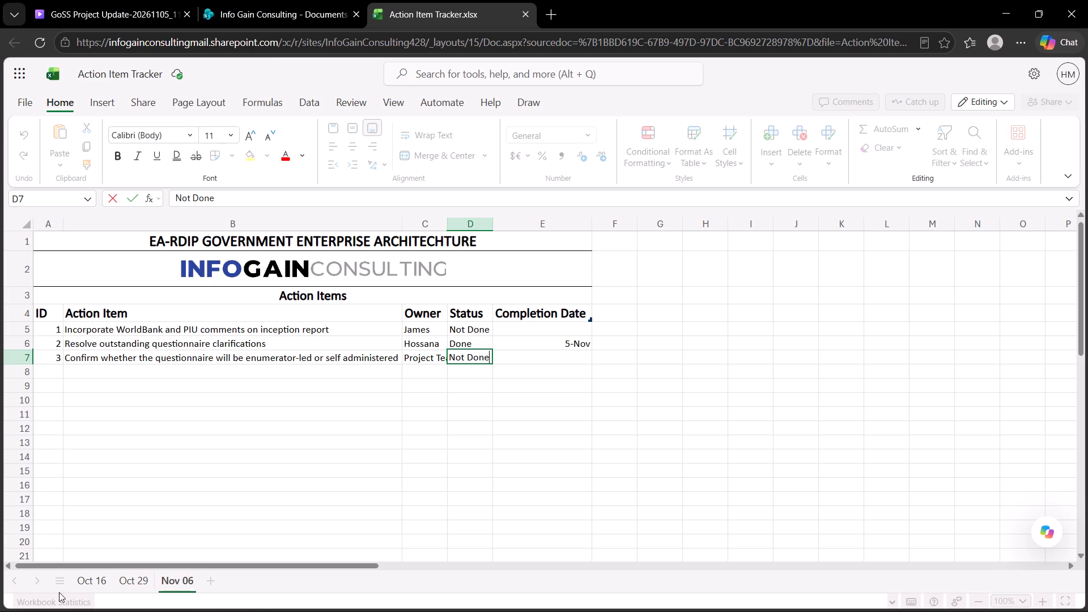
Enter ID 4 in cell A8, select B8, and switch to Chrome to consult the action items CSV.
click(54, 373)
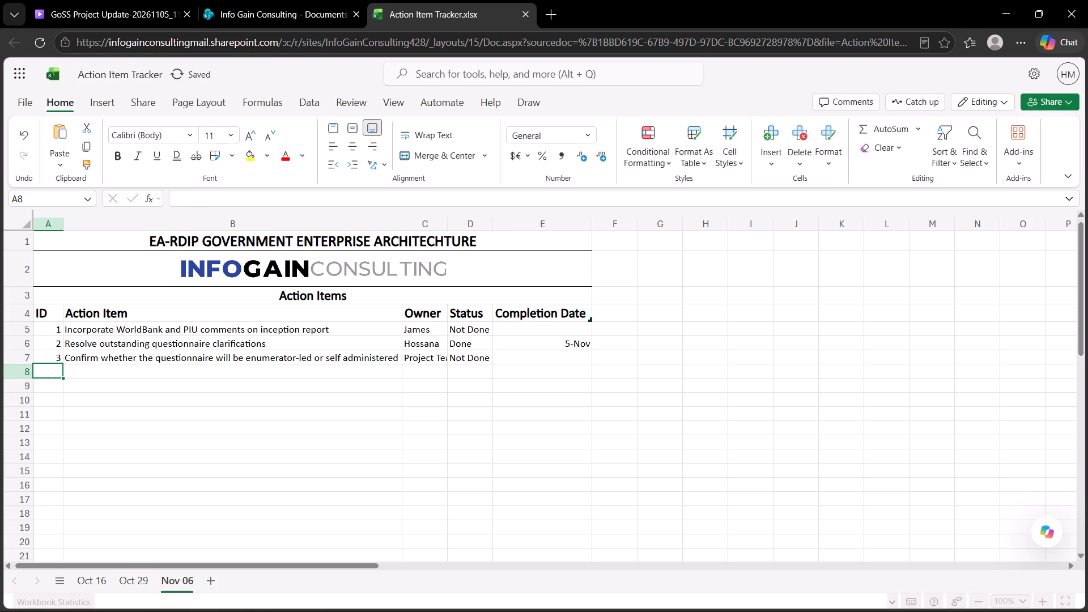
key(4)
click(91, 374)
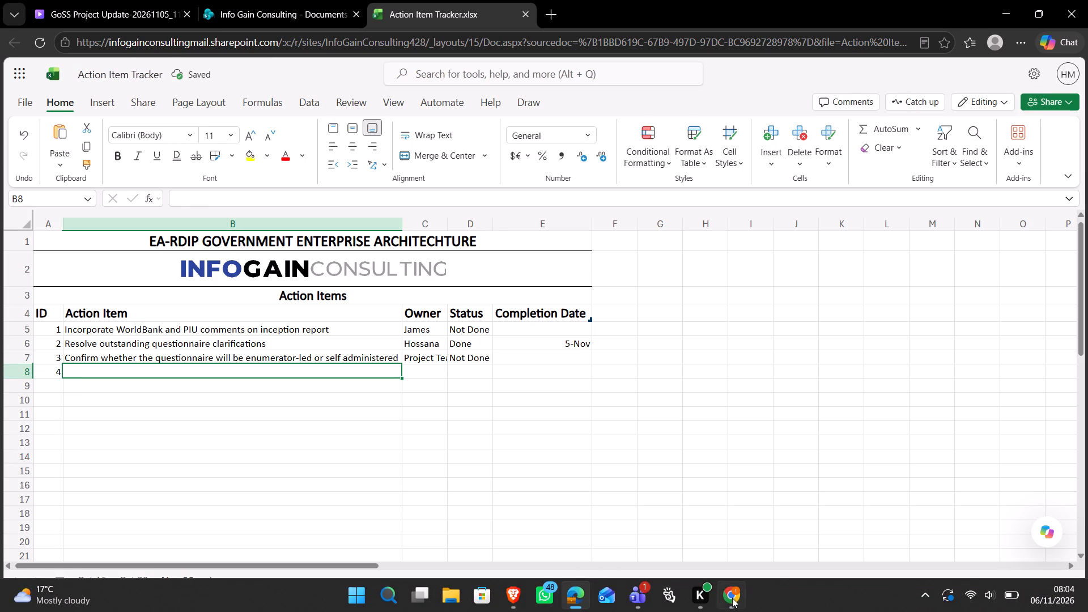
click(732, 598)
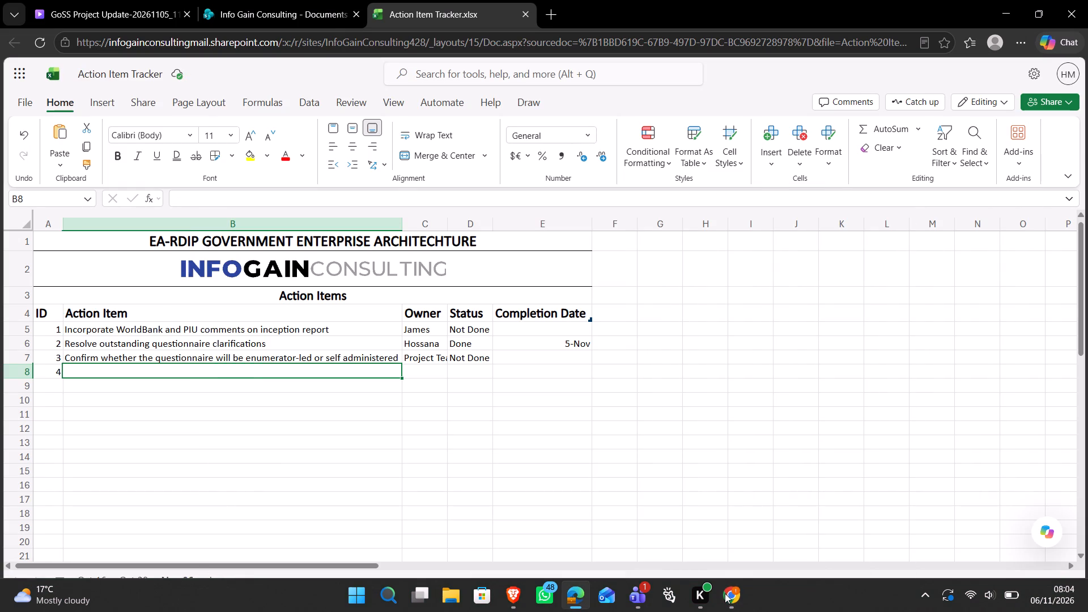
In the Edge workbook, move row 8 above row 7, so the blank item precedes the questionnaire mode item.
click(18, 371)
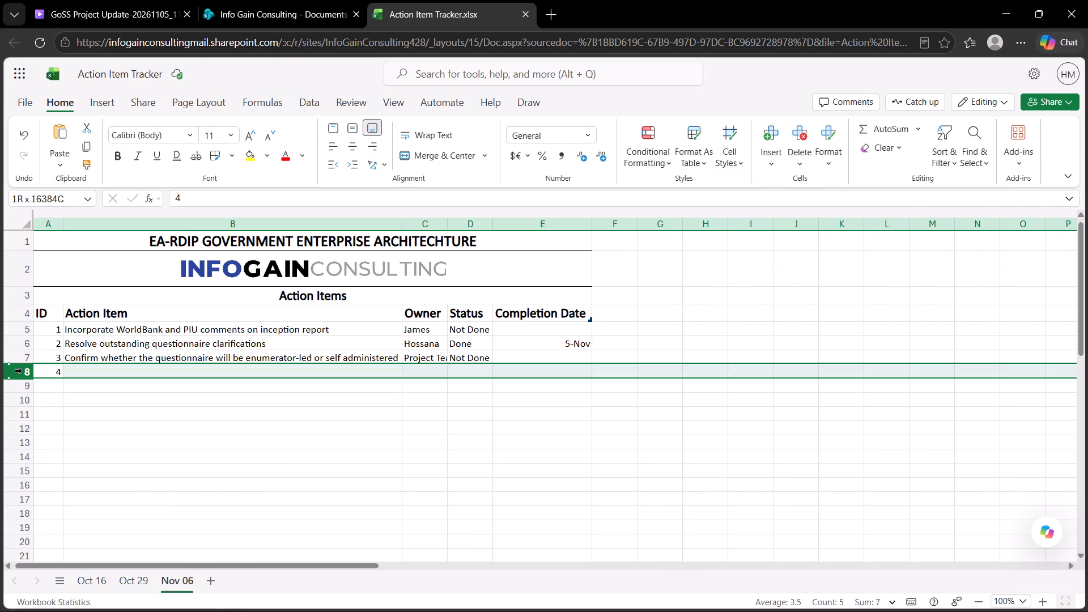
drag(8, 371, 8, 367)
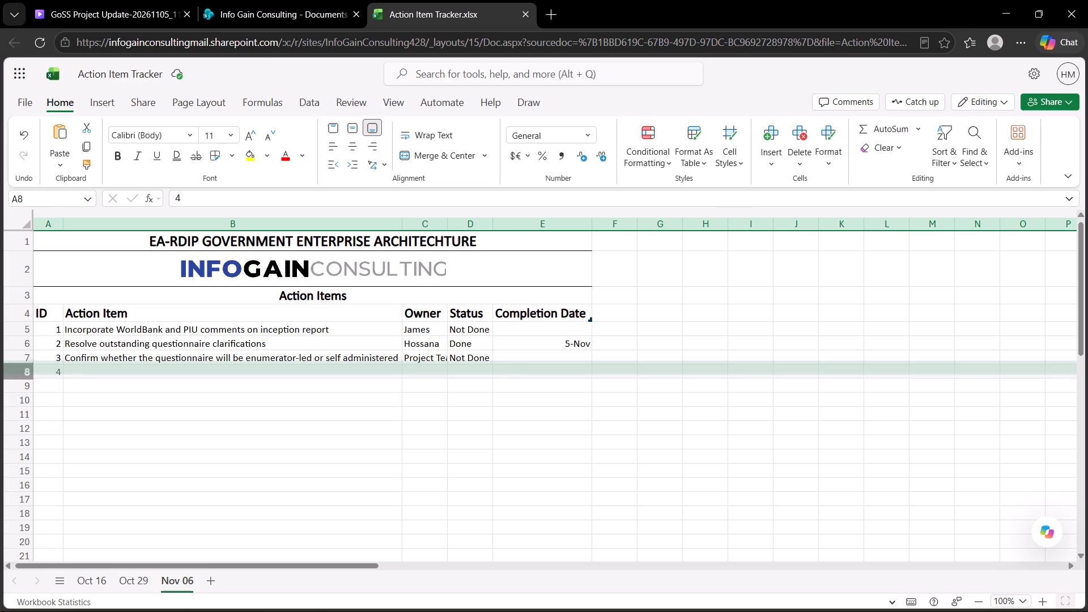
drag(8, 367, 7, 356)
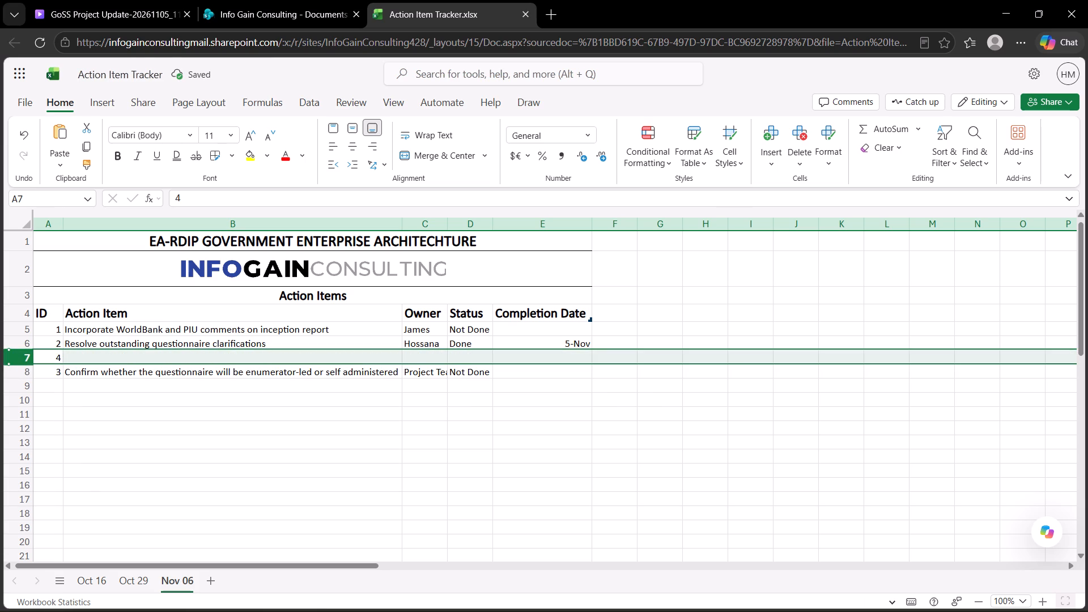
Renumber the swapped rows, setting the ID in A7 to 3 and the ID in A8 to 4.
double_click(59, 359)
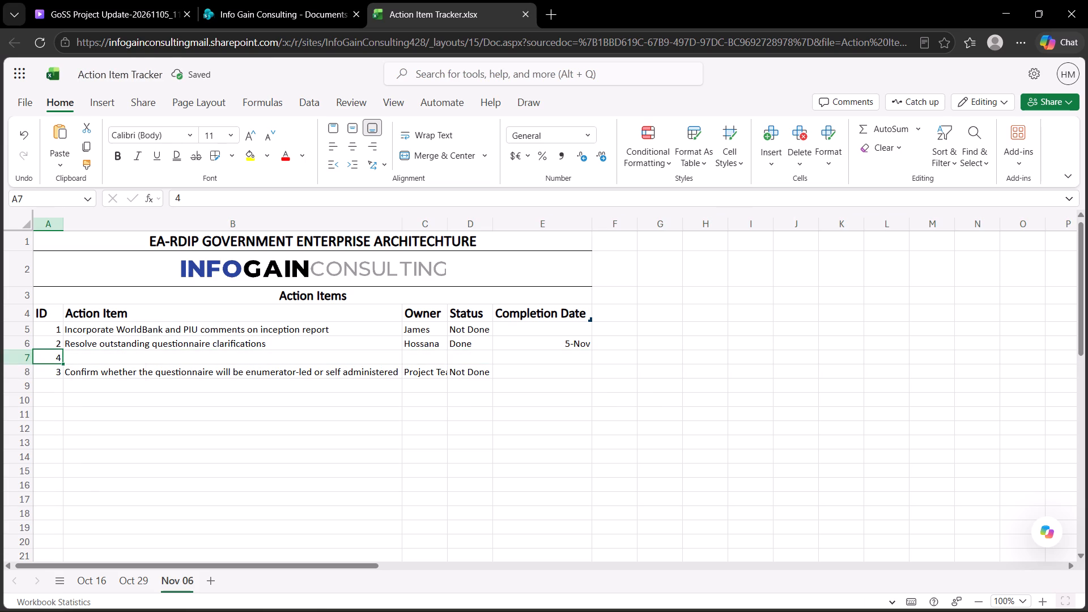
double_click(52, 354)
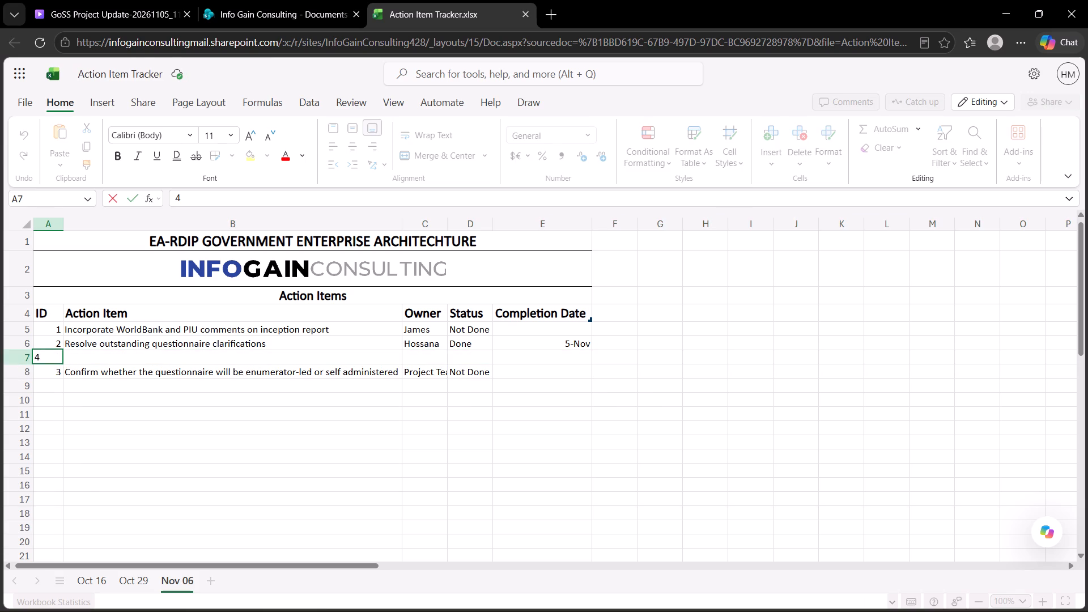
key(BackSpace)
key(3)
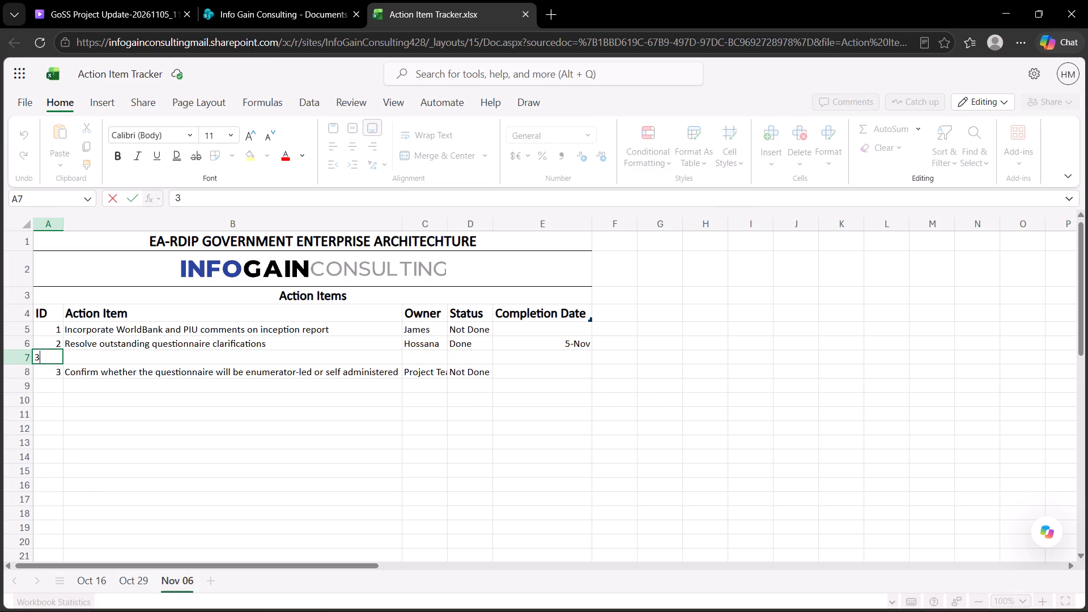
double_click(60, 375)
key(BackSpace)
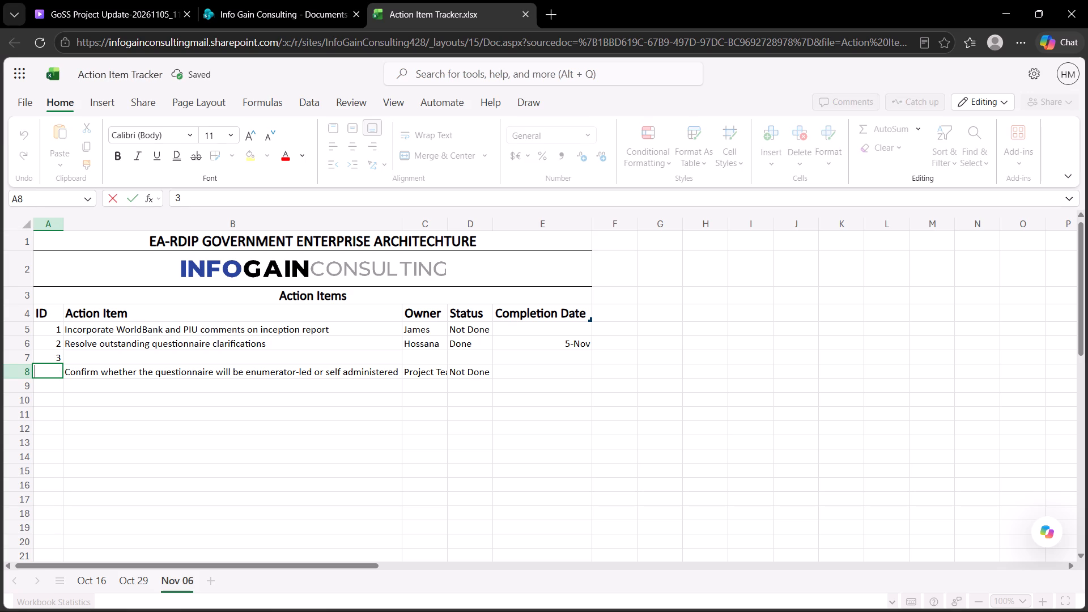
key(4)
Consult the CSV in Chrome, and in Edge enter "Update the rating scales 1 - 5 meaning on the form." in cell B7.
click(81, 354)
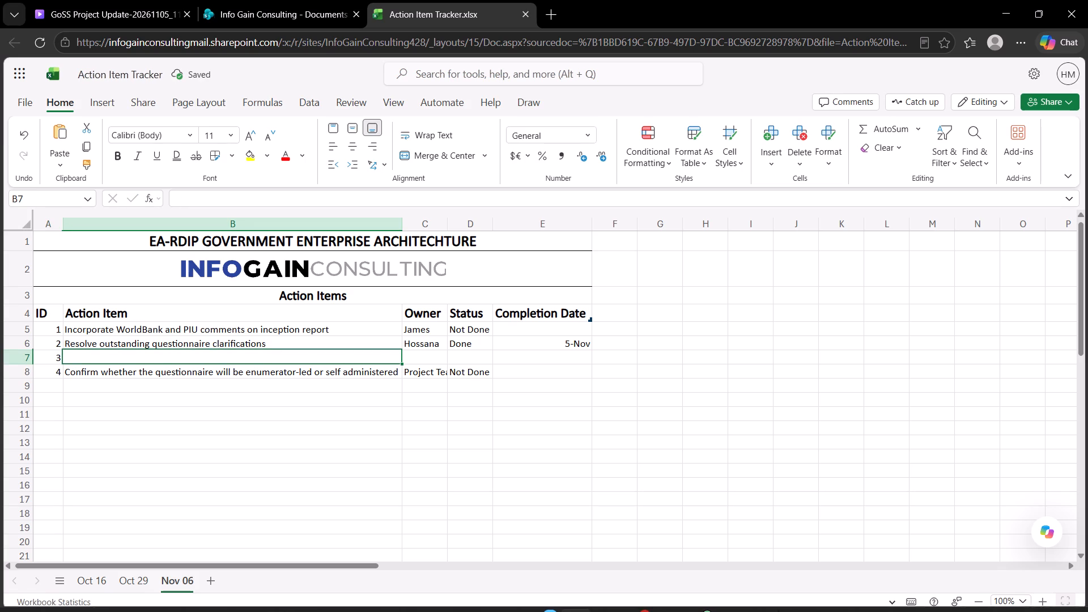
click(735, 597)
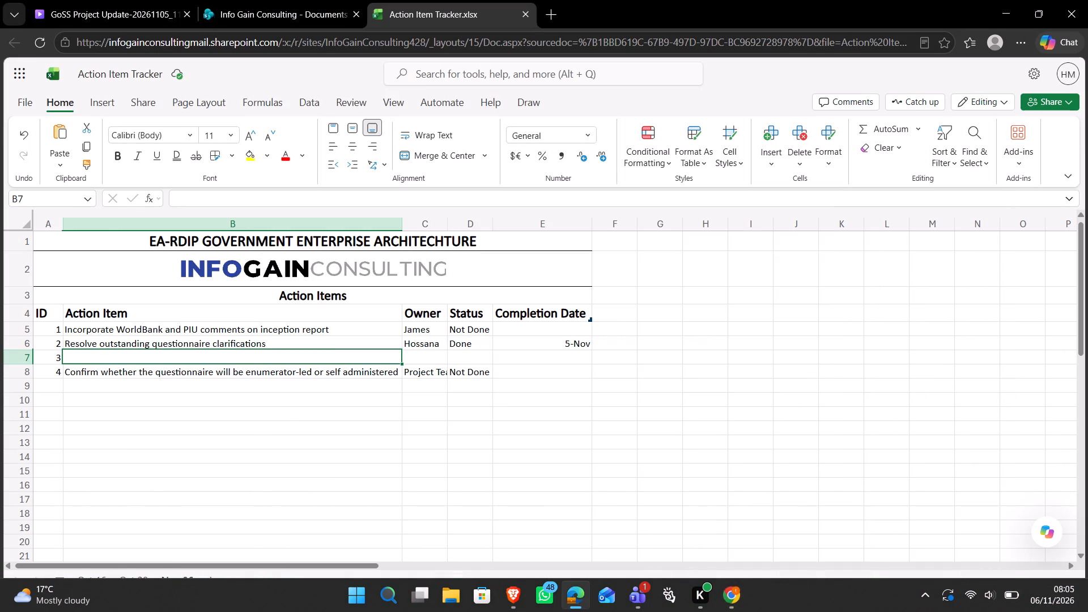
text(Uo)
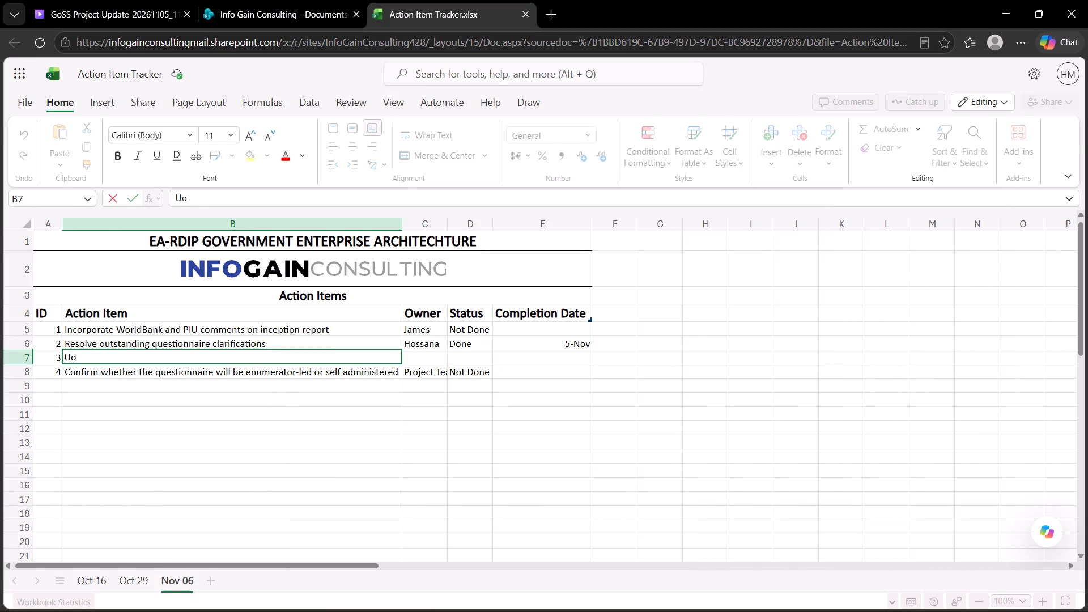
key(BackSpace)
text(pdate the rating scales)
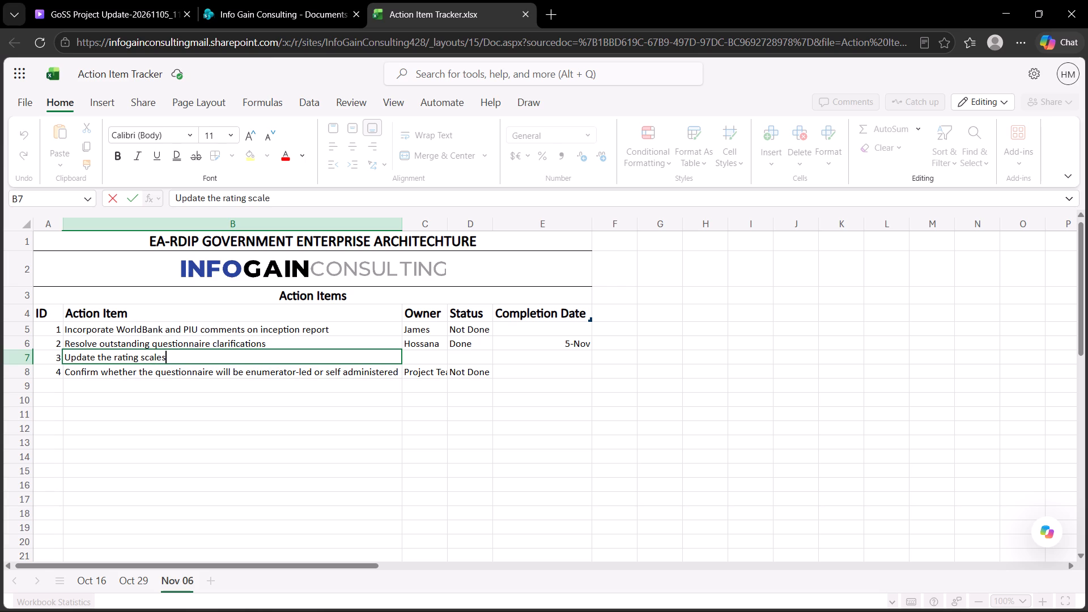
key(space)
text(1 - 5)
key(space)
text(meaning on the form)
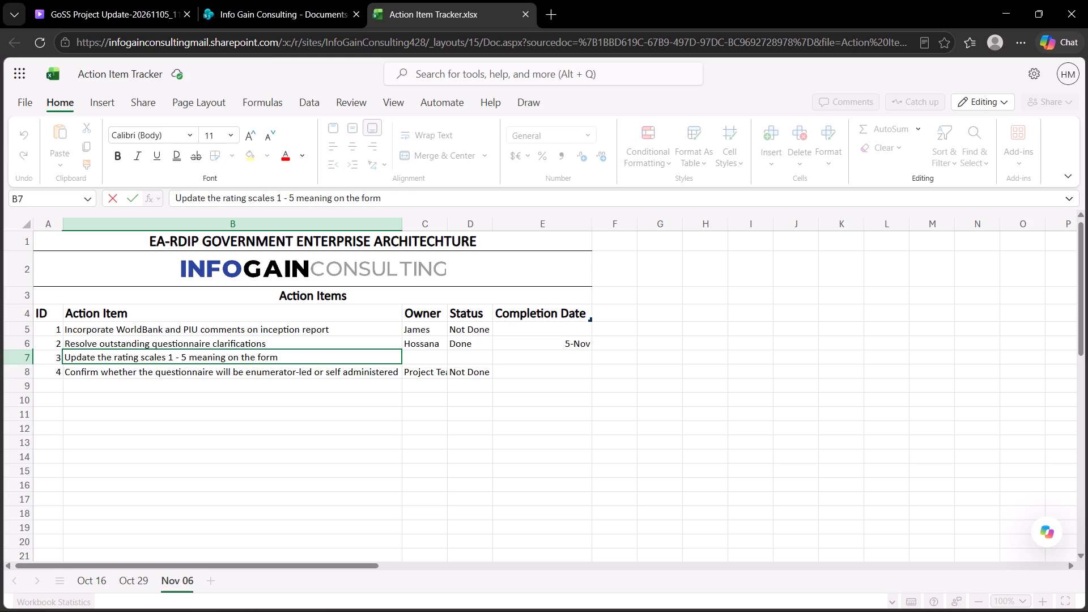
key(period)
key(Right)
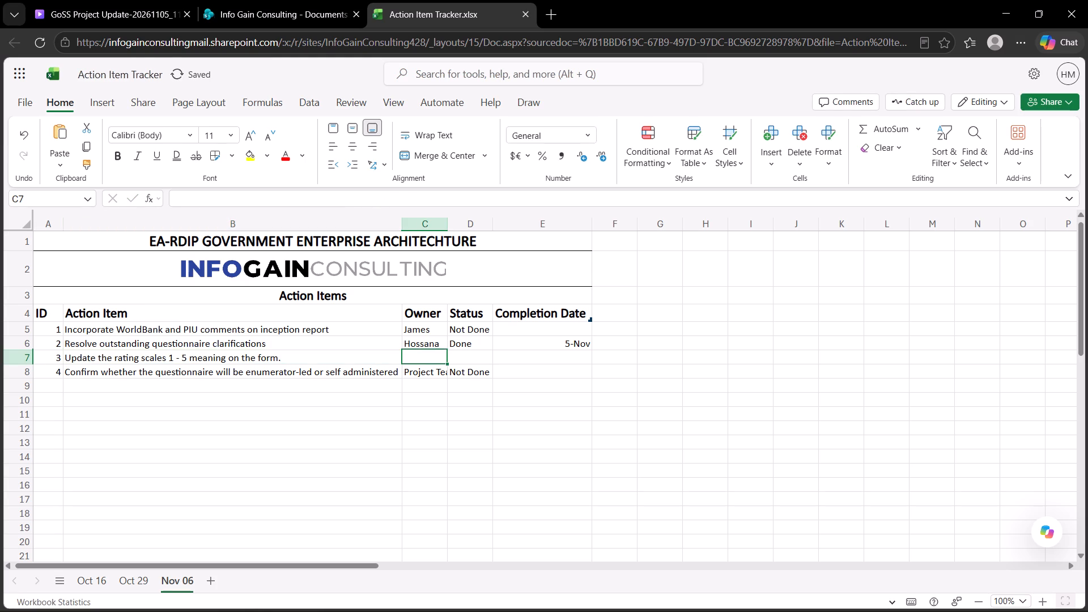
Enter "Hossana" as action item 3's owner in C7 and "Done" as its status in D7.
text(Hoss)
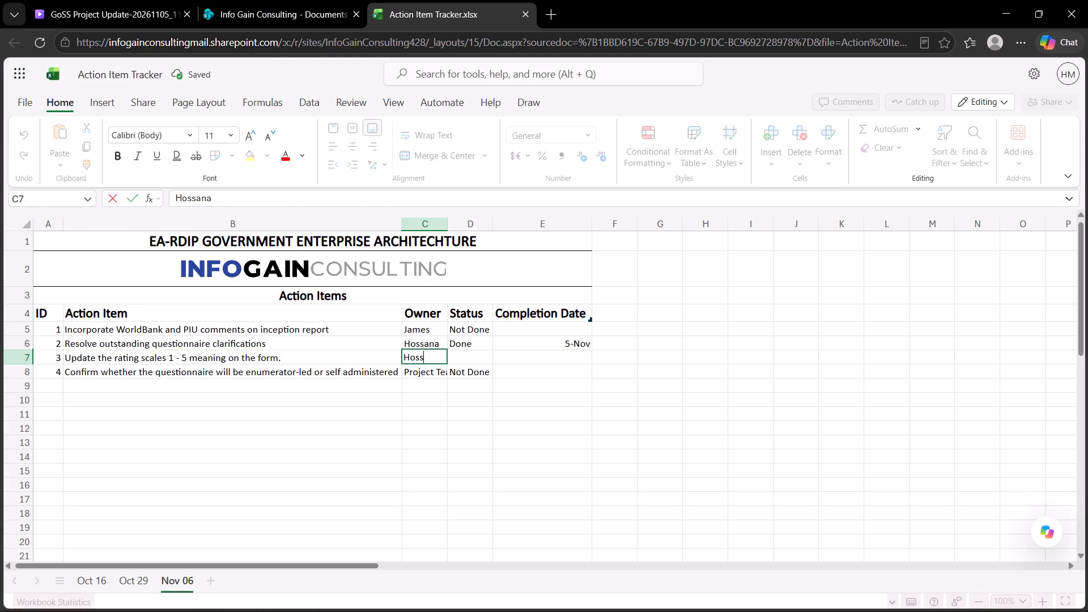
key(Right)
text(Don)
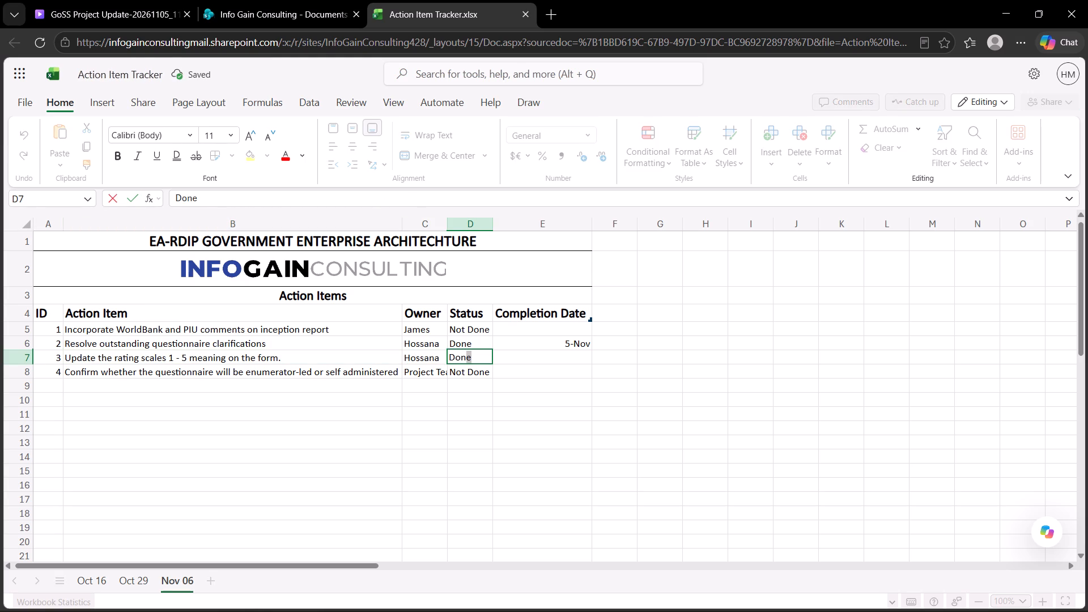
key(Right)
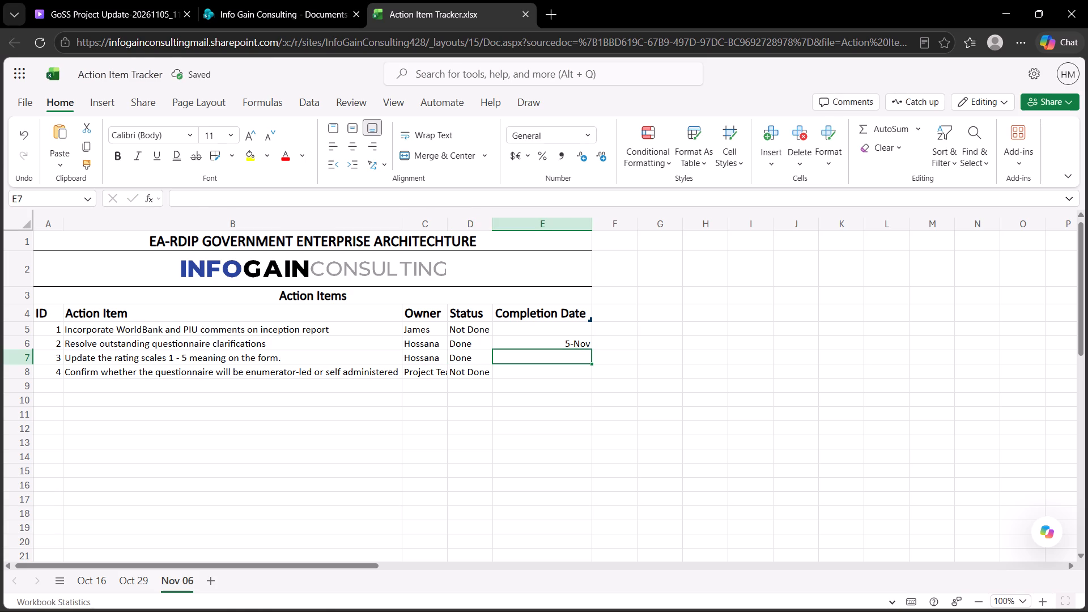
Enter "5 Nov" as action item 3's completion date in cell E7.
key(5)
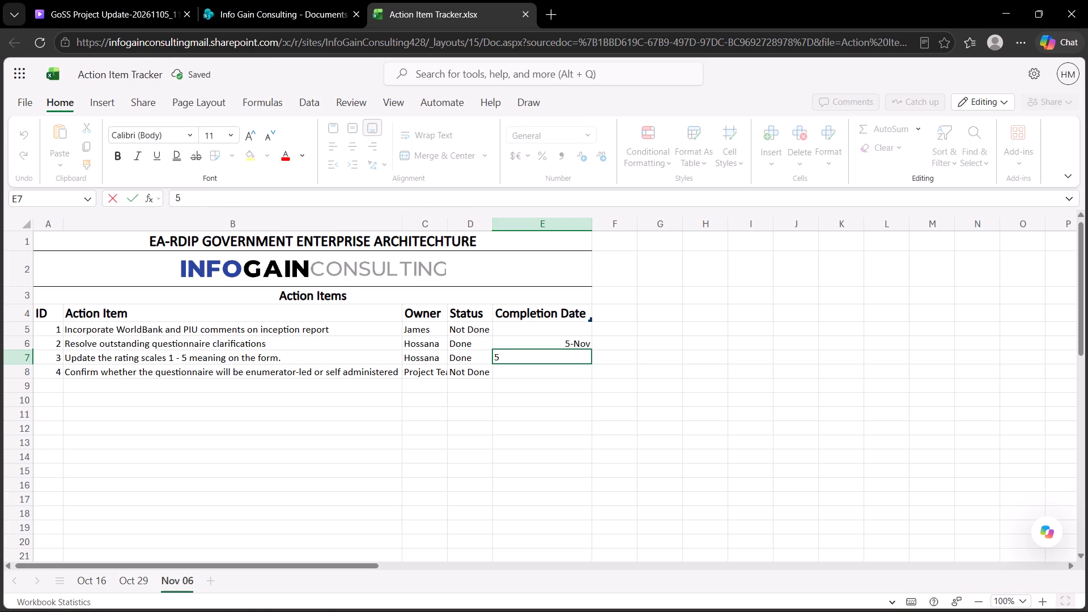
key(space)
text(NOv)
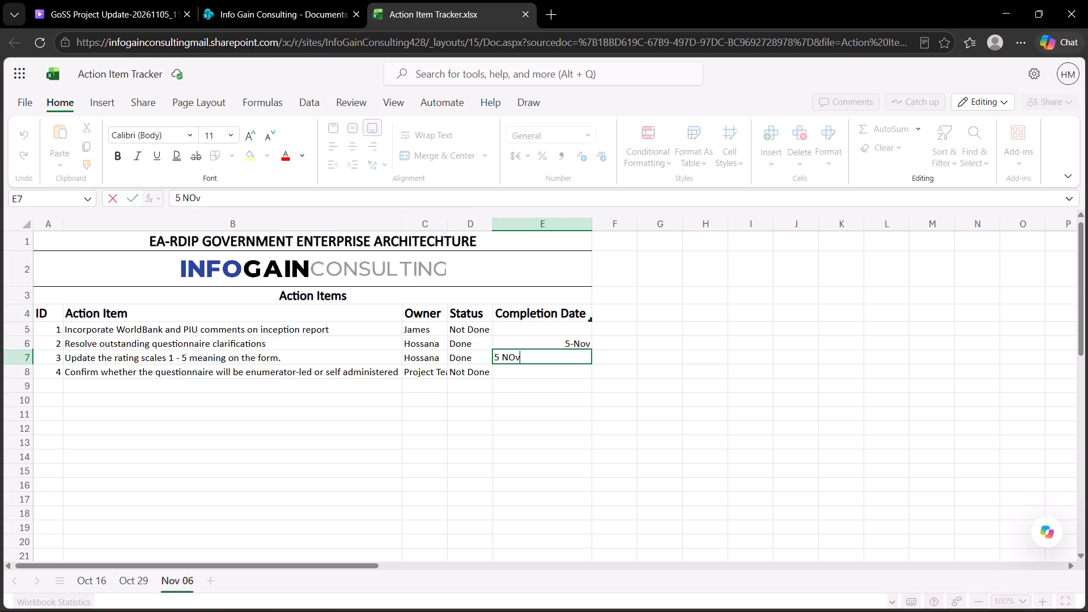
key(BackSpace)
key(BackSpace)
text(ov)
key(space)
key(BackSpace)
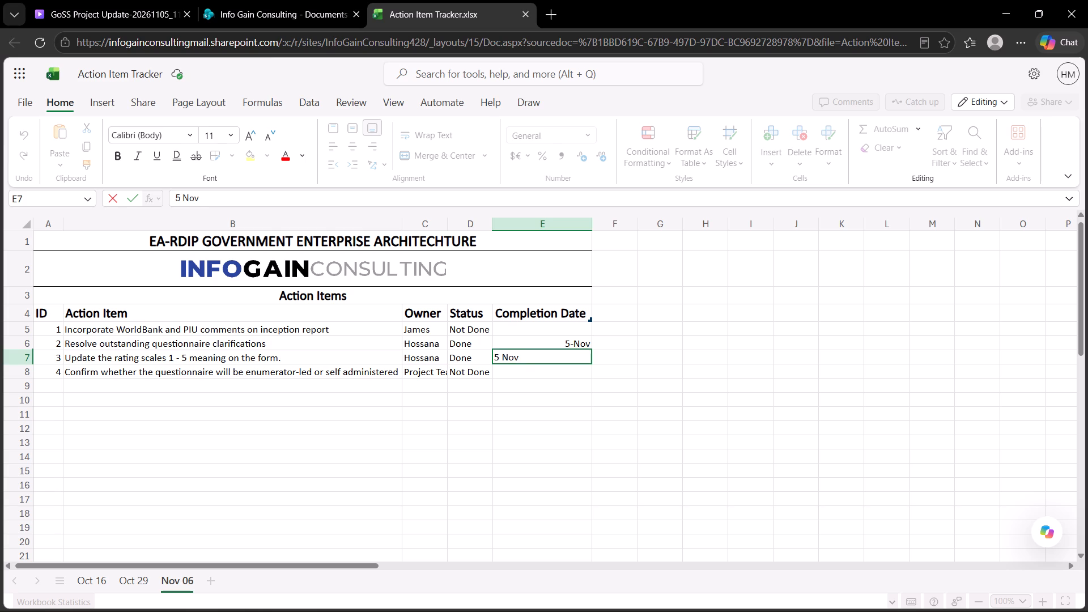
Start a new action item row by entering ID 5 in cell A9.
click(63, 384)
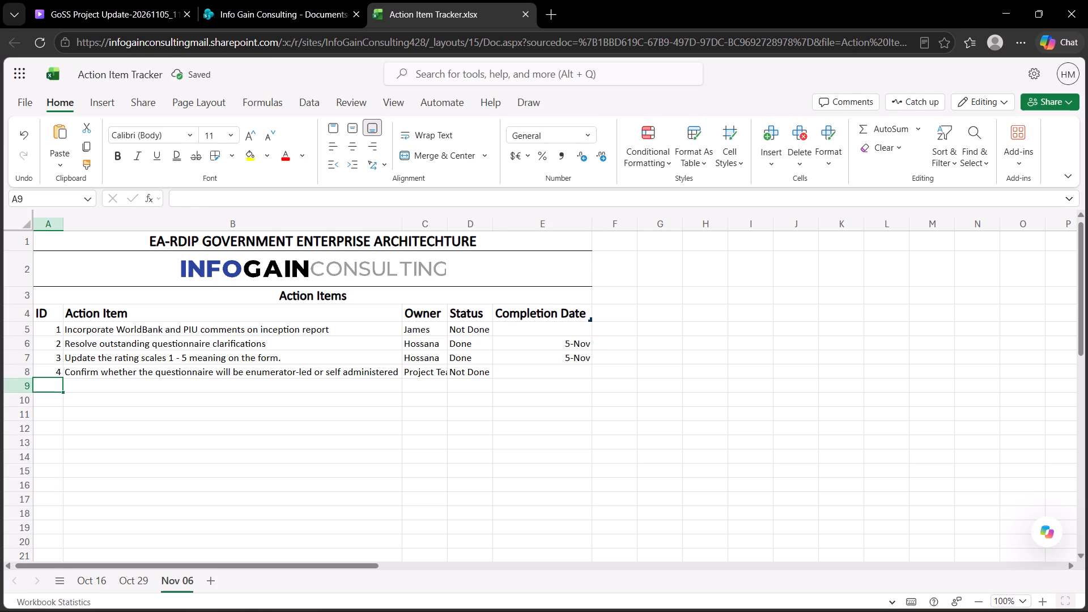
key(5)
key(Right)
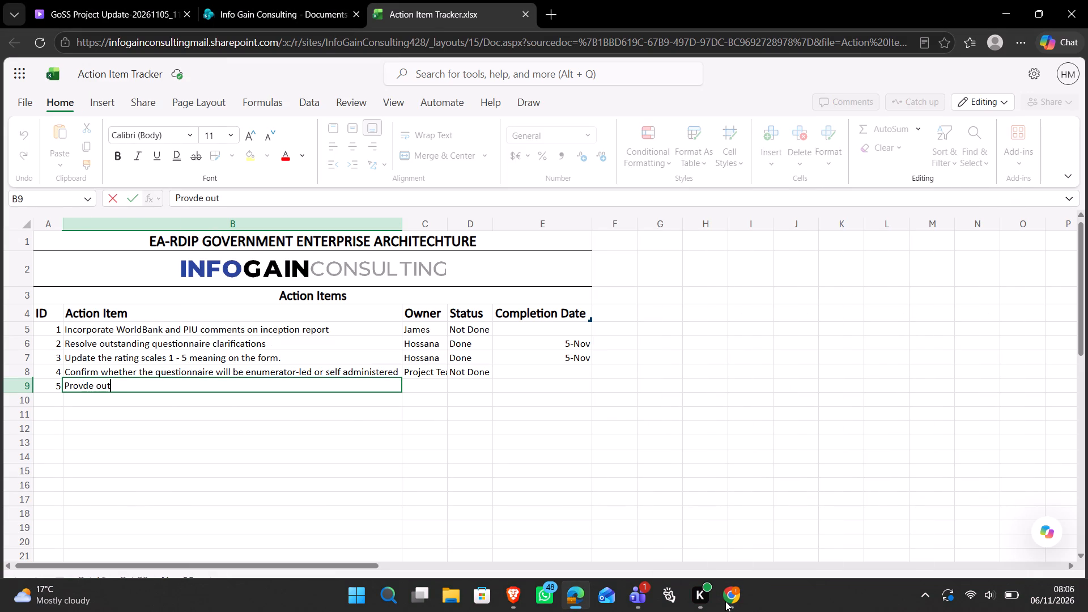
key(BackSpace)
key(BackSpace)
key(BackSpace)
key(BackSpace)
key(BackSpace)
key(BackSpace)
text(ide putstadning)
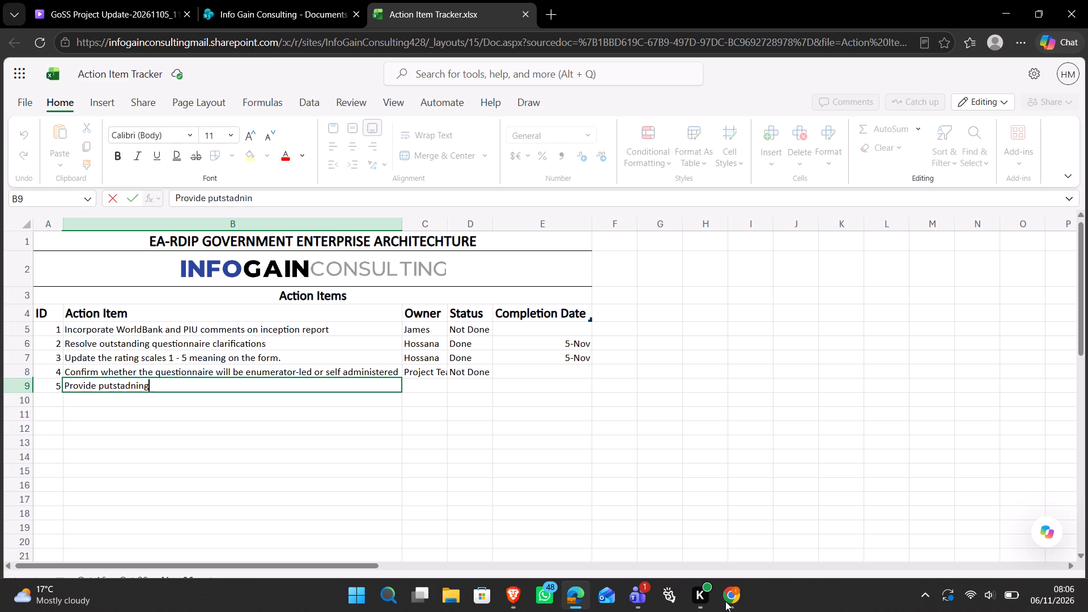
key(space)
text(documents and)
key(space)
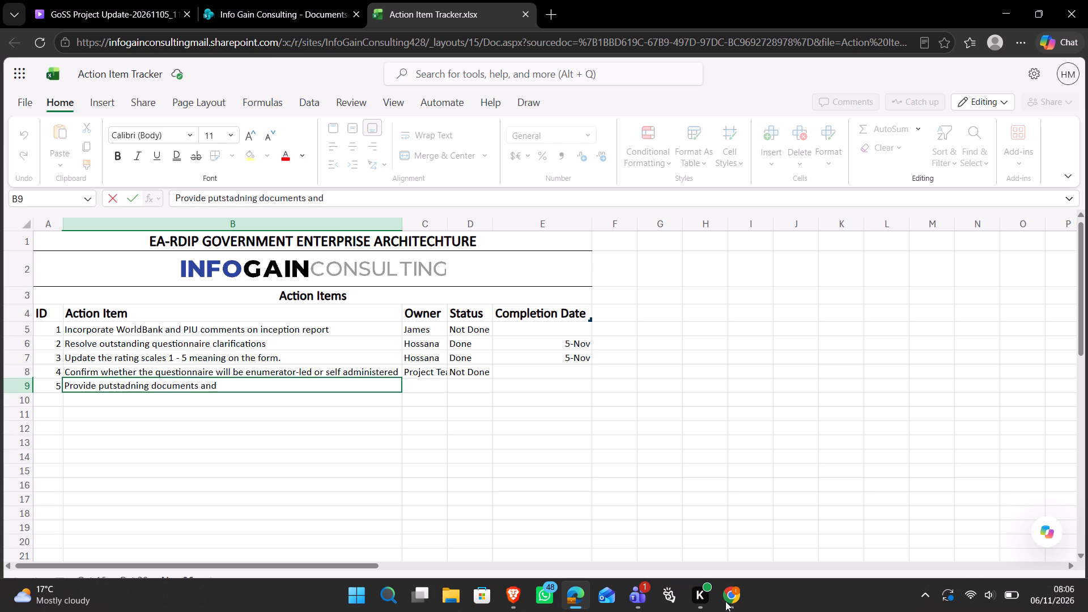
text(decide)
key(BackSpace)
key(BackSpace)
key(BackSpace)
key(BackSpace)
key(BackSpace)
key(BackSpace)
text(clarifu)
key(space)
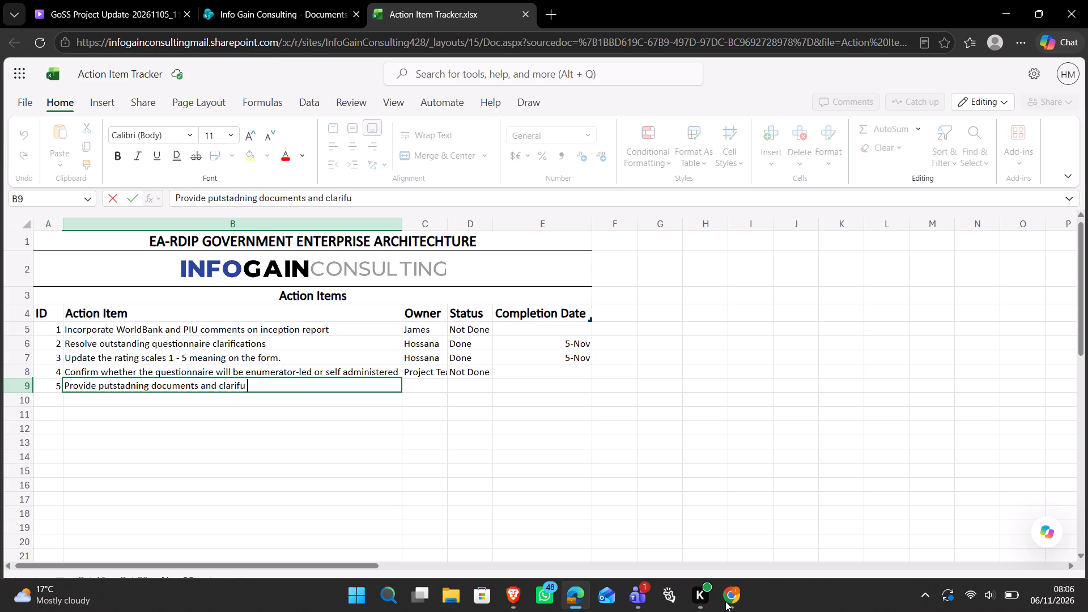
key(BackSpace)
key(y)
key(BackSpace)
key(BackSpace)
text(y on the)
key(space)
text(net)
key(BackSpace)
text(xt steps)
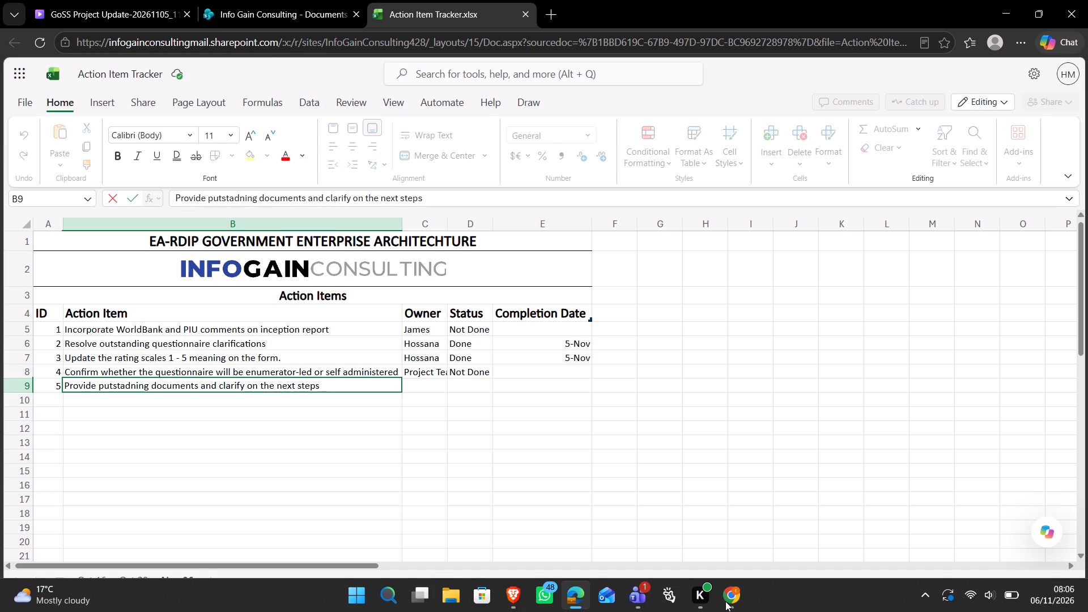
click(104, 392)
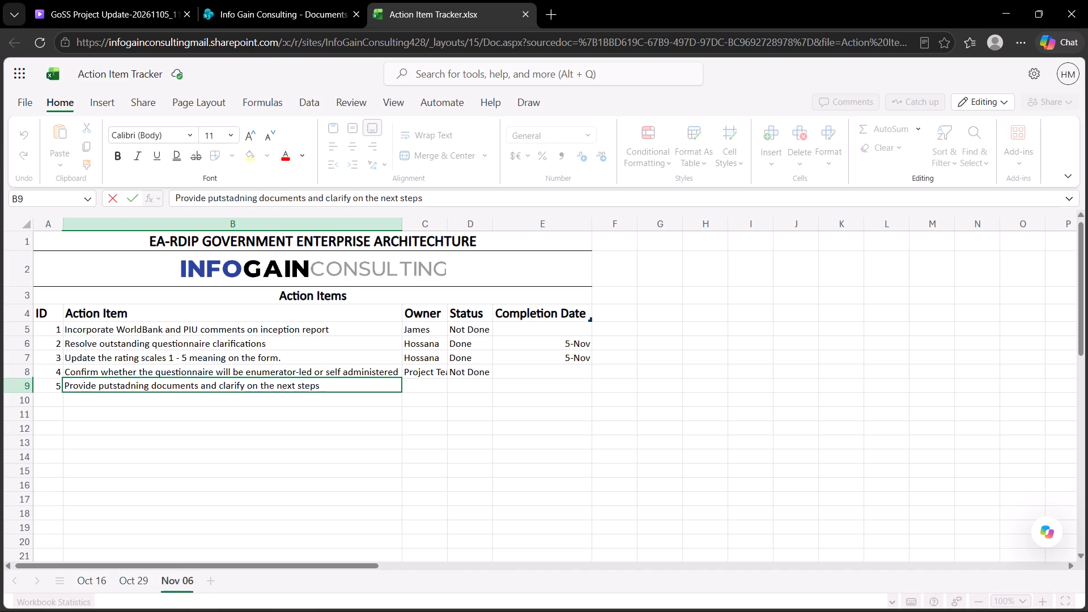
click(102, 389)
key(BackSpace)
key(o)
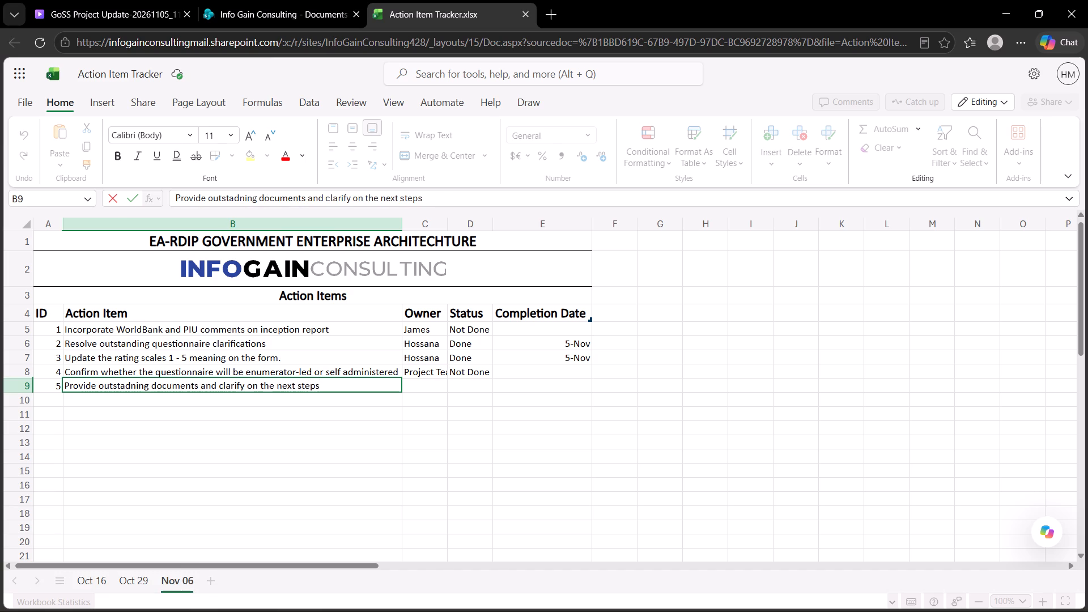
Insert the word "project" before "documents" in the B9 action item text.
click(151, 386)
text(project)
key(space)
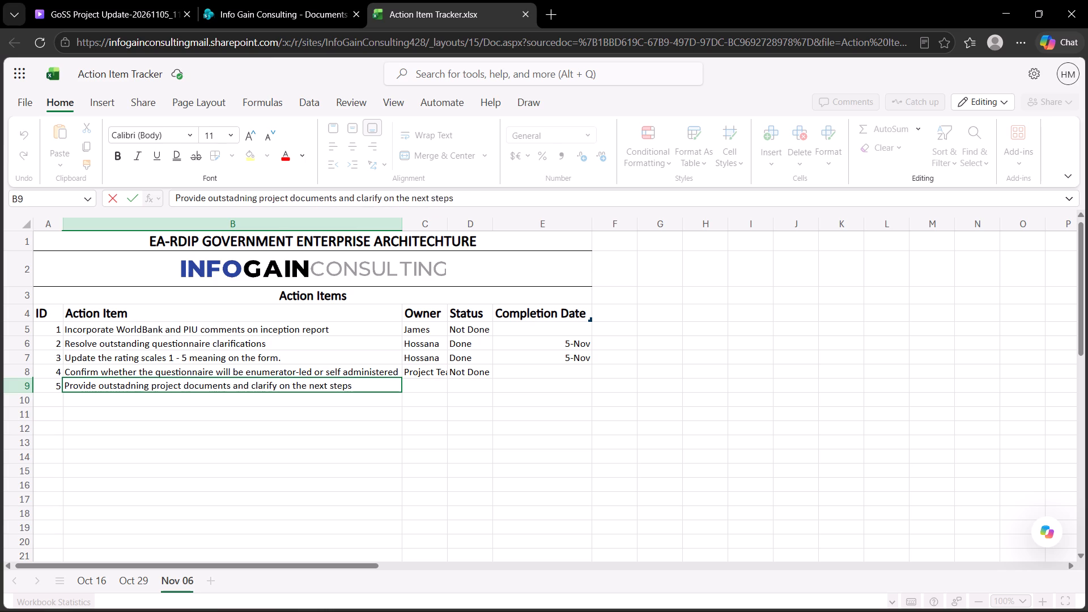
key(Right)
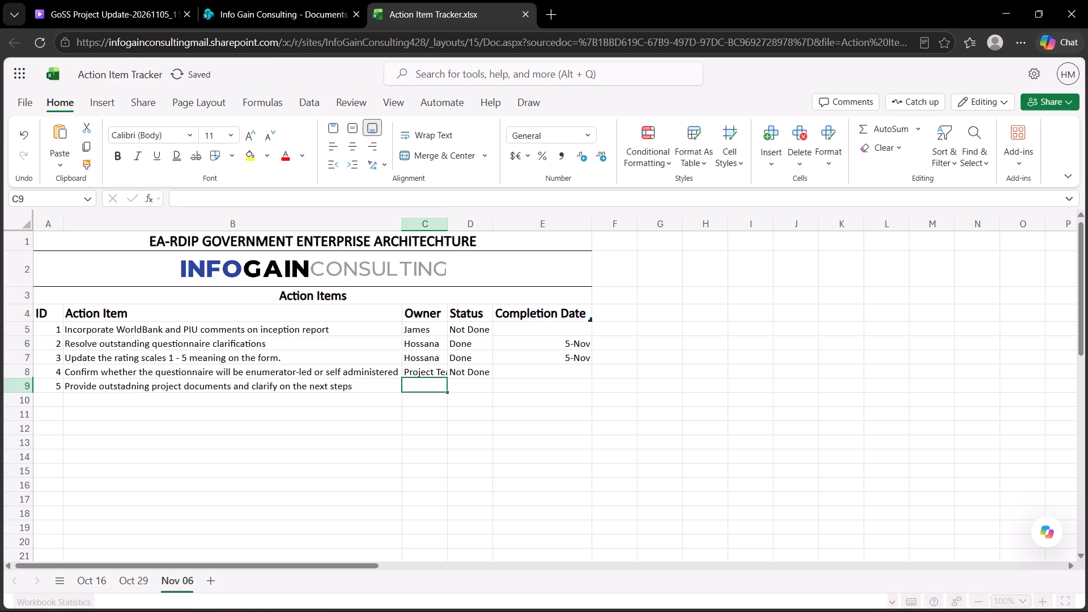
Enter "James" as action item 5's owner in C9 and "Not Done" as its status in D9.
key(shift+j)
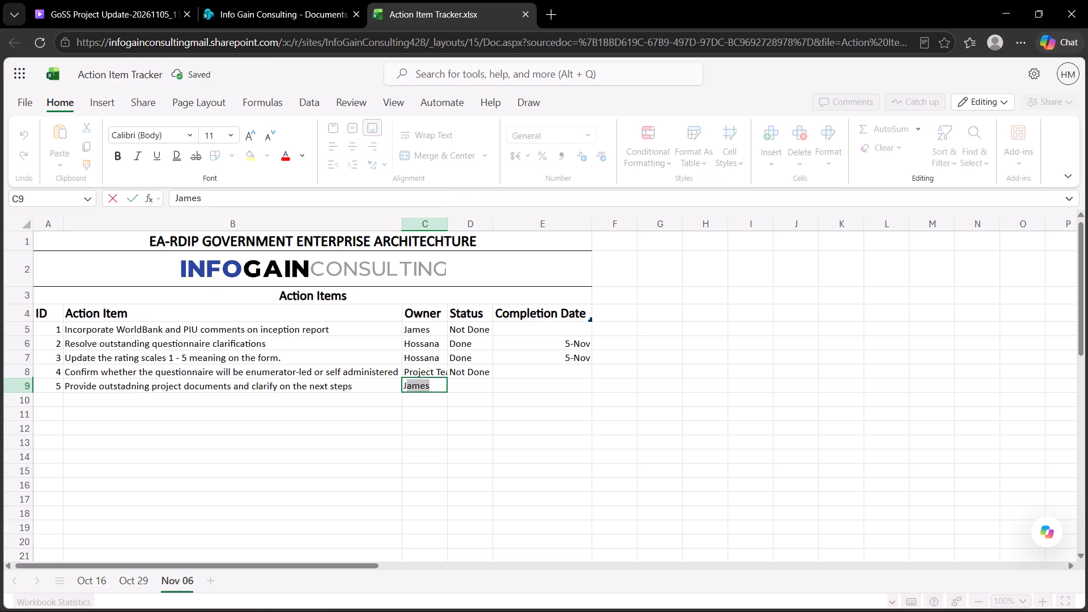
key(Right)
text(no)
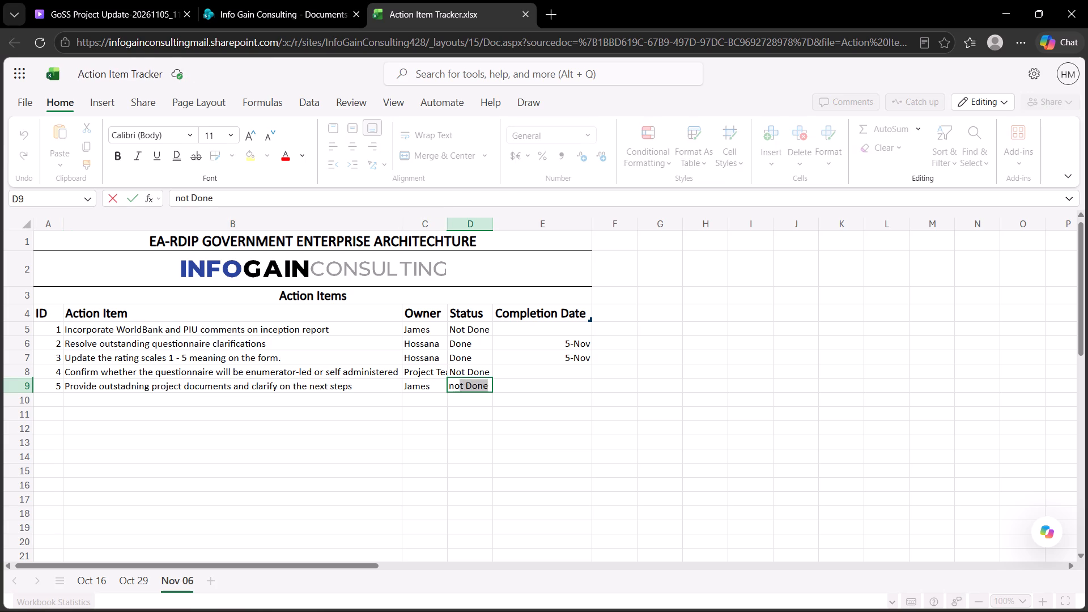
key(BackSpace)
key(BackSpace)
key(BackSpace)
key(shift+n)
key(Right)
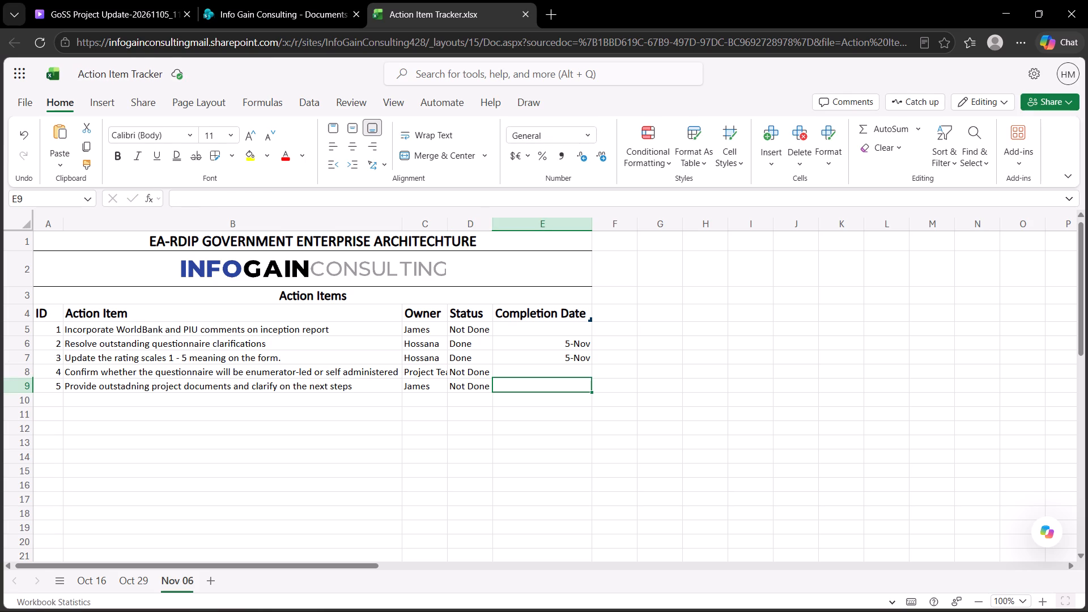
Clear the IDs of action items 2 to 5 in cells A6 to A9.
double_click(53, 330)
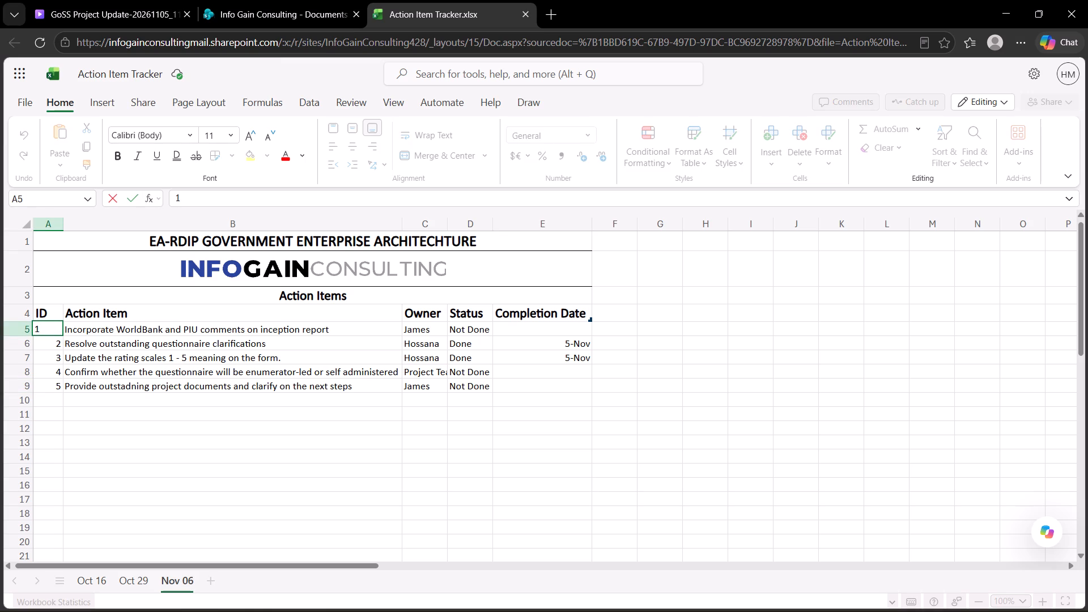
double_click(61, 345)
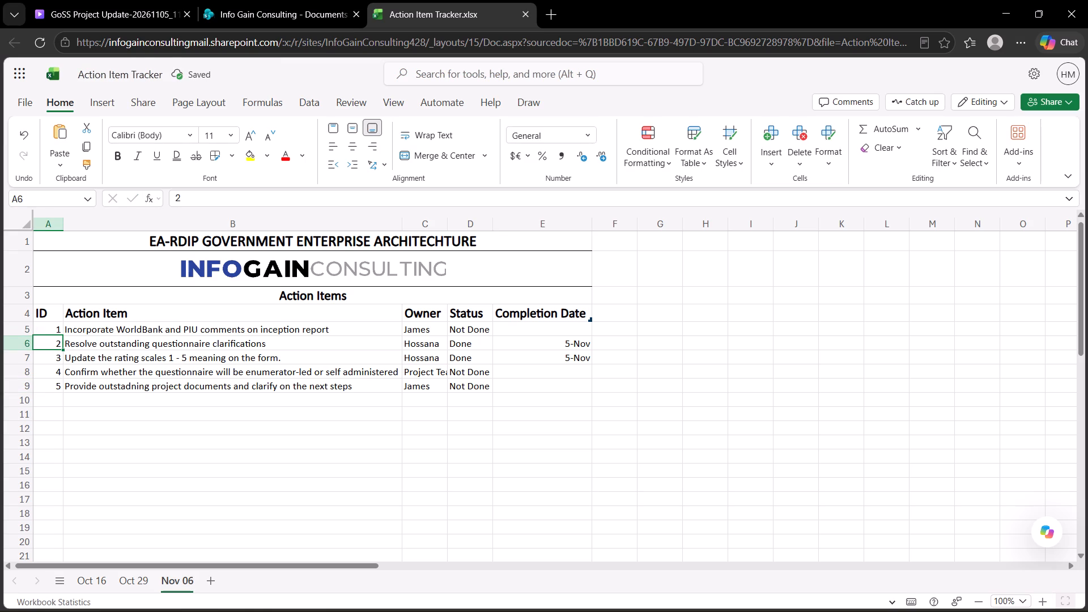
click(62, 347)
double_click(56, 345)
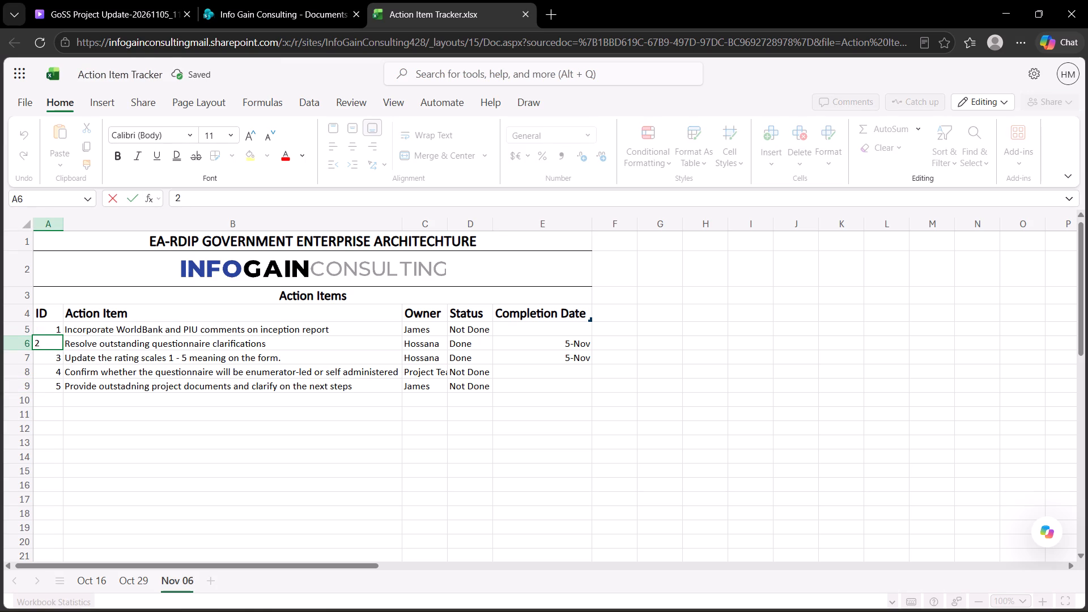
key(BackSpace)
double_click(55, 361)
key(BackSpace)
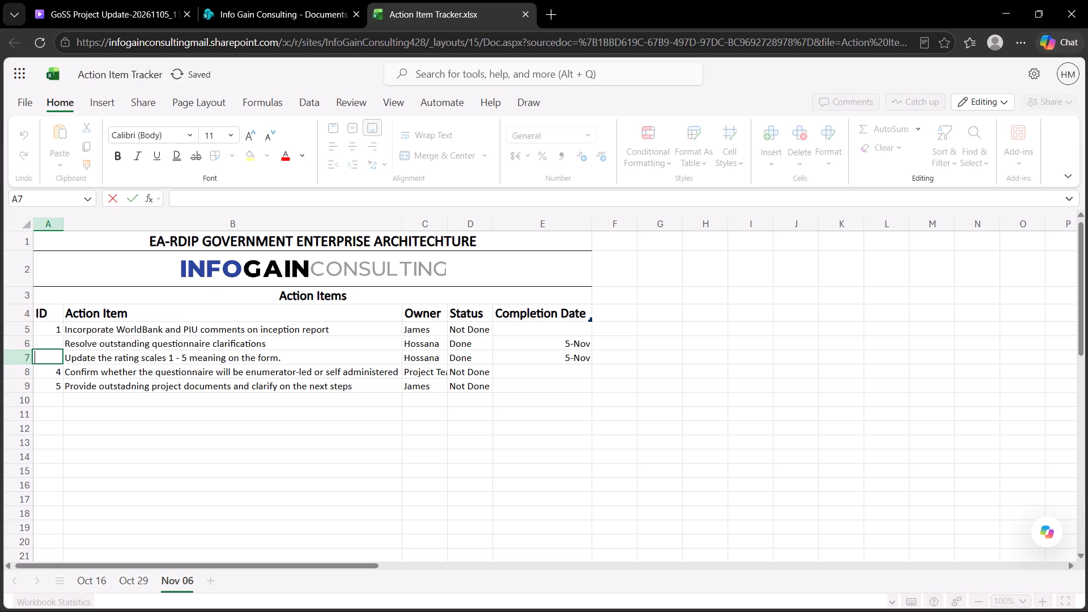
double_click(56, 370)
key(BackSpace)
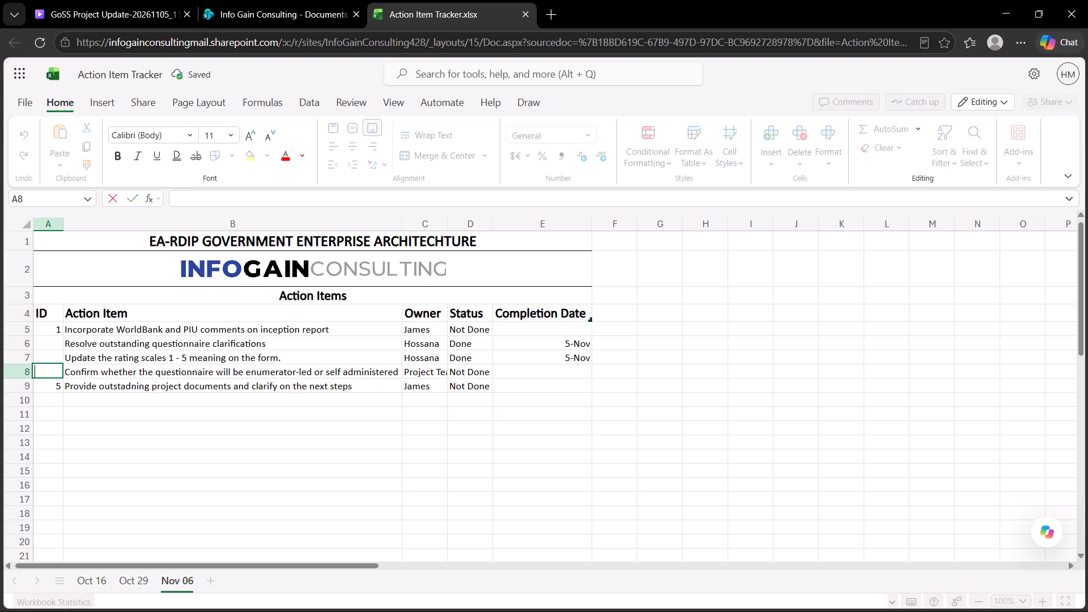
double_click(53, 389)
key(BackSpace)
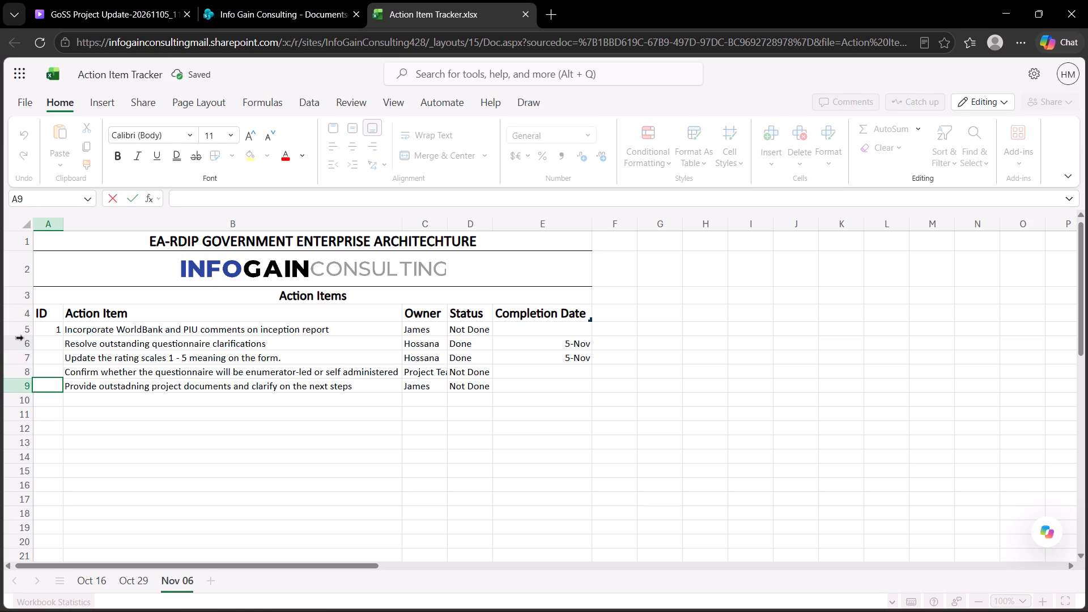
Move row 6, the outstanding questionnaire clarifications item, to the end of the action item list.
click(19, 340)
drag(11, 341, 9, 392)
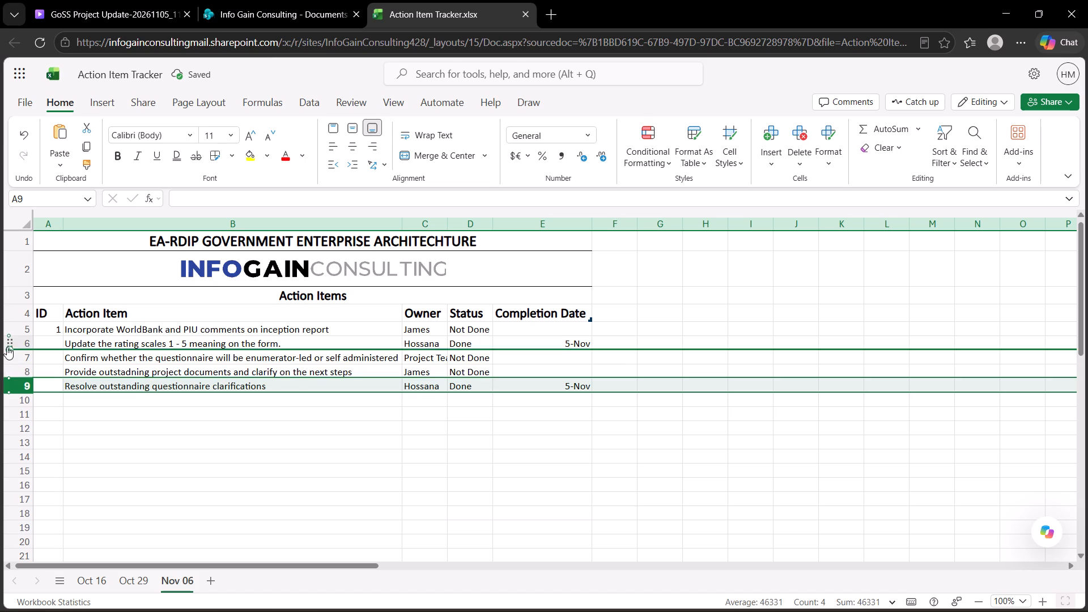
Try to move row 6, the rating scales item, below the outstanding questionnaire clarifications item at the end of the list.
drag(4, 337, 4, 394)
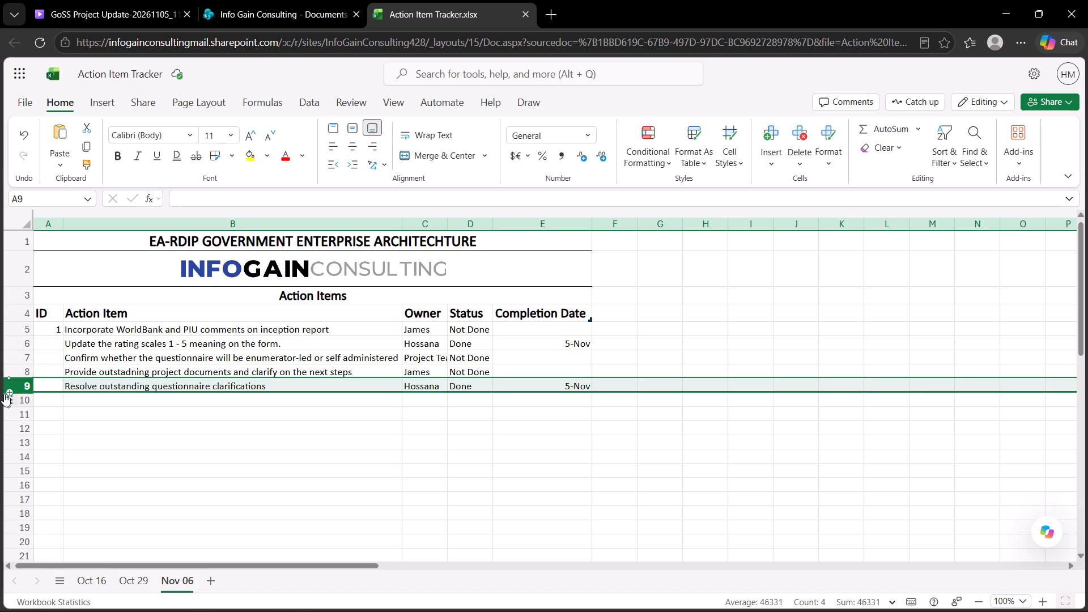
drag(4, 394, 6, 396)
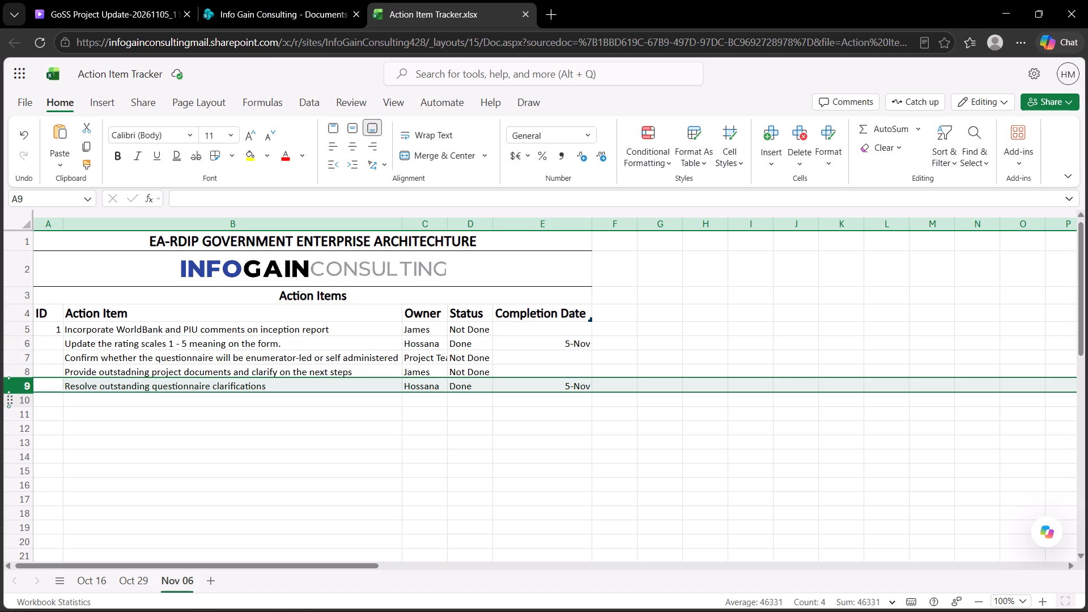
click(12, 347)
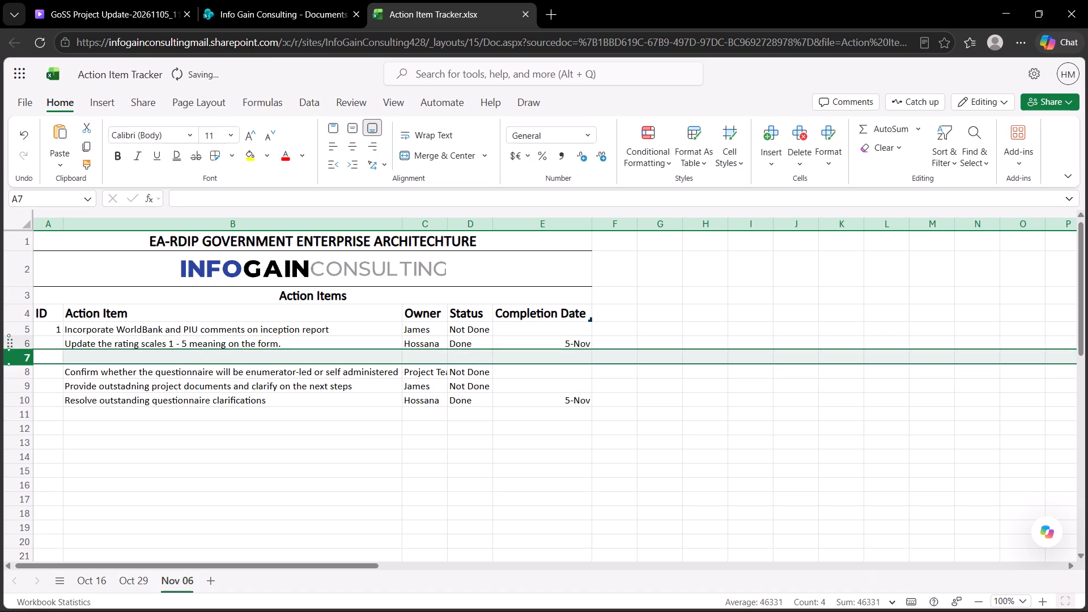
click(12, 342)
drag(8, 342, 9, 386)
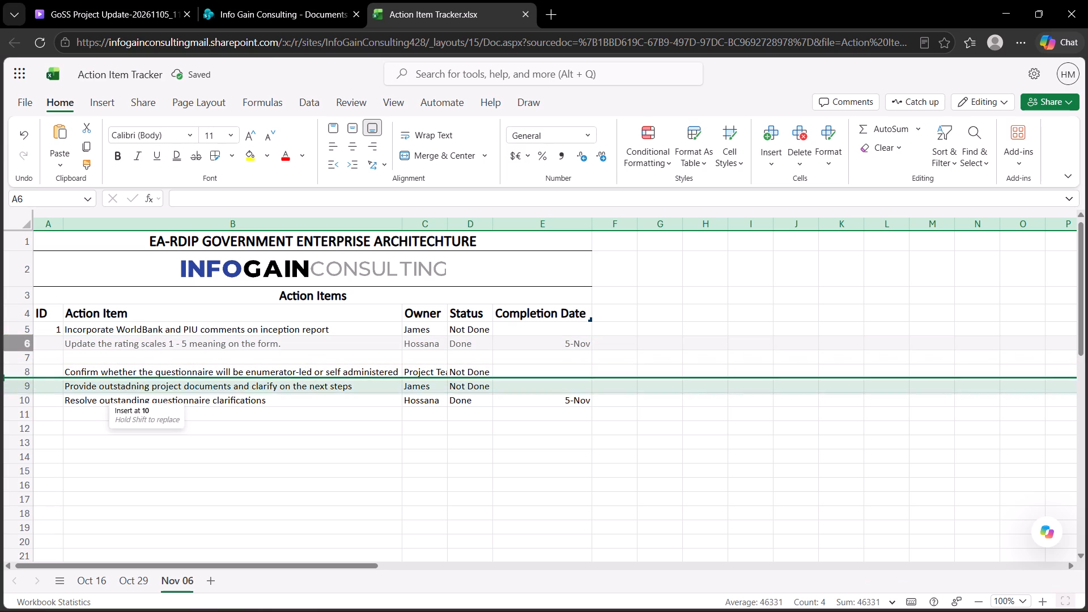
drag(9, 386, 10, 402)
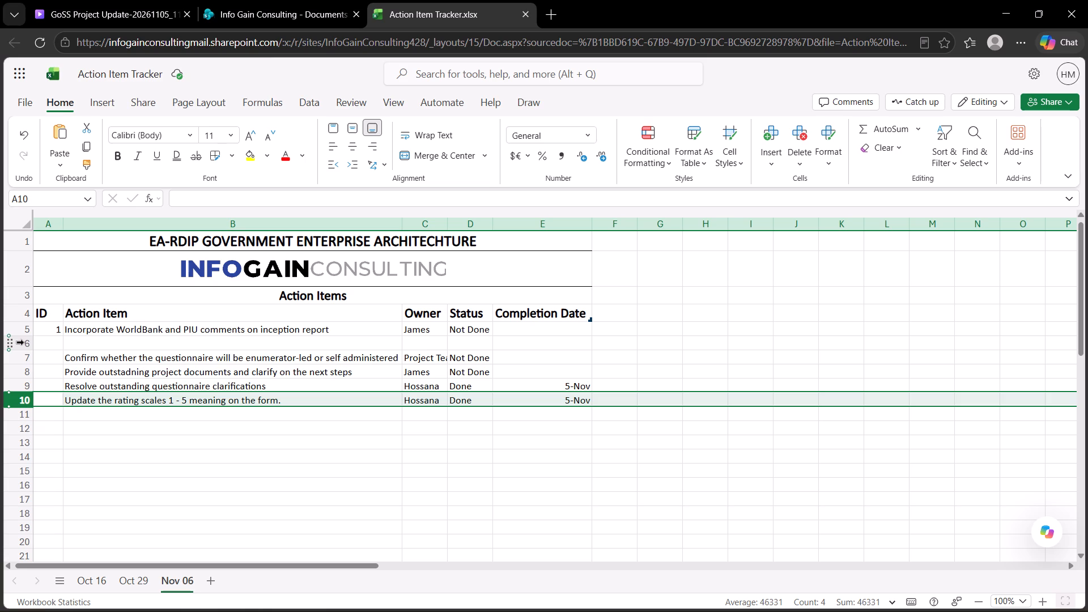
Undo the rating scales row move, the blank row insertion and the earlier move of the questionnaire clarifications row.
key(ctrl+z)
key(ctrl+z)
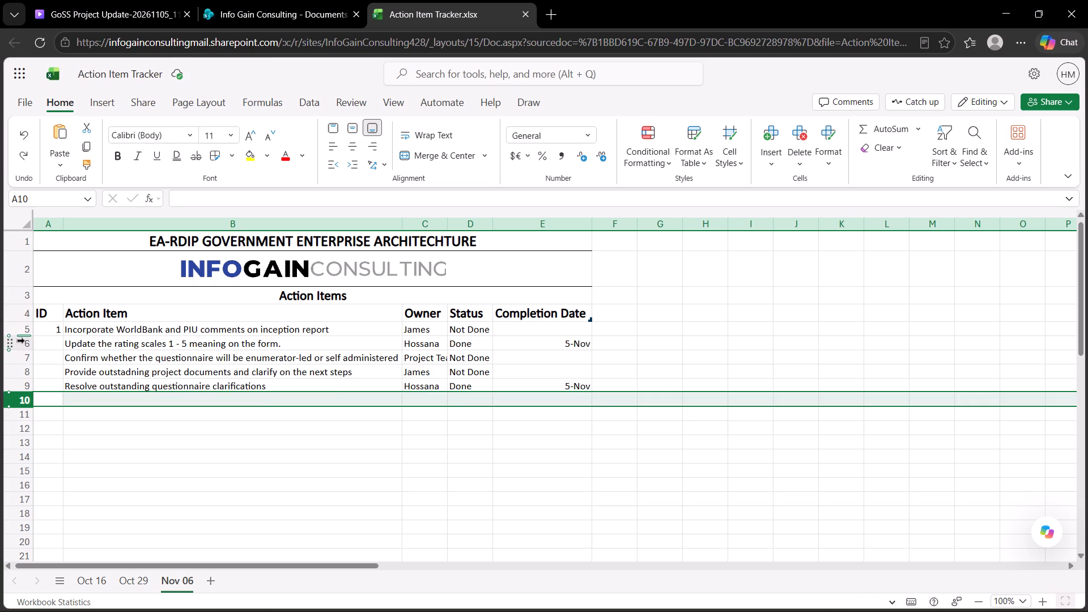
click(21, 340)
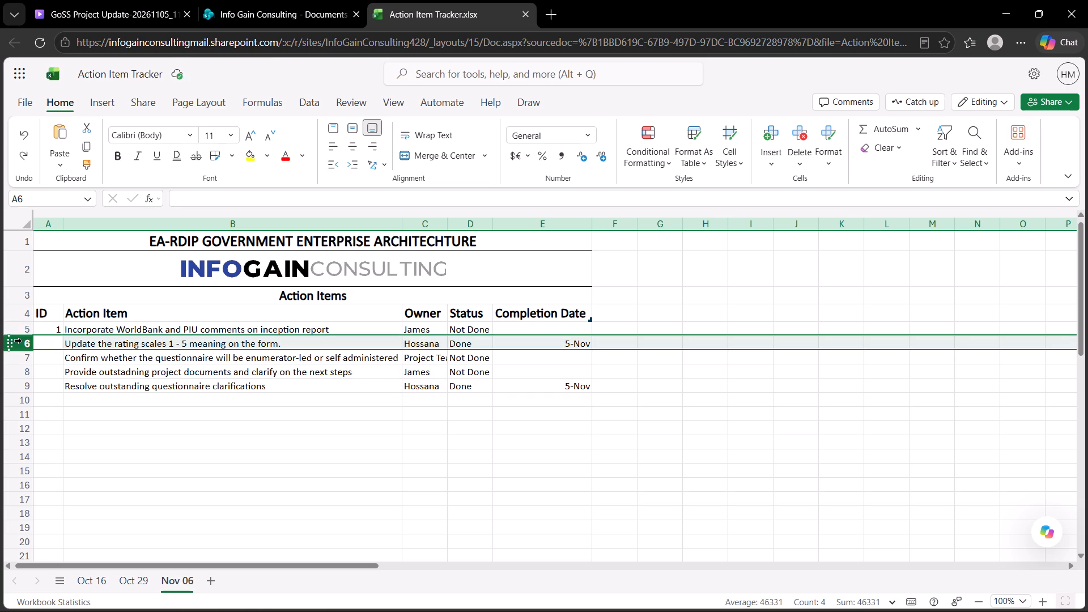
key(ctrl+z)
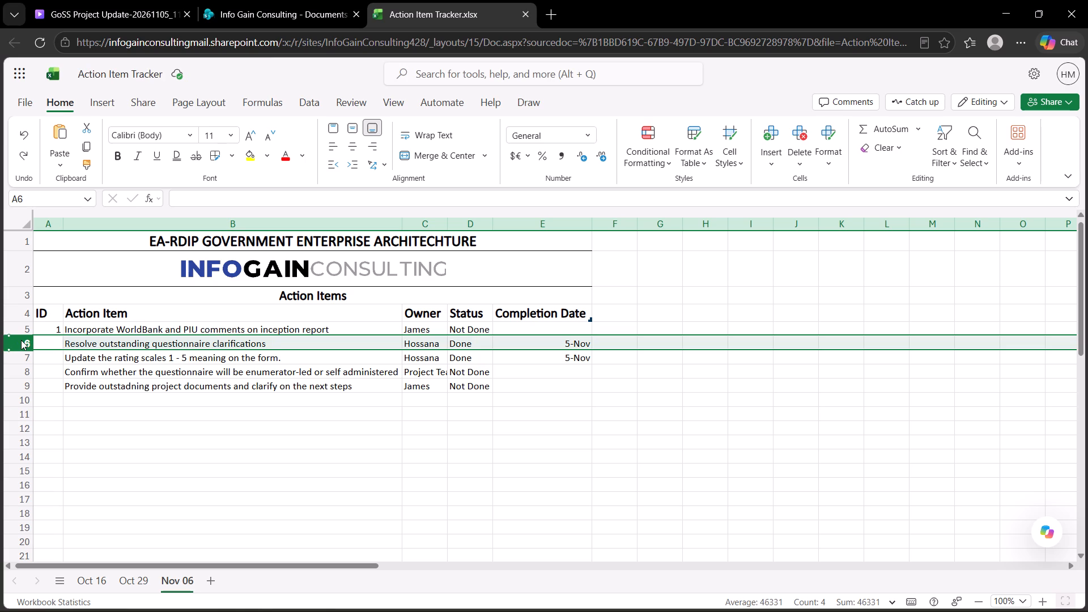
Move row 6, the outstanding questionnaire clarifications item, to the end of the action item list at row 9.
drag(11, 341, 9, 361)
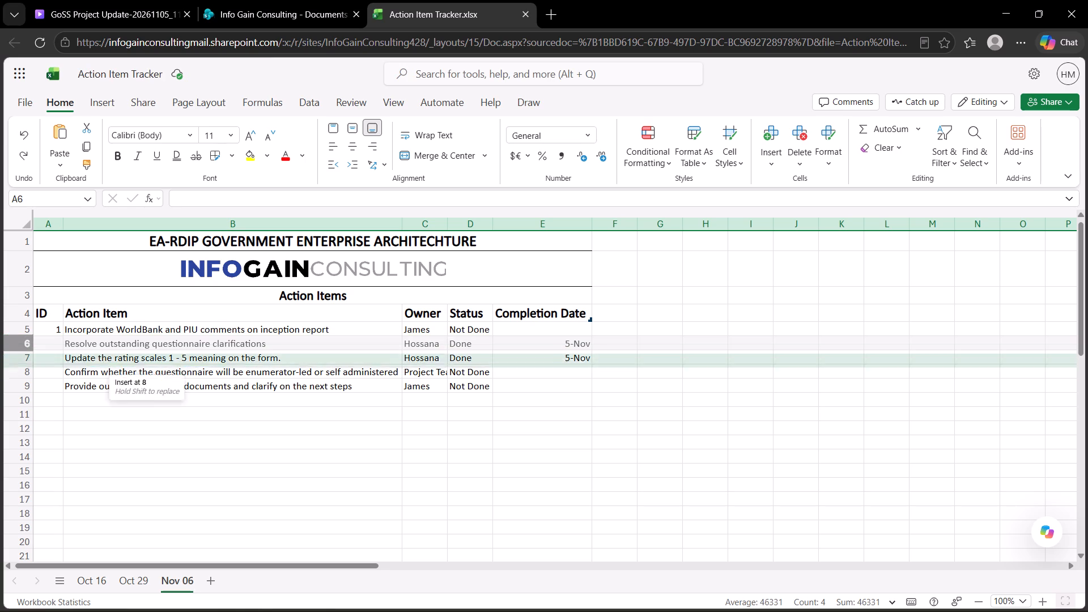
drag(9, 361, 15, 389)
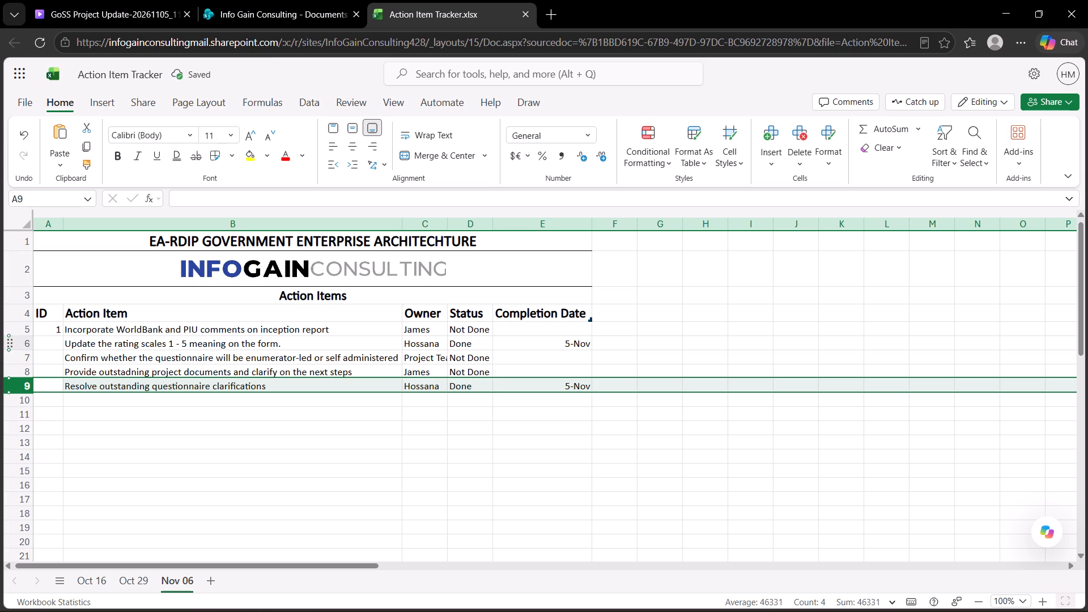
Move row 6, the rating scales item, to the end of the list, below the questionnaire clarifications item.
click(11, 342)
drag(3, 342, 5, 370)
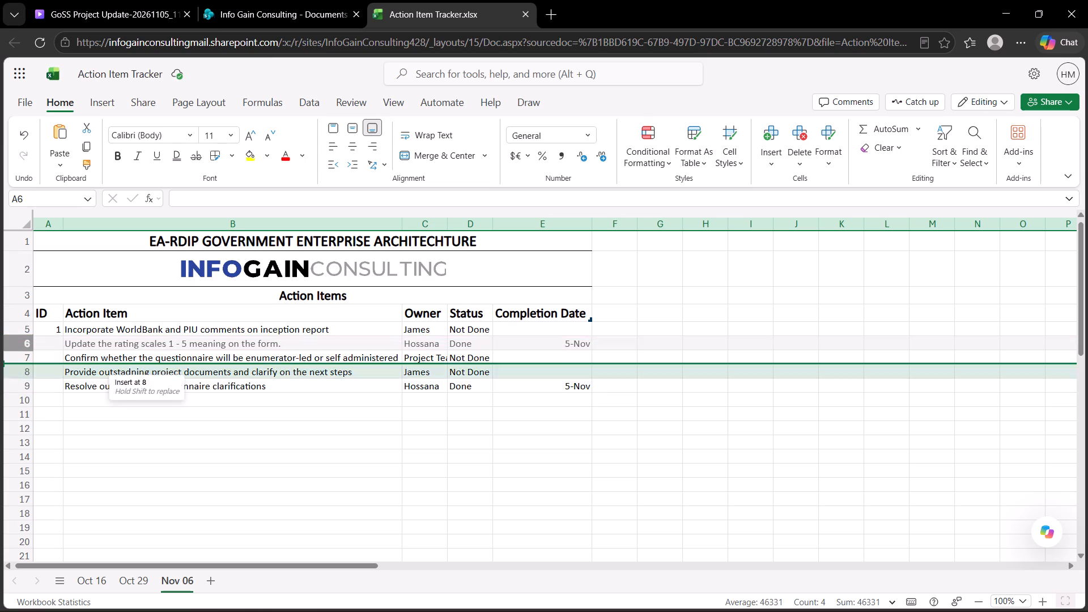
drag(5, 370, 11, 391)
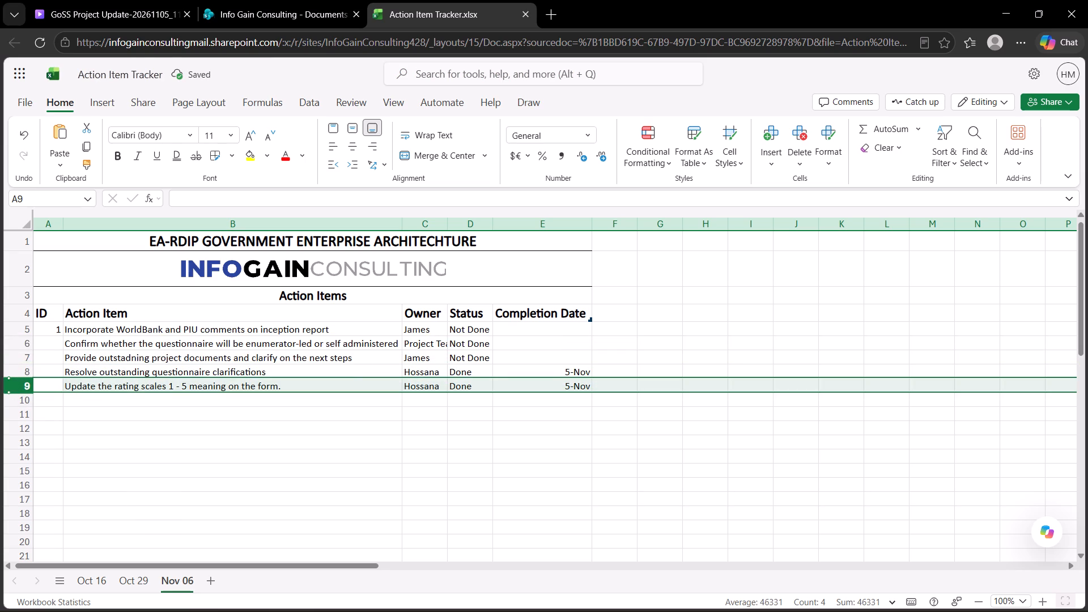
Move row 7, the project documents and next steps item, above the item on enumerator-led or self-administered questionnaires.
click(24, 354)
drag(8, 354, 7, 341)
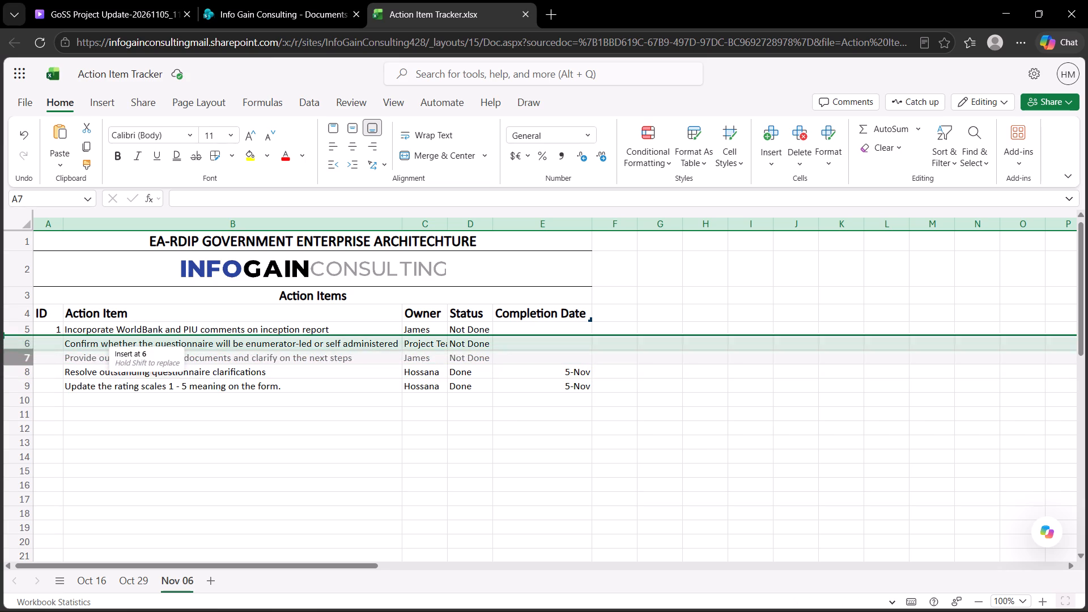
drag(7, 341, 7, 333)
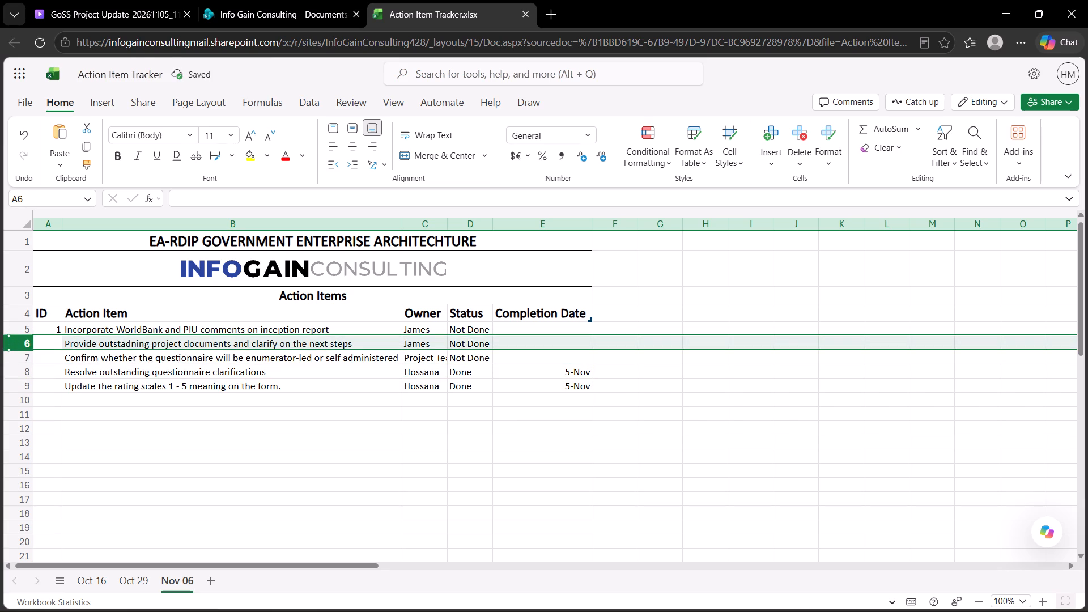
Number the reordered action items by entering IDs 2, 3, 4 and 5 in cells A6 to A9.
click(48, 344)
key(2)
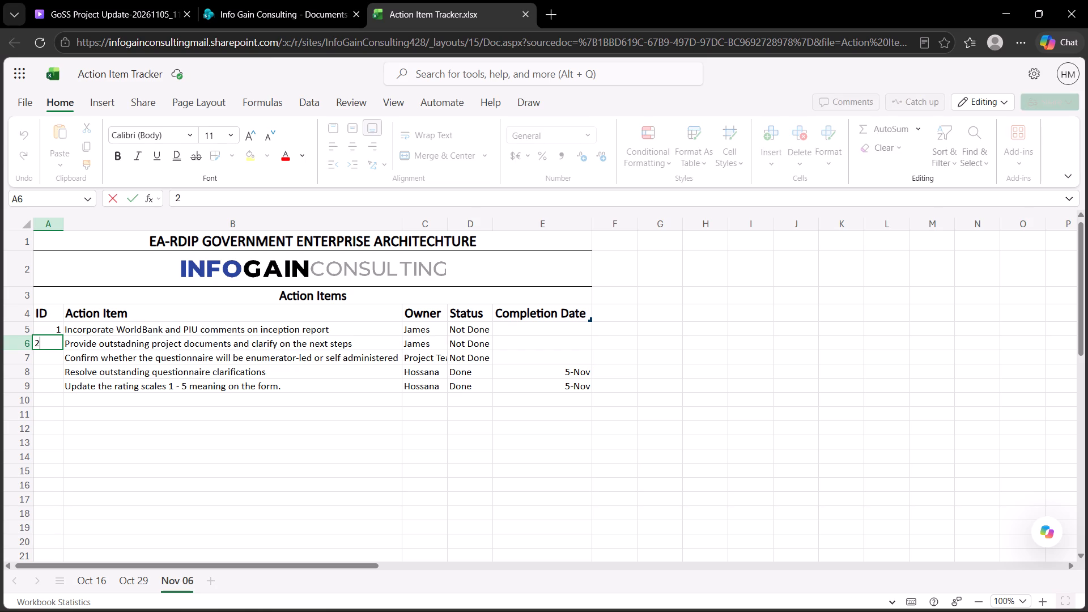
click(59, 356)
key(3)
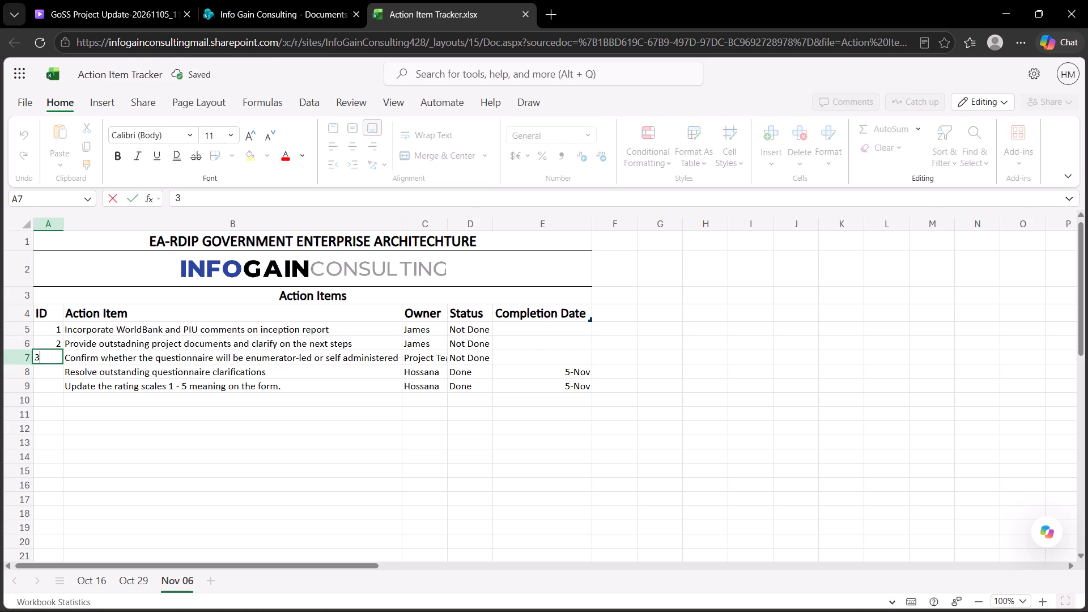
click(49, 374)
key(4)
click(56, 381)
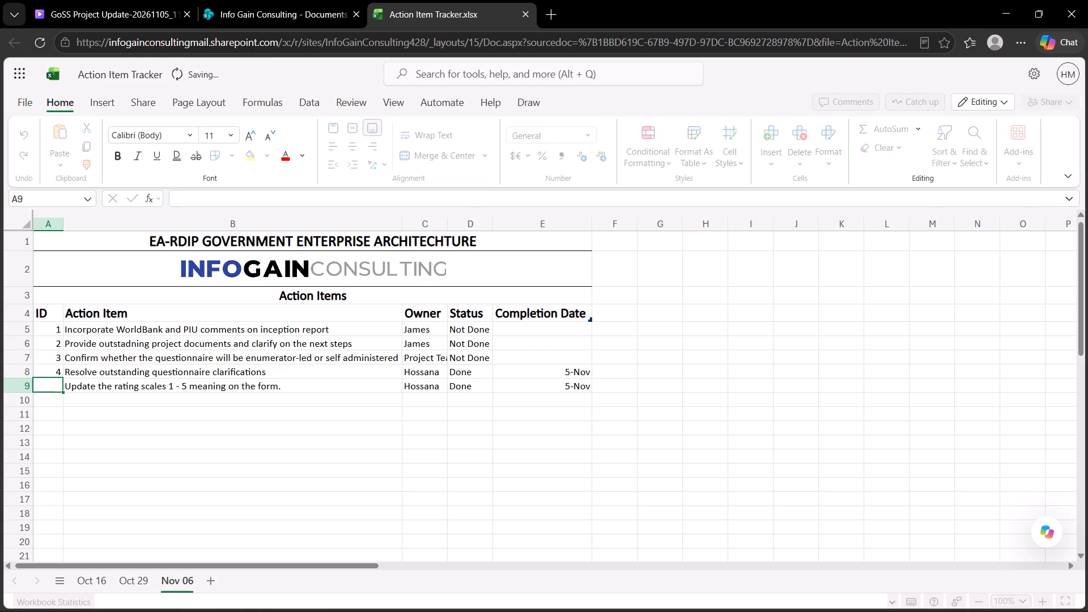
key(5)
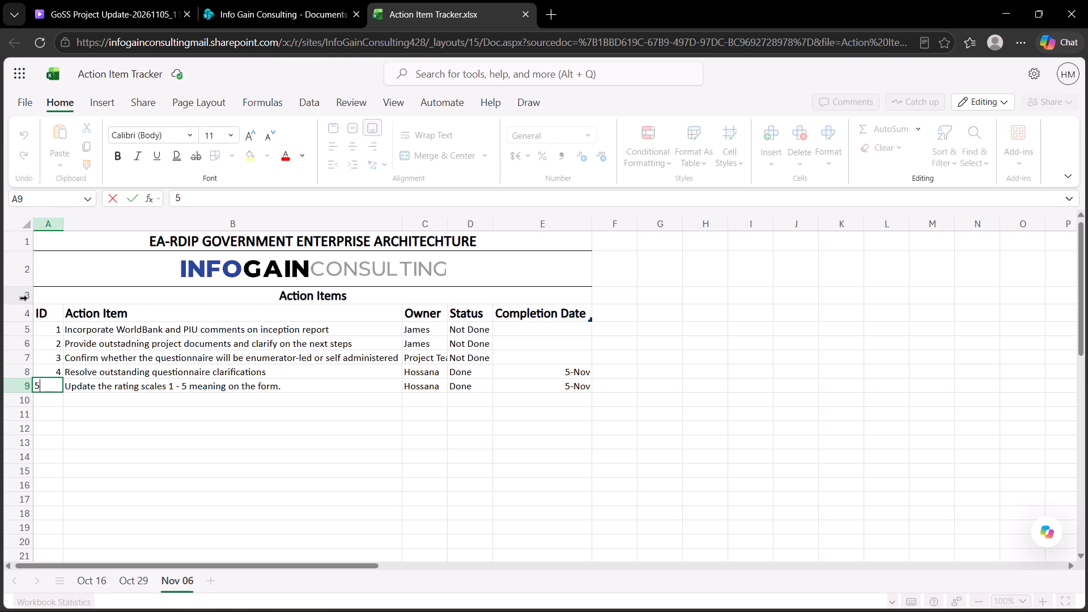
click(24, 311)
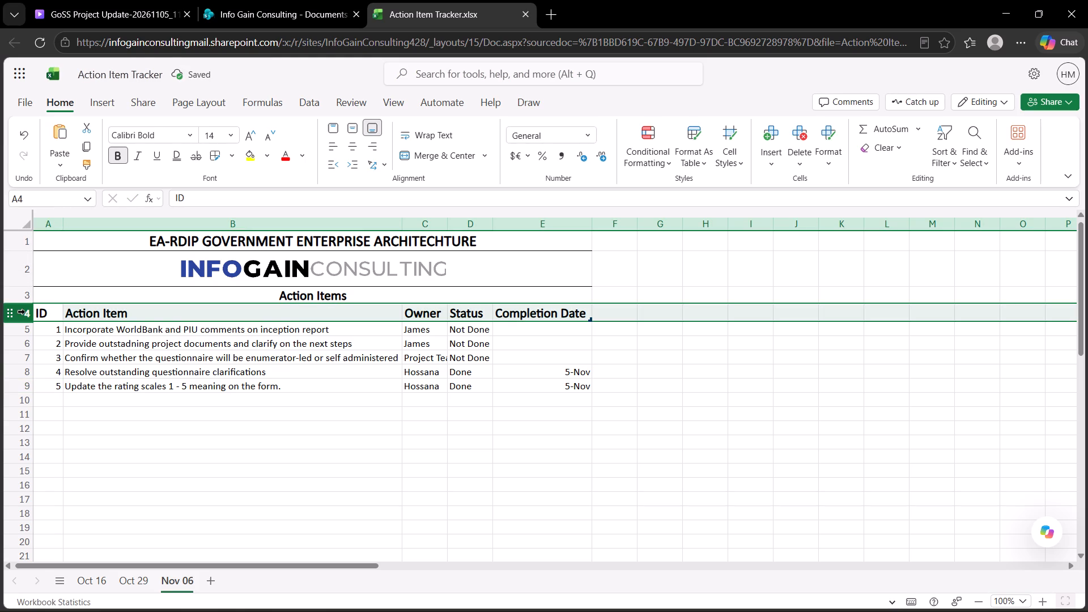
click(26, 316)
click(27, 316)
Check which fill colour the Oct 29 sheet uses for its "Not Done" status cells, and return to the Nov 06 sheet.
click(470, 335)
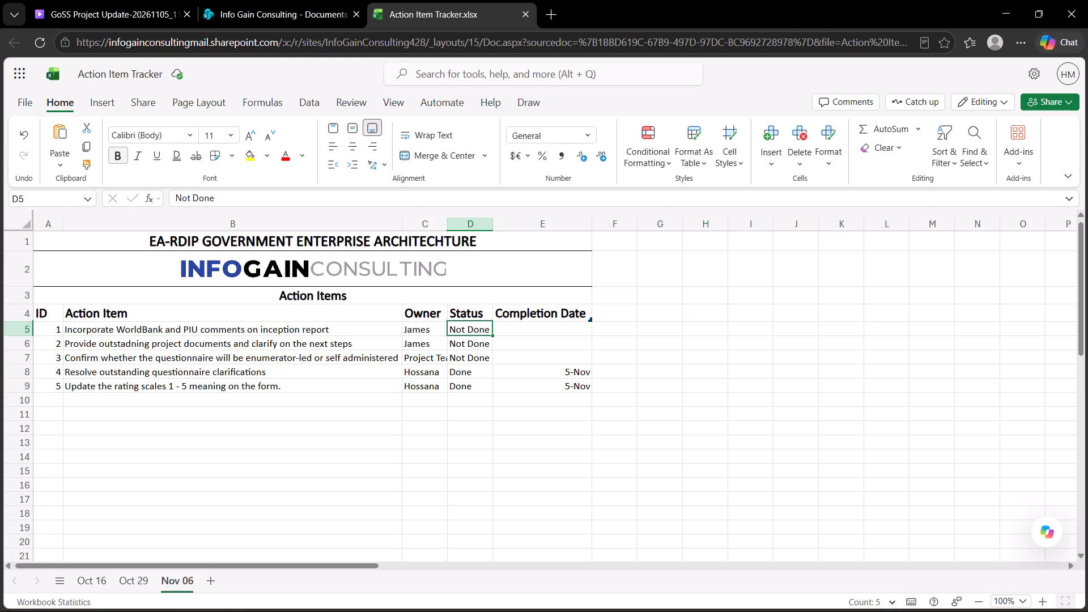
click(266, 159)
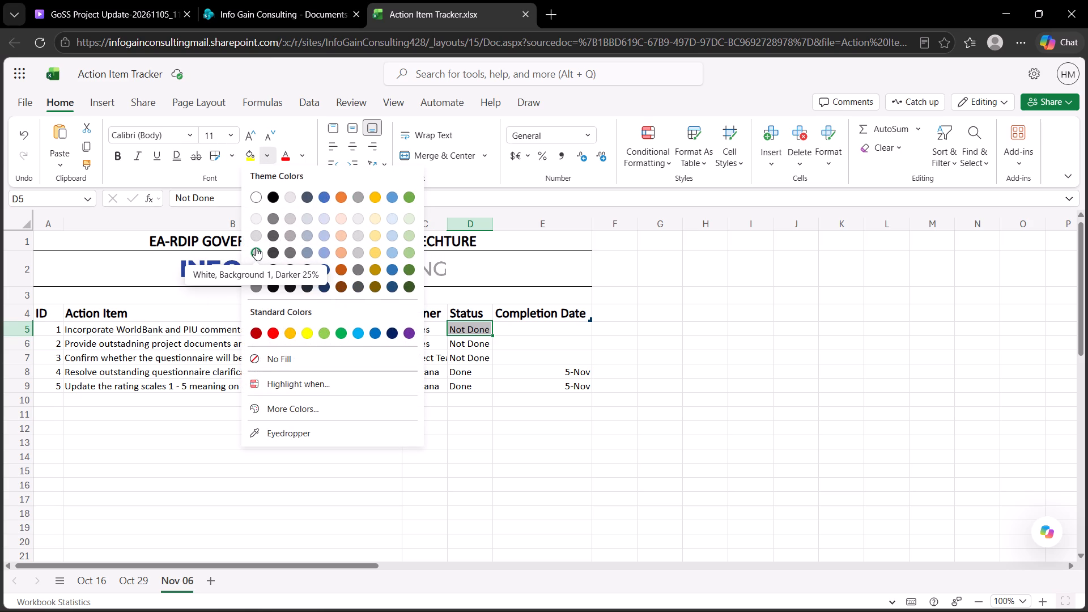
click(126, 587)
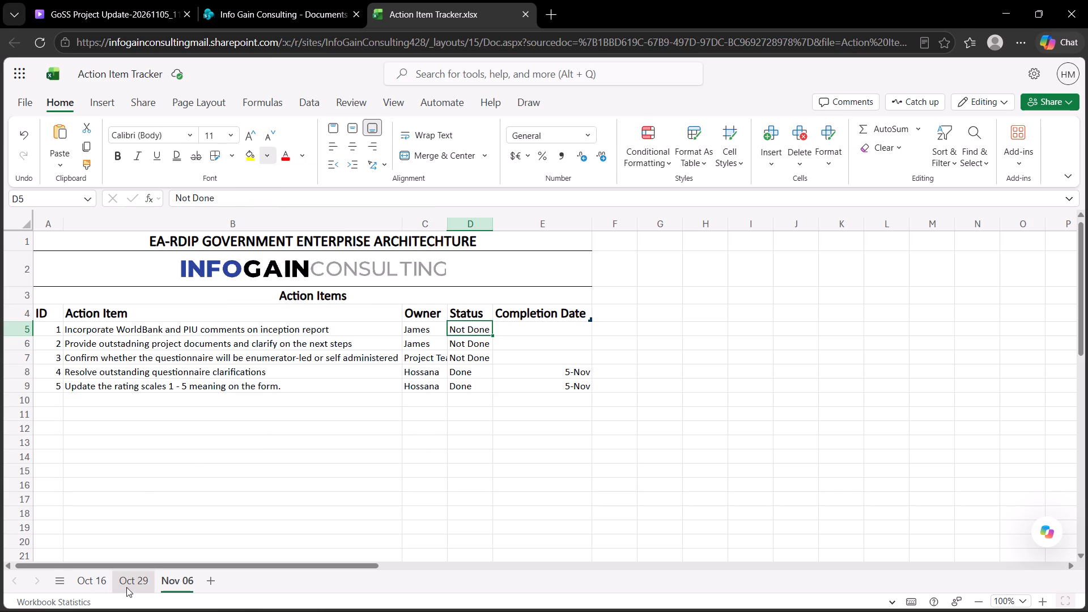
click(120, 590)
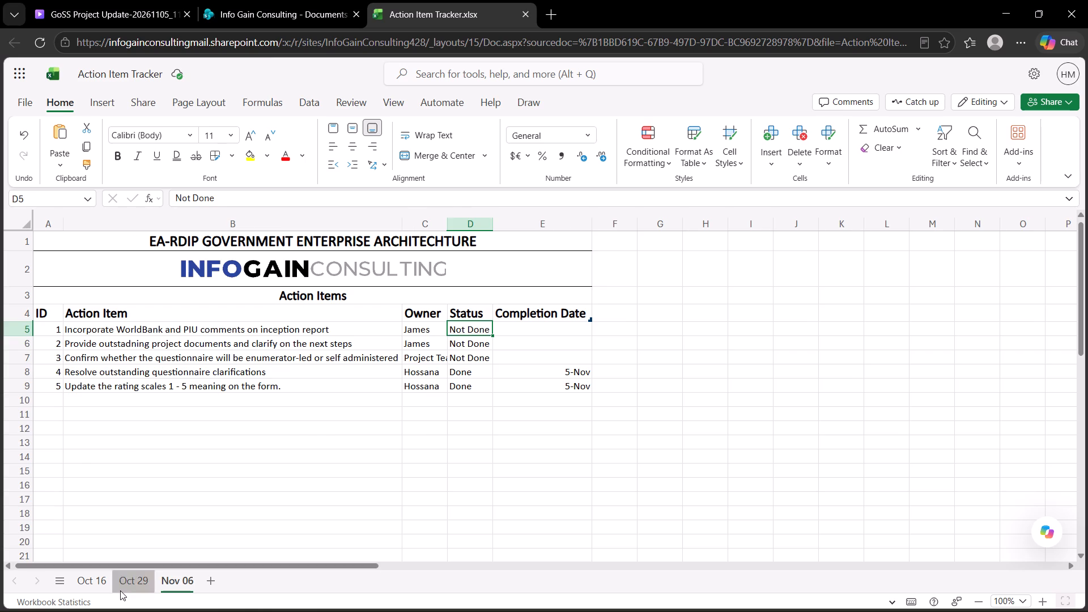
click(517, 441)
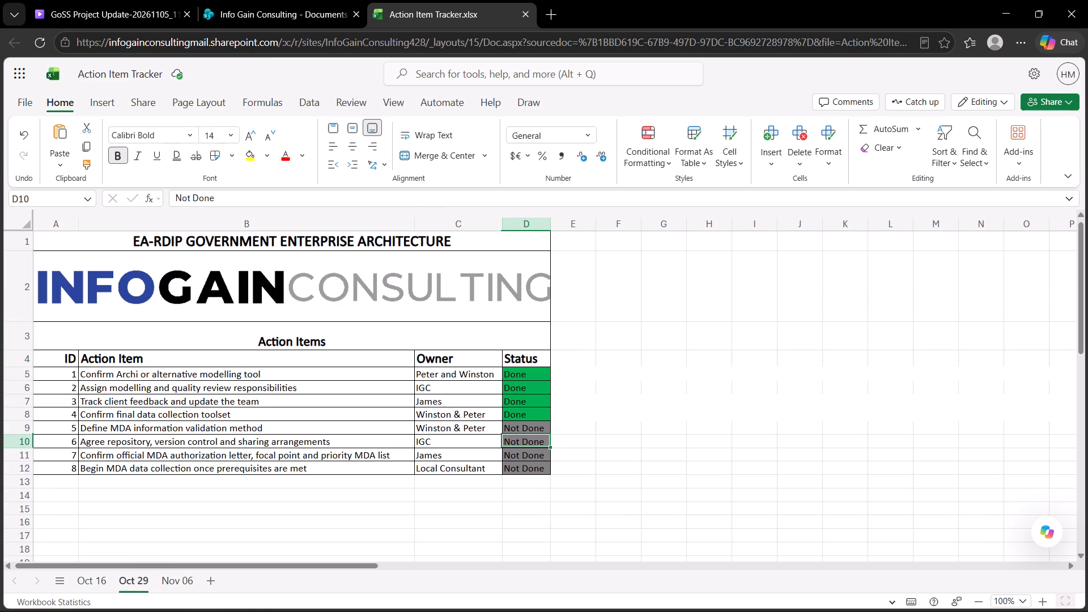
click(263, 162)
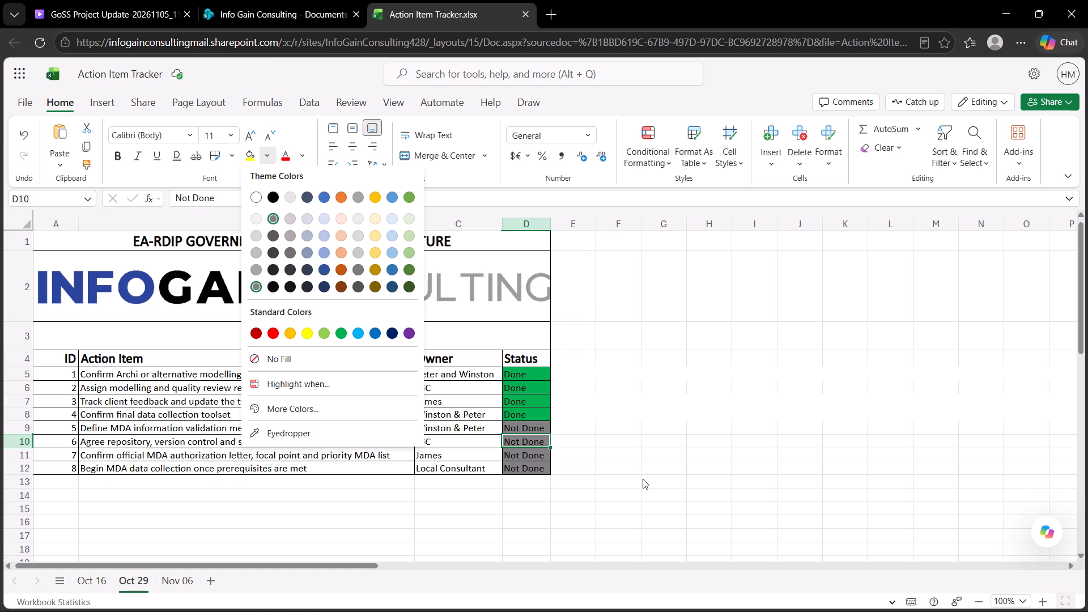
click(179, 577)
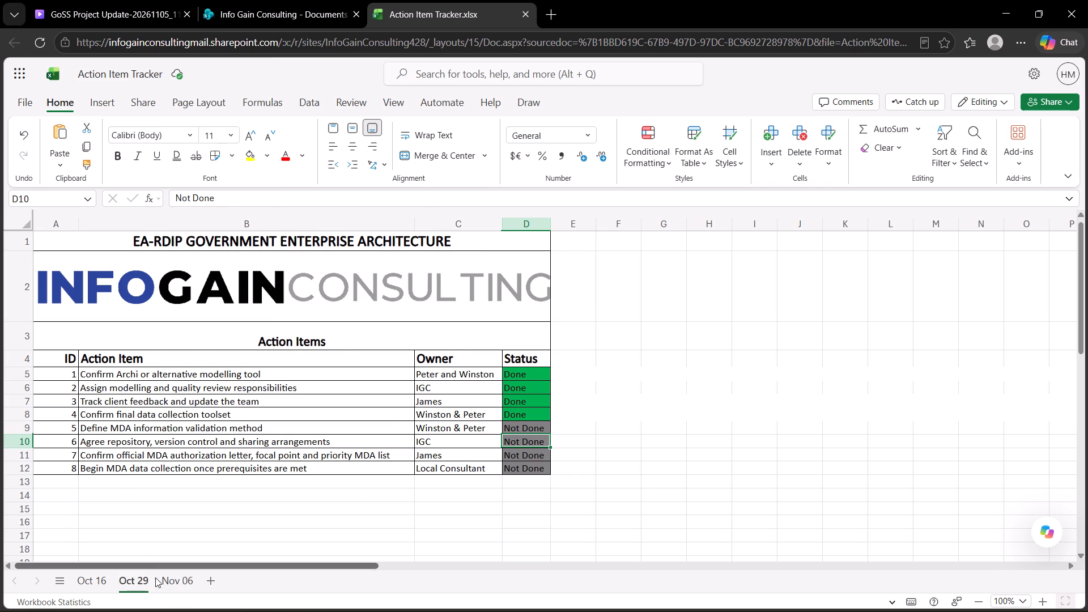
click(173, 591)
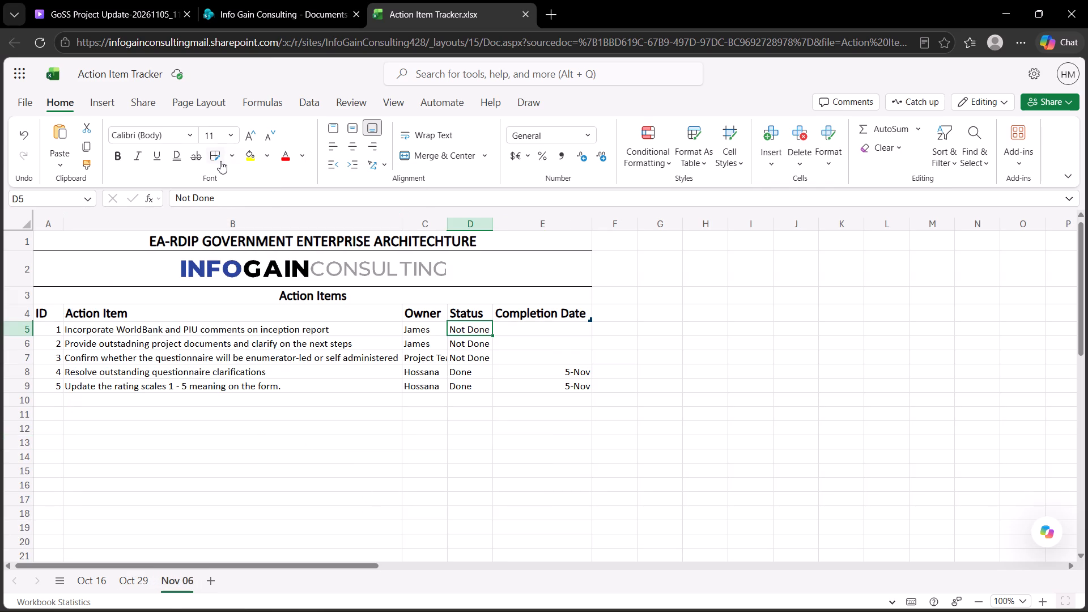
Fill the "Not Done" status cells D5 to D7 with Black, Text 1, Lighter 50%.
click(263, 157)
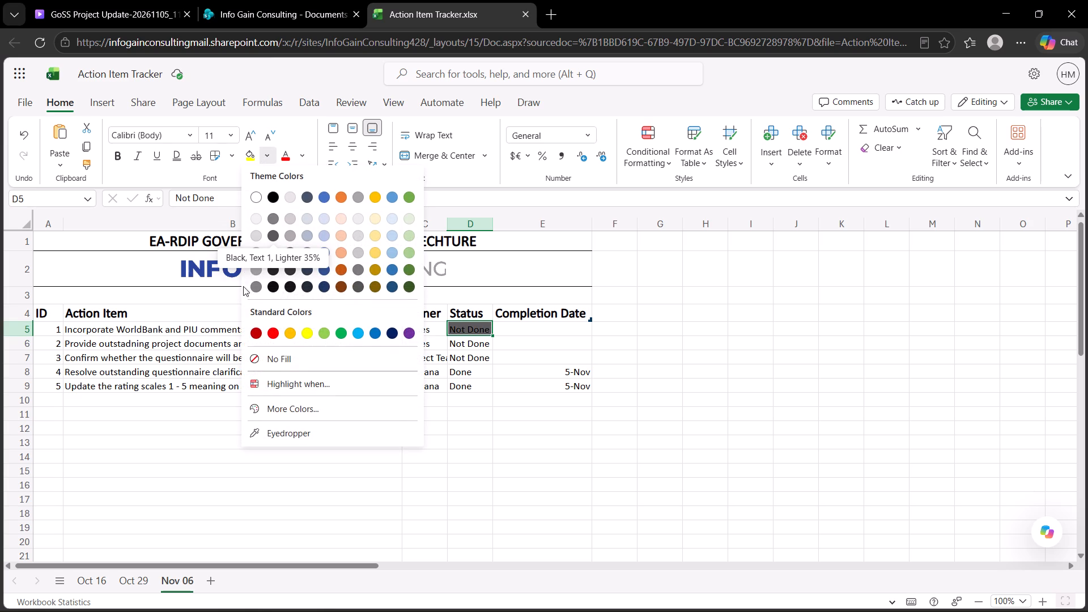
click(270, 216)
click(473, 345)
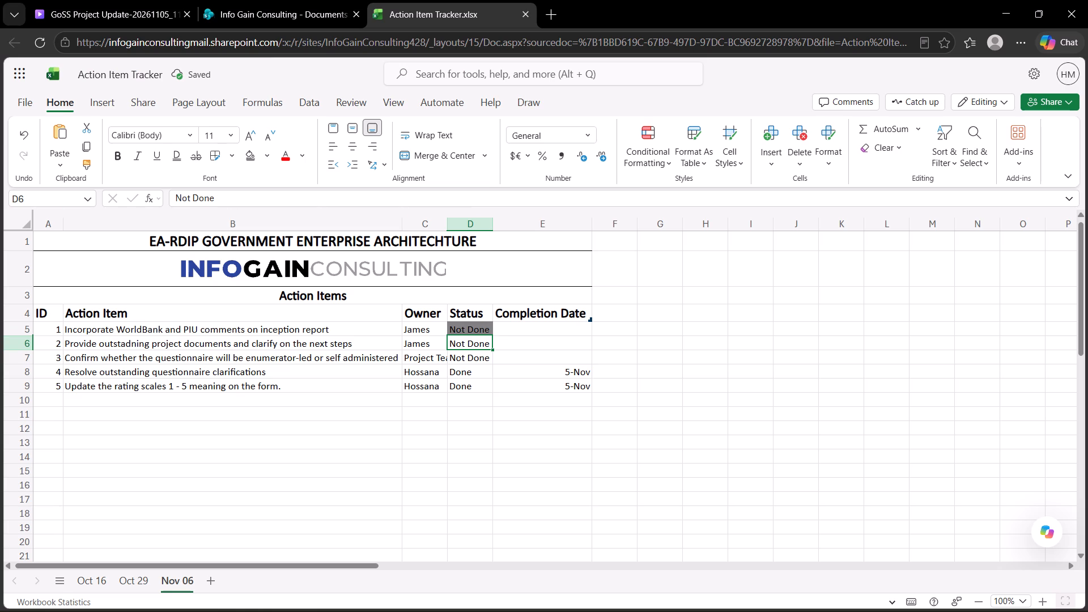
click(250, 146)
click(471, 361)
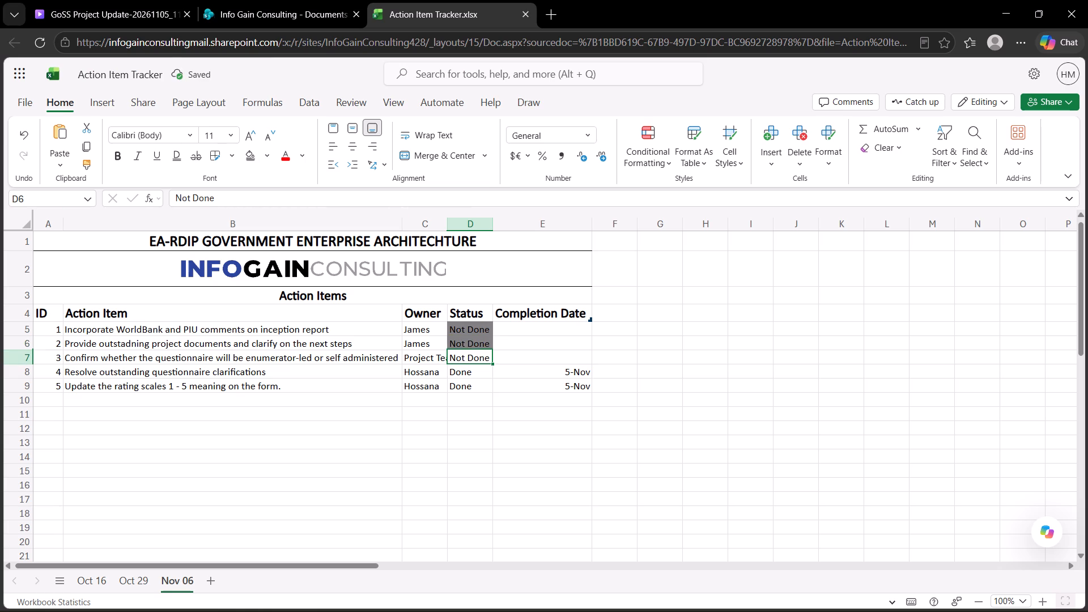
click(246, 160)
Fill the "Done" status cells D8 and D9 with the standard green colour.
click(459, 375)
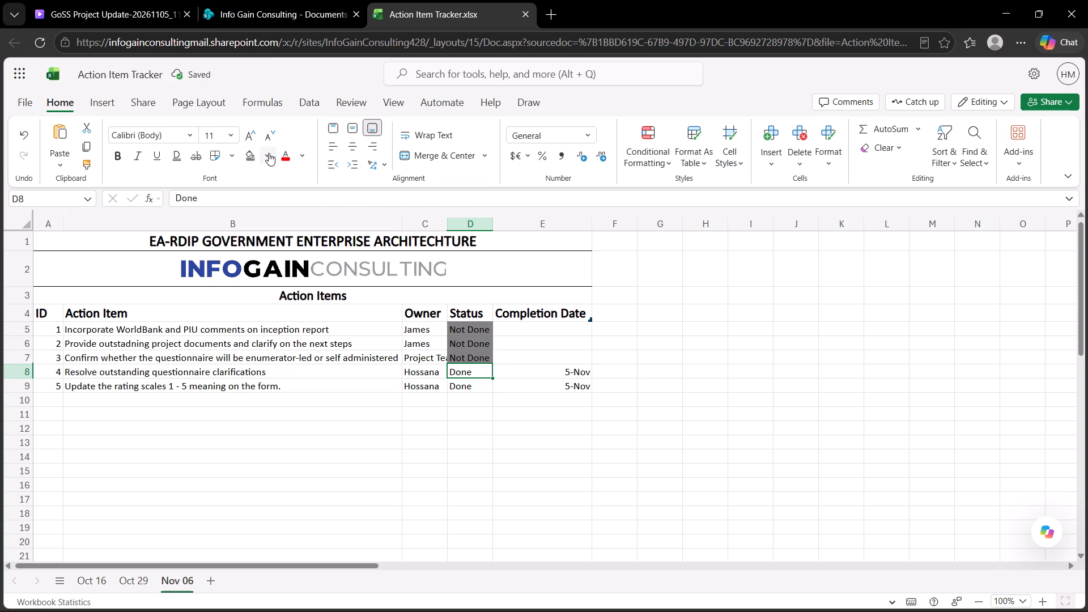
click(269, 153)
click(343, 333)
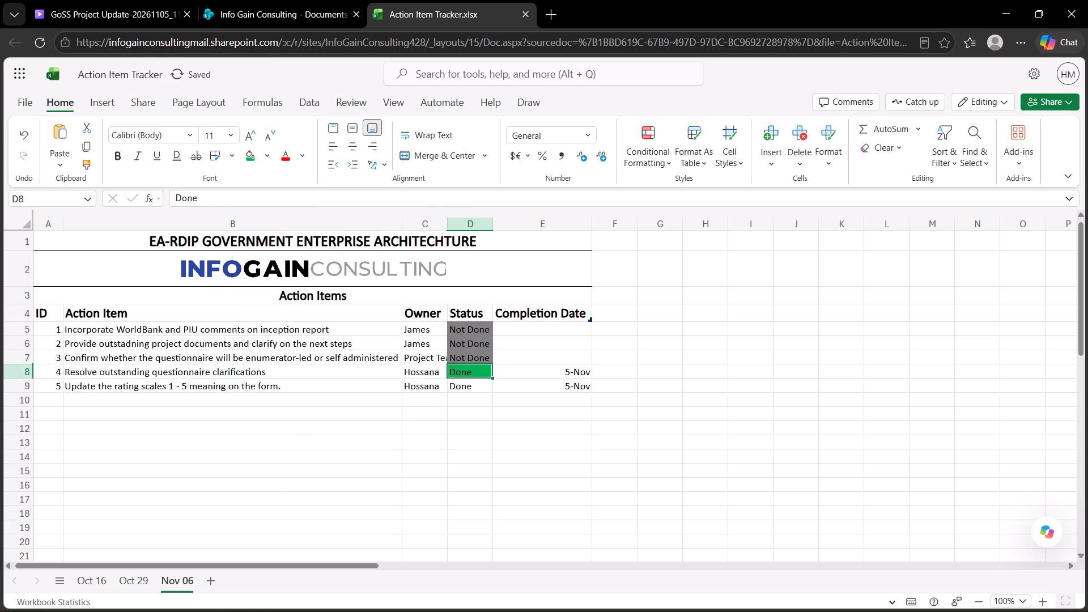
click(466, 394)
click(466, 390)
click(249, 151)
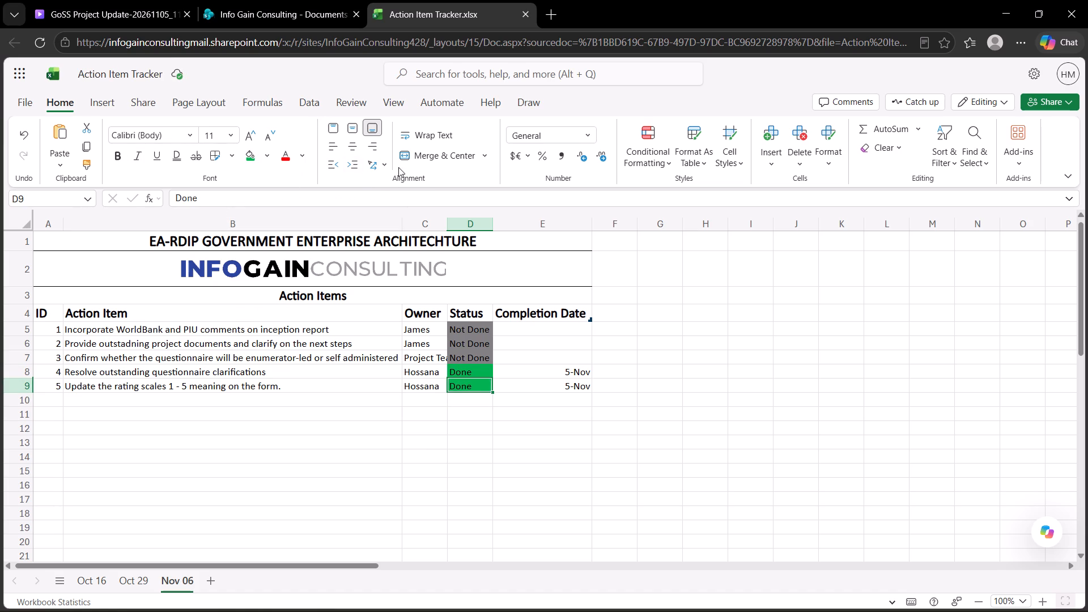
Draw a border grid around all cells of the Nov 06 action item table, from A1 to E9.
click(237, 154)
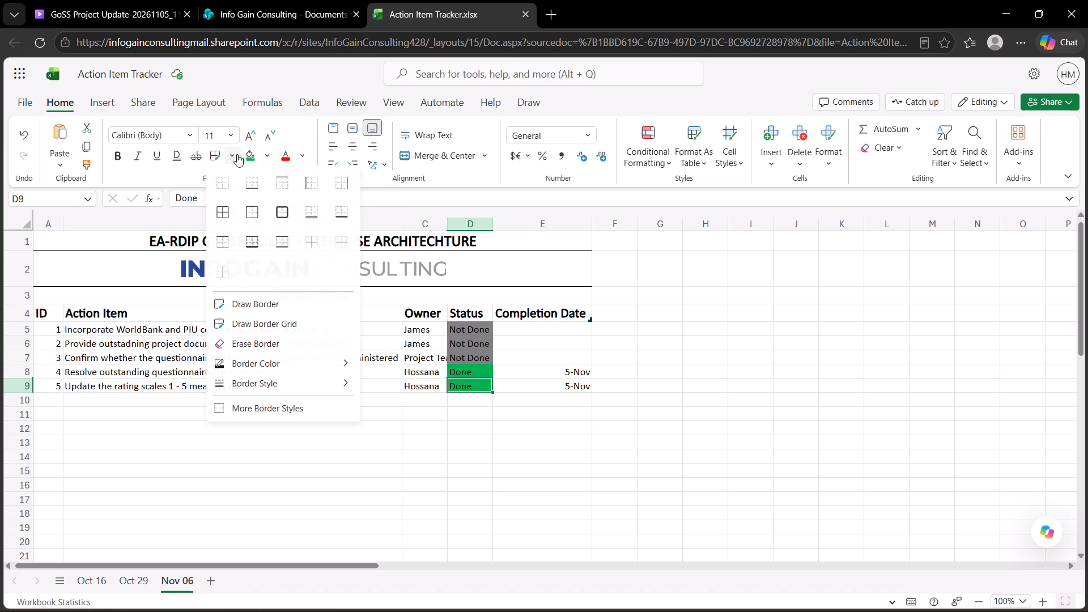
click(268, 324)
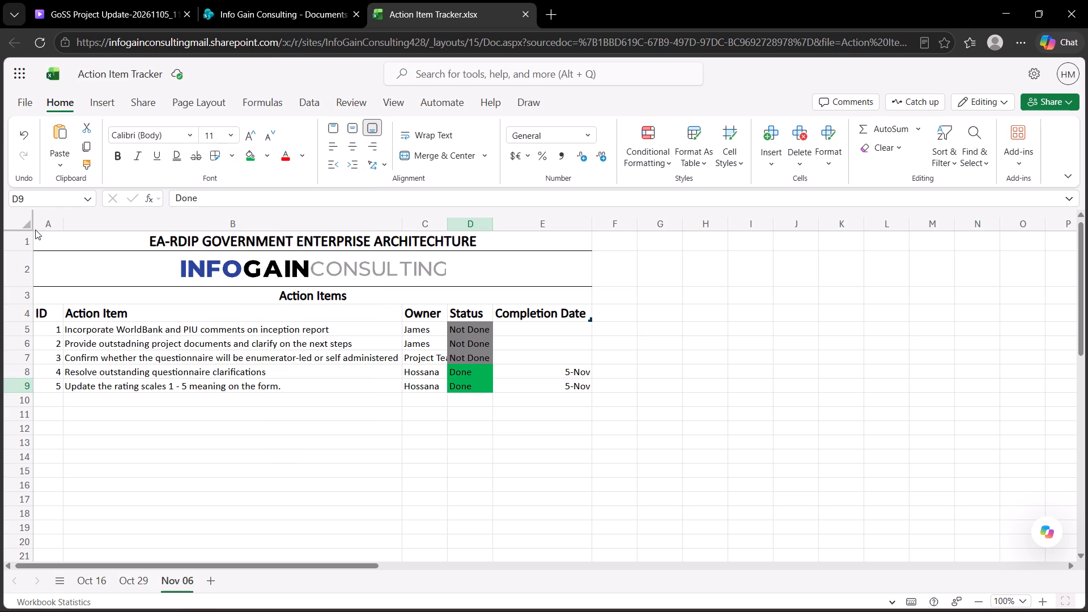
drag(34, 229, 101, 267)
click(234, 155)
click(258, 329)
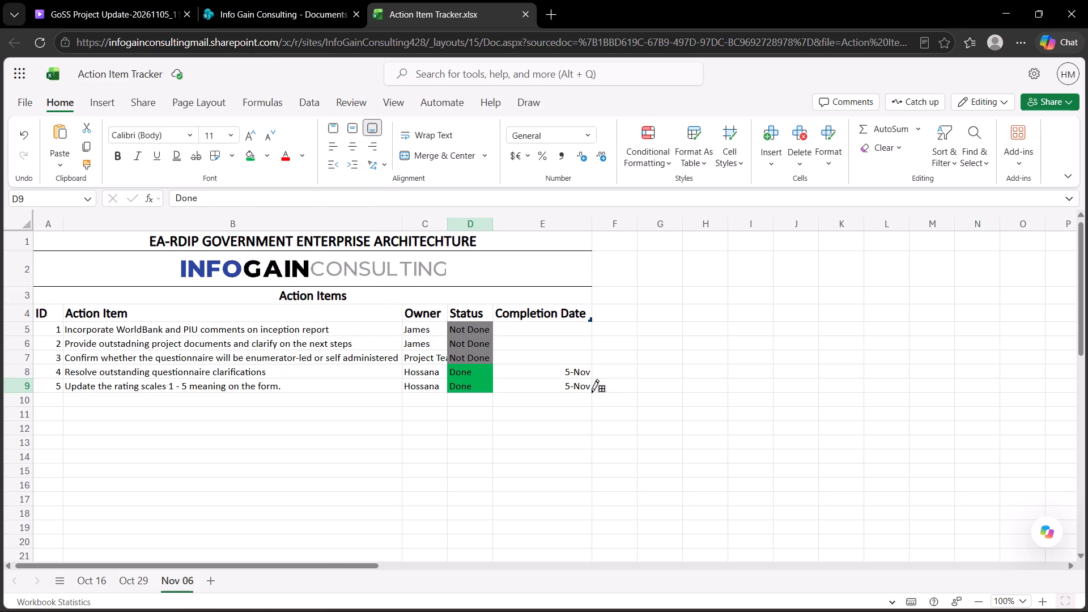
drag(592, 392, 213, 261)
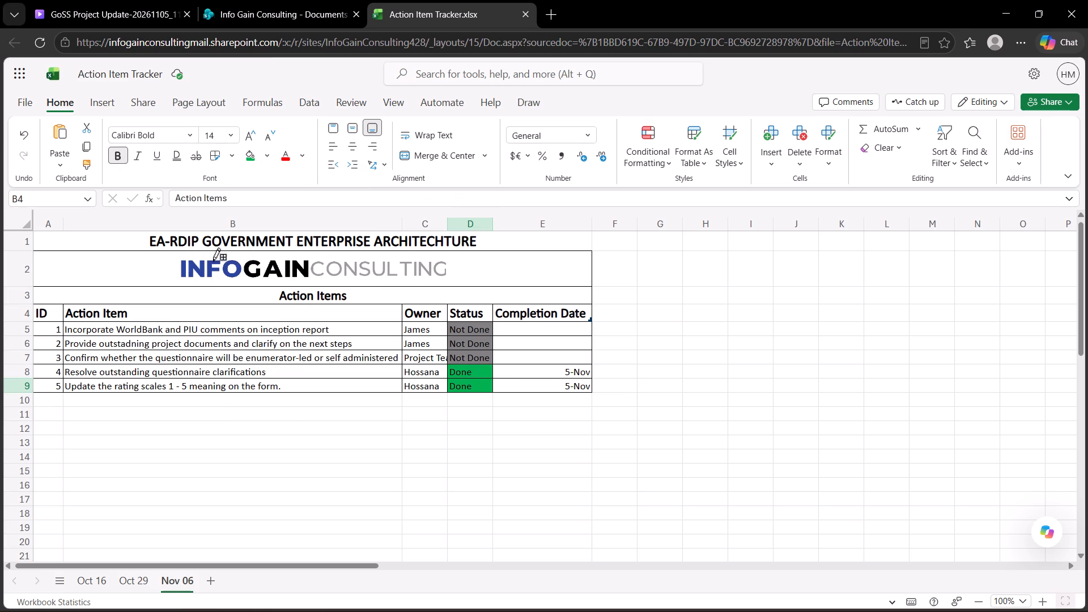
drag(213, 261, 34, 228)
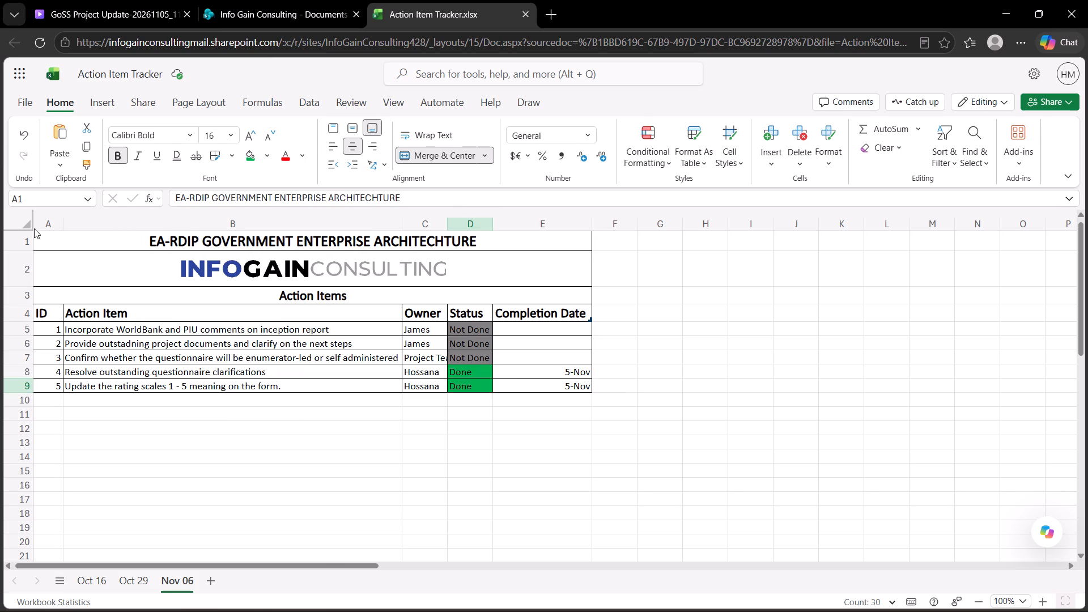
drag(34, 228, 33, 228)
click(226, 153)
click(267, 326)
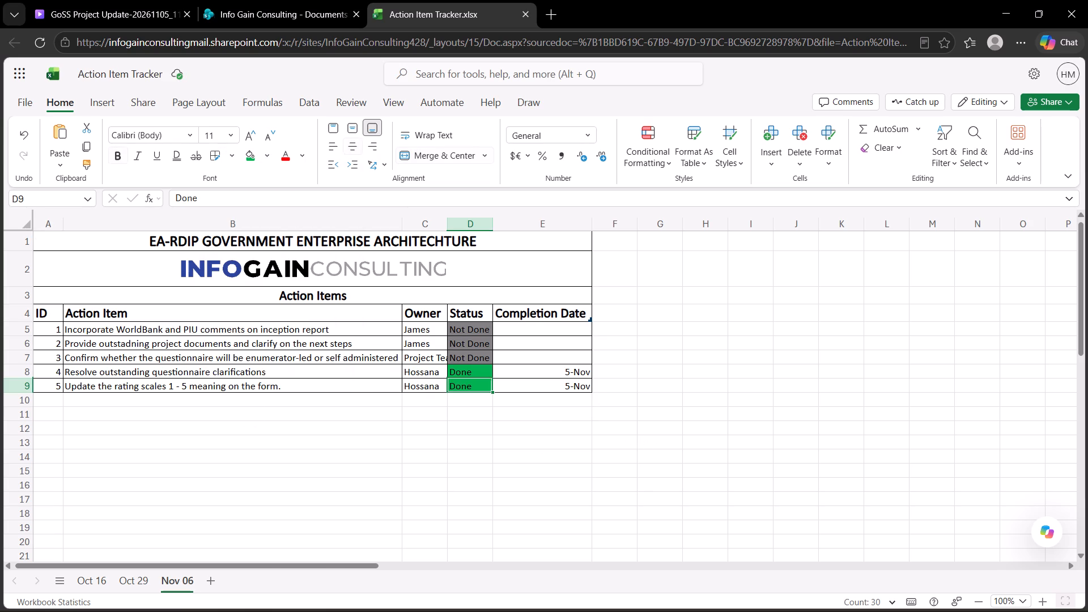
drag(593, 389, 598, 412)
click(597, 411)
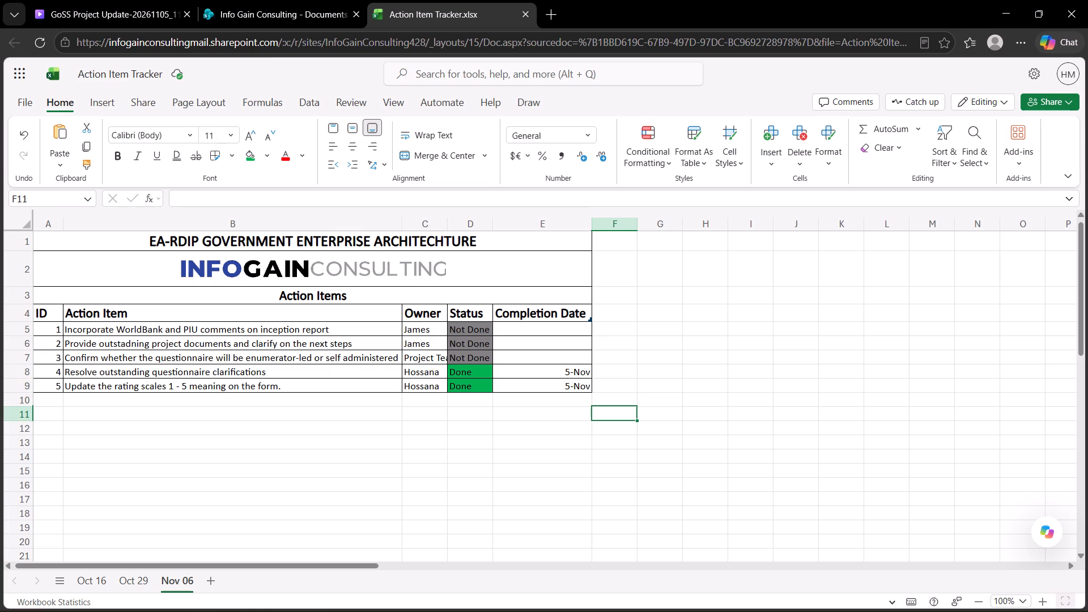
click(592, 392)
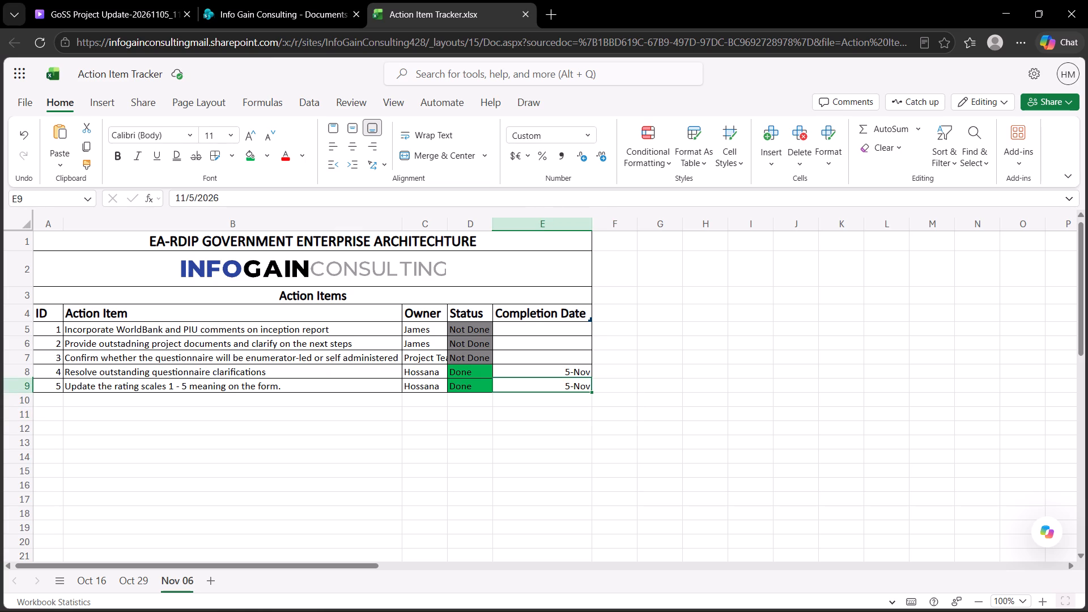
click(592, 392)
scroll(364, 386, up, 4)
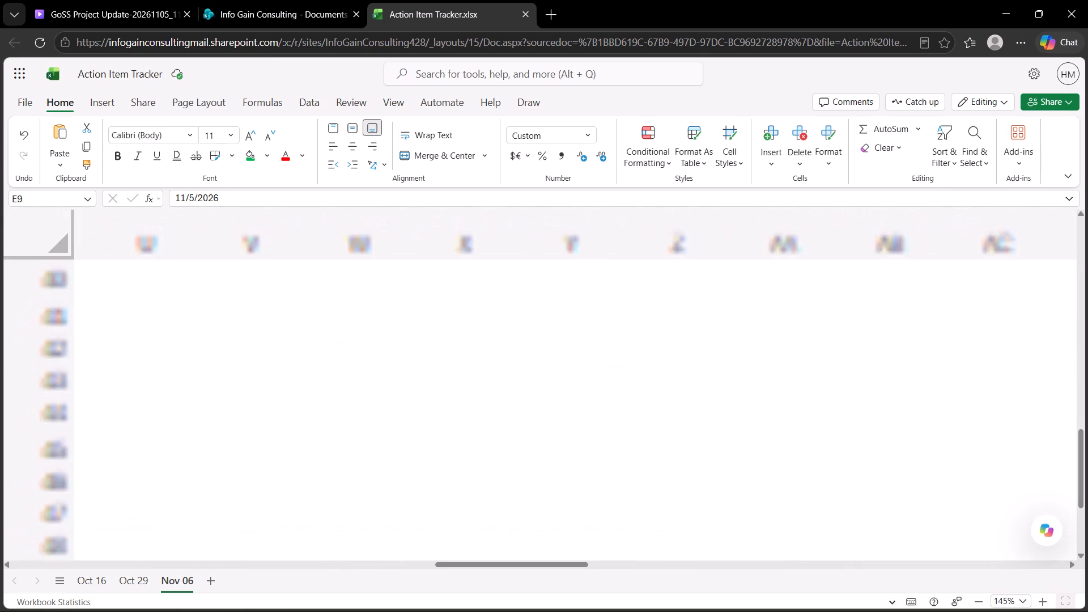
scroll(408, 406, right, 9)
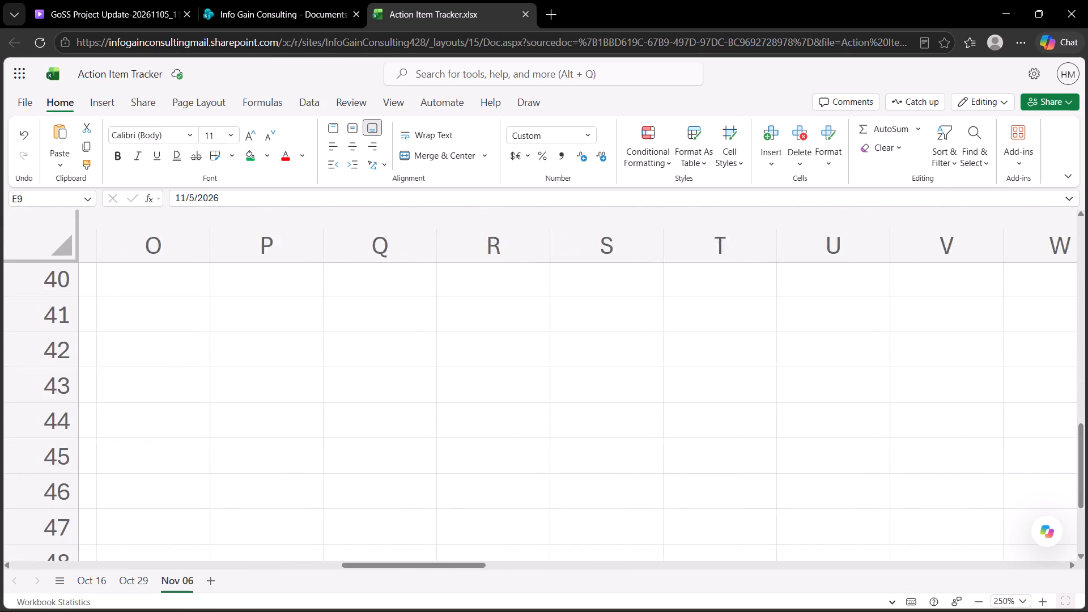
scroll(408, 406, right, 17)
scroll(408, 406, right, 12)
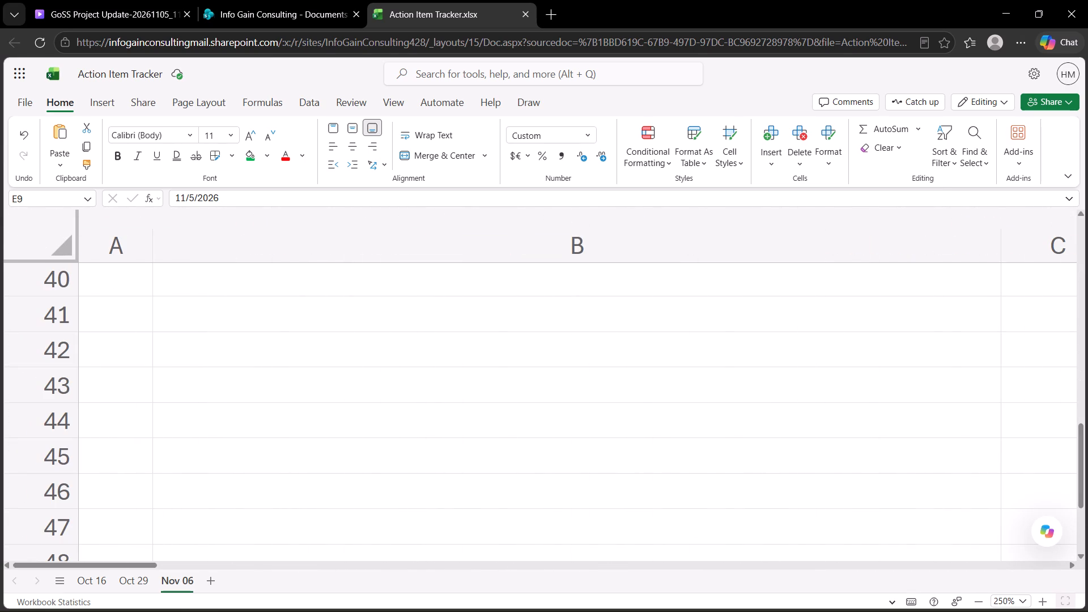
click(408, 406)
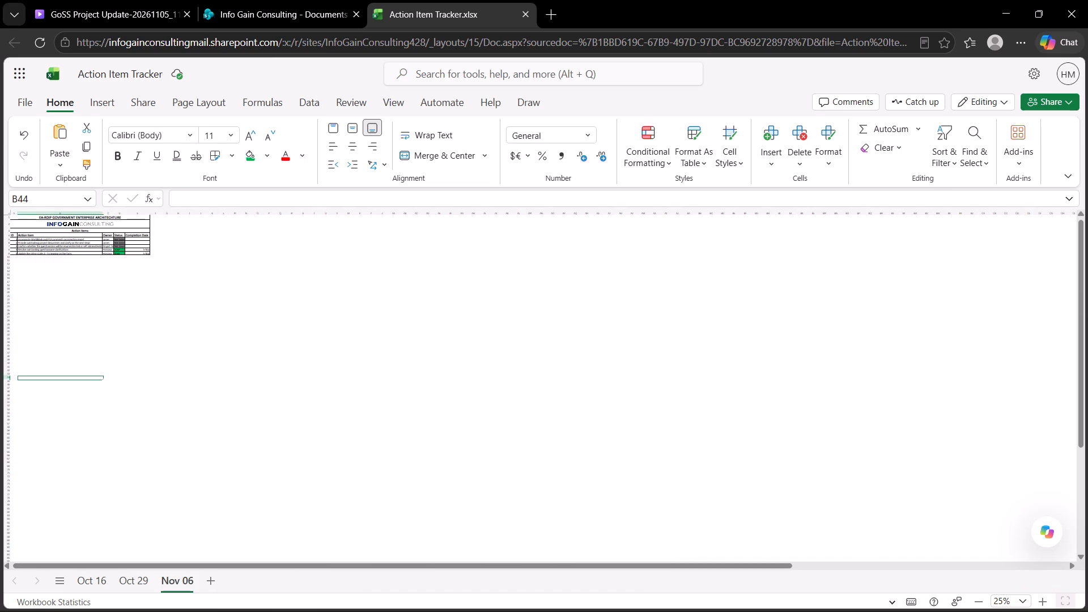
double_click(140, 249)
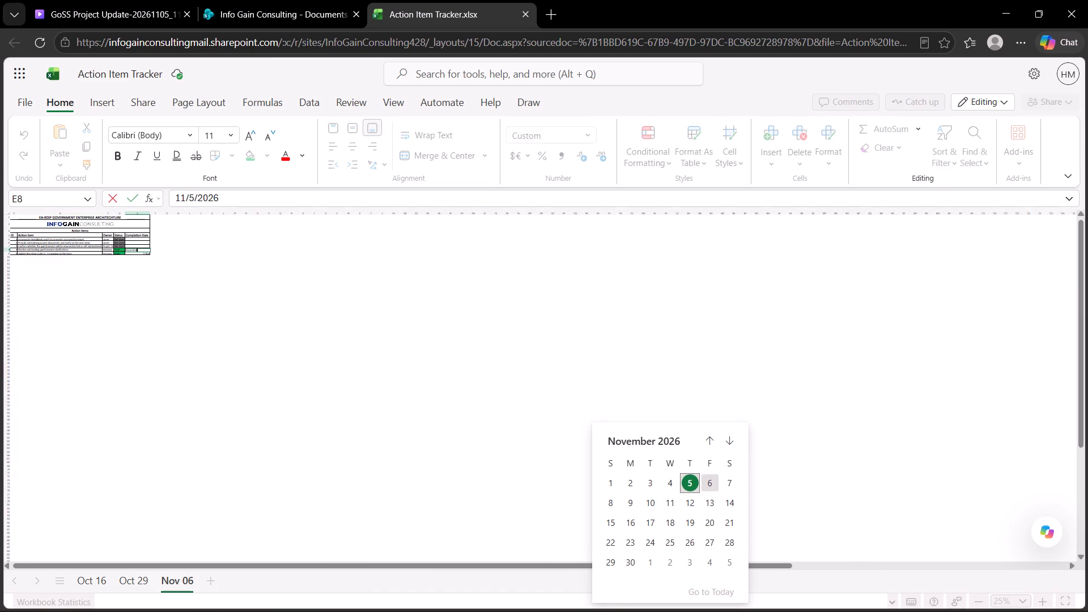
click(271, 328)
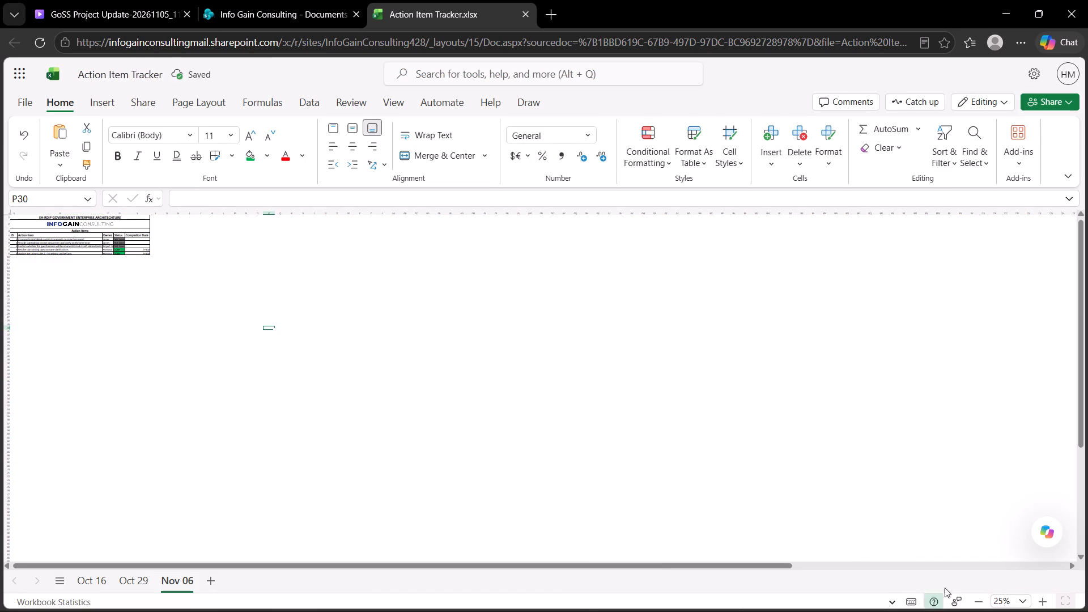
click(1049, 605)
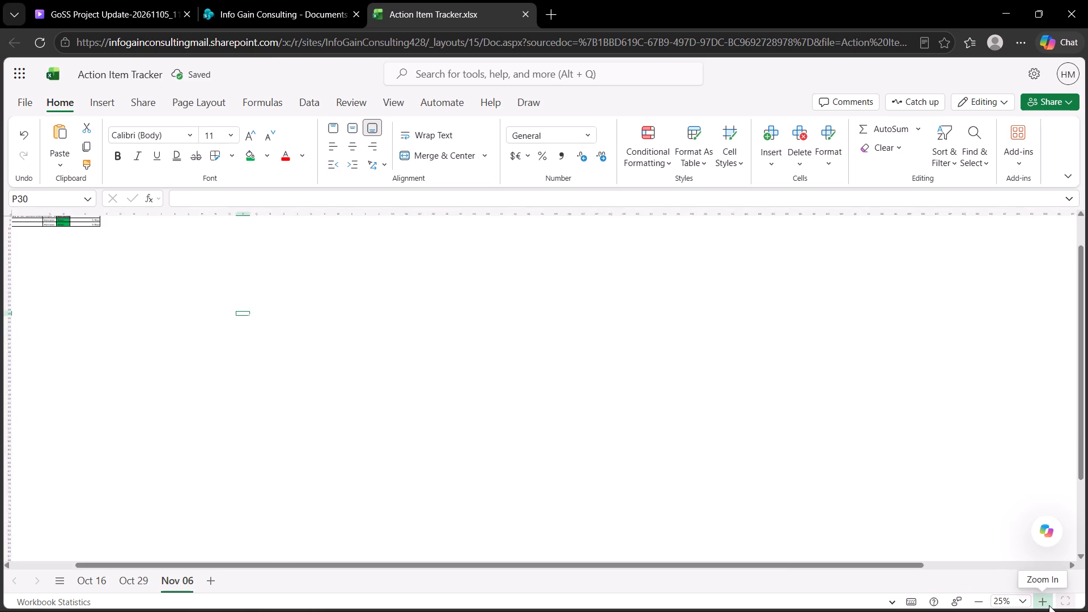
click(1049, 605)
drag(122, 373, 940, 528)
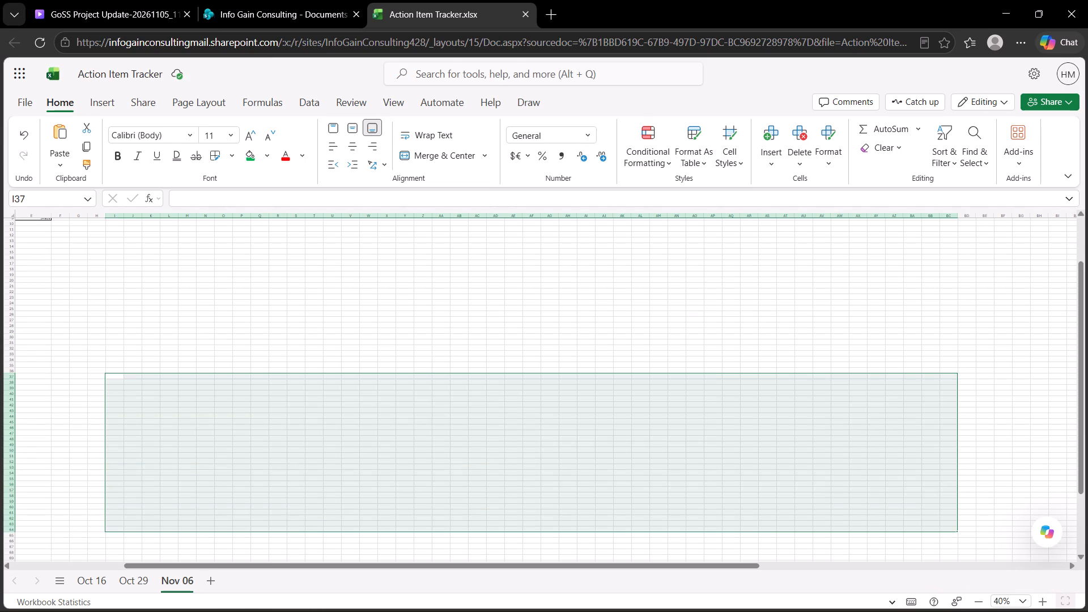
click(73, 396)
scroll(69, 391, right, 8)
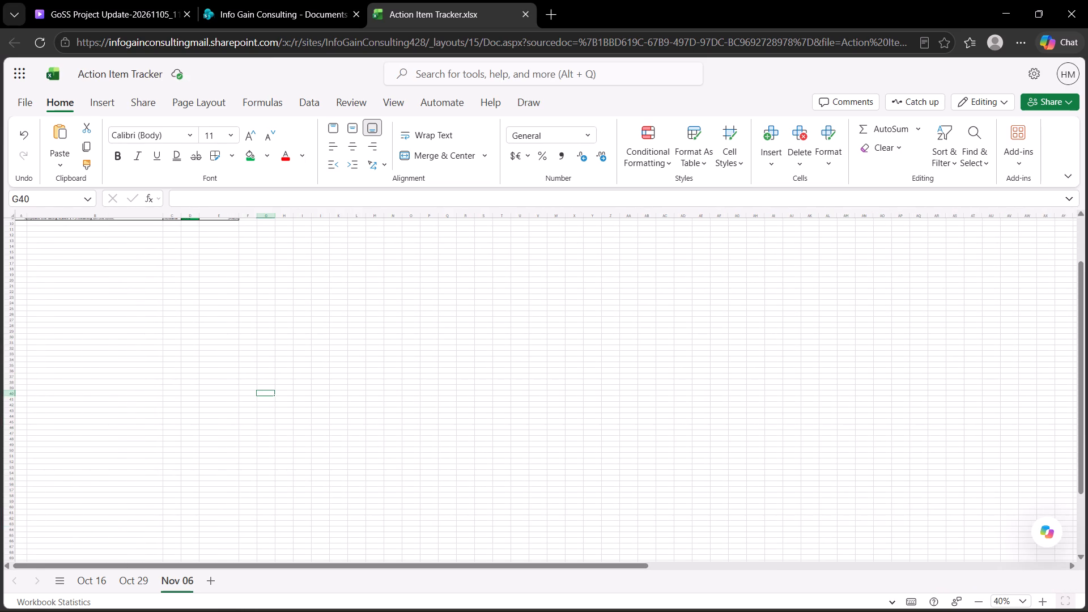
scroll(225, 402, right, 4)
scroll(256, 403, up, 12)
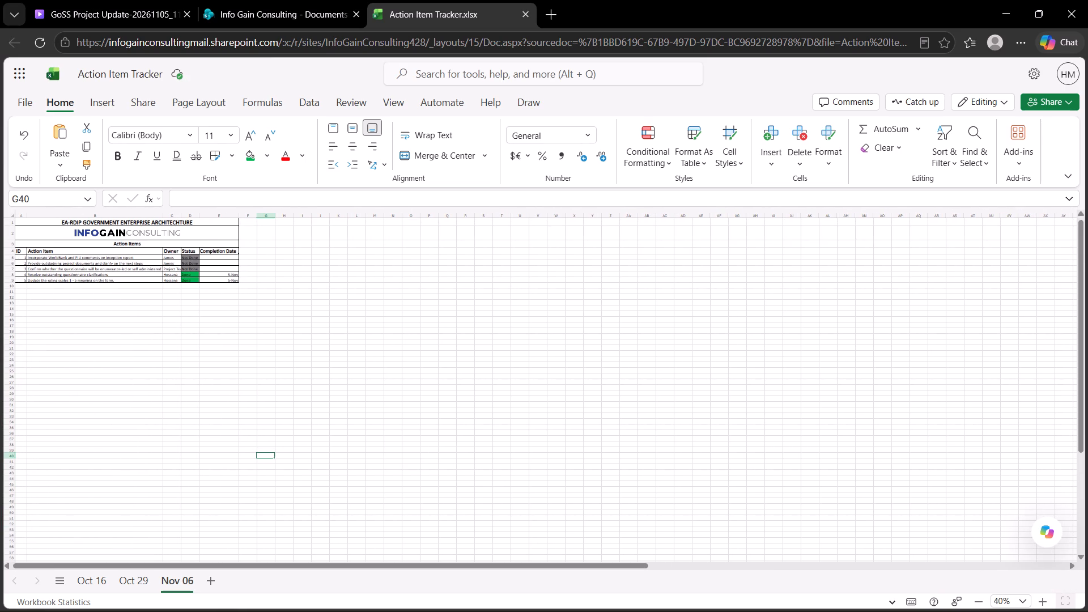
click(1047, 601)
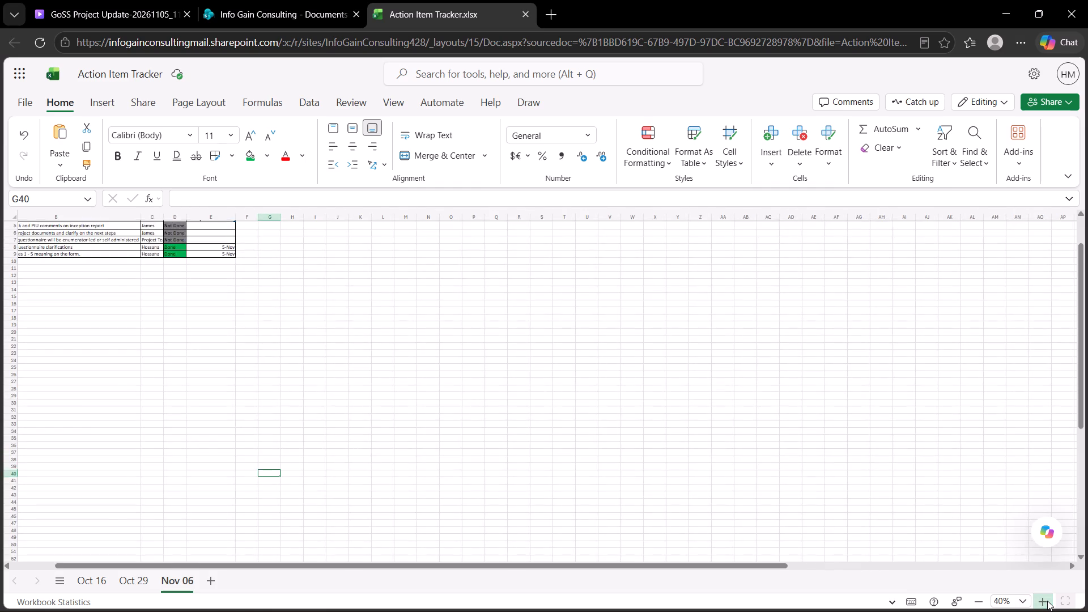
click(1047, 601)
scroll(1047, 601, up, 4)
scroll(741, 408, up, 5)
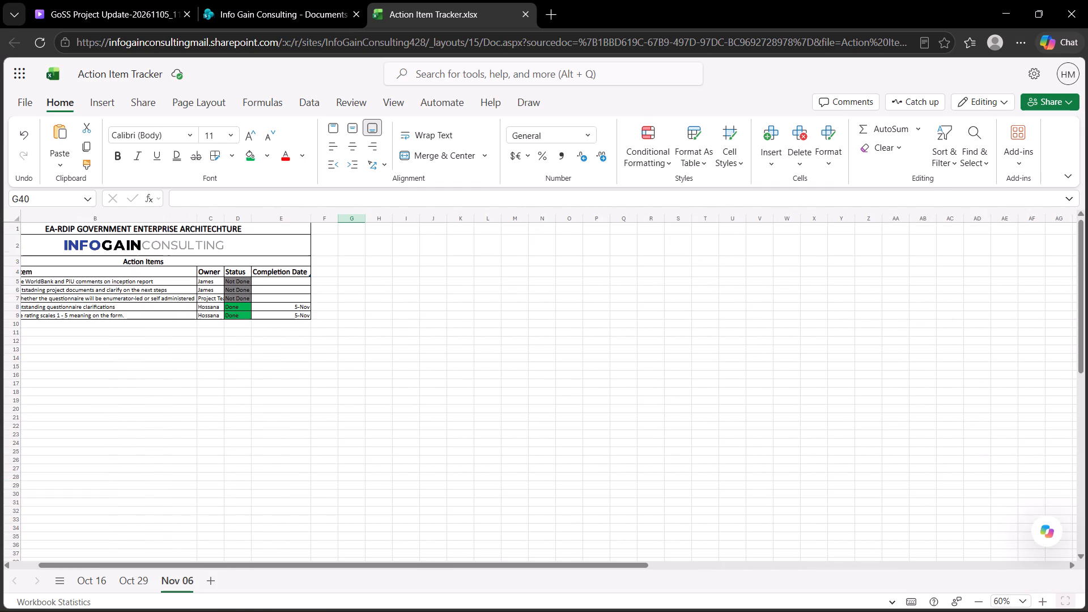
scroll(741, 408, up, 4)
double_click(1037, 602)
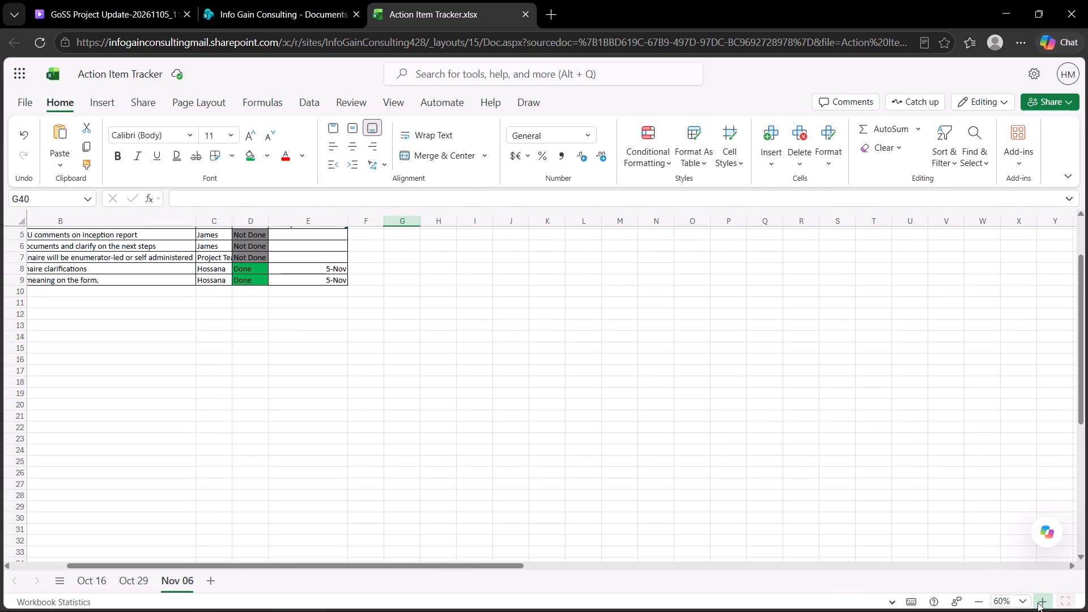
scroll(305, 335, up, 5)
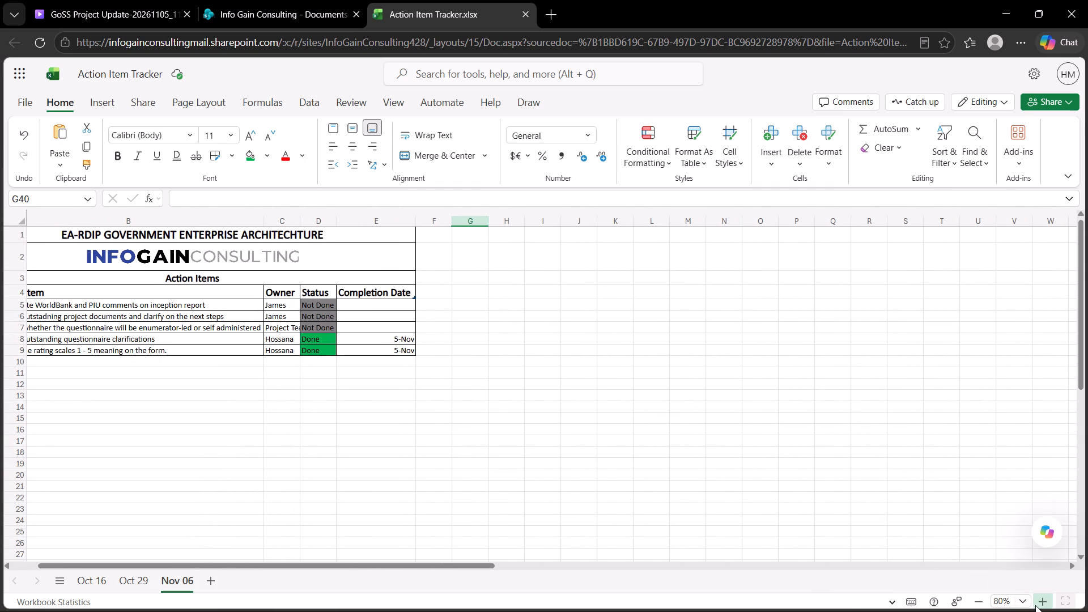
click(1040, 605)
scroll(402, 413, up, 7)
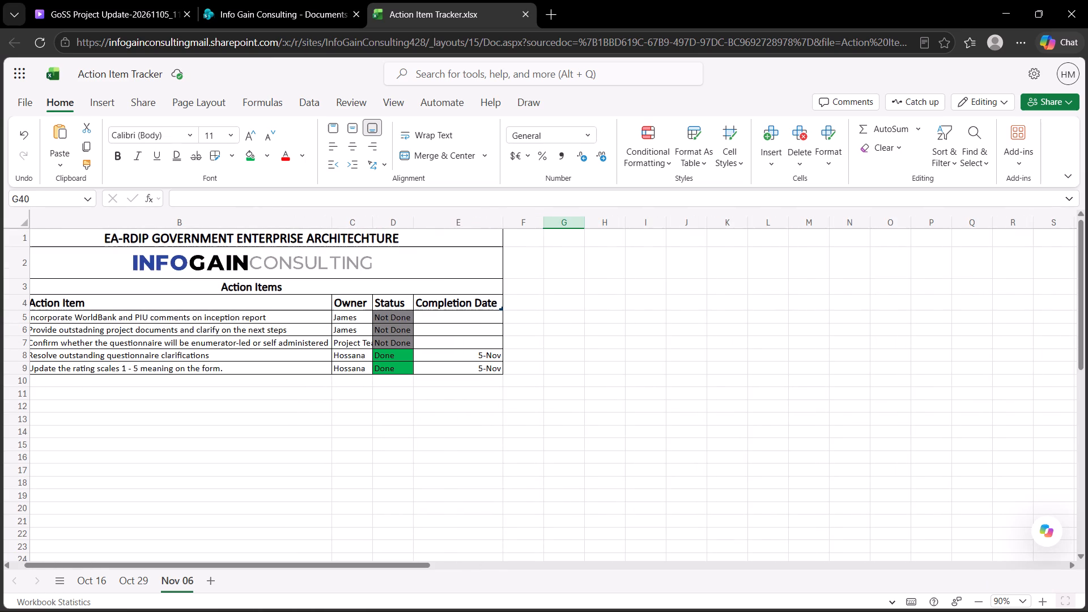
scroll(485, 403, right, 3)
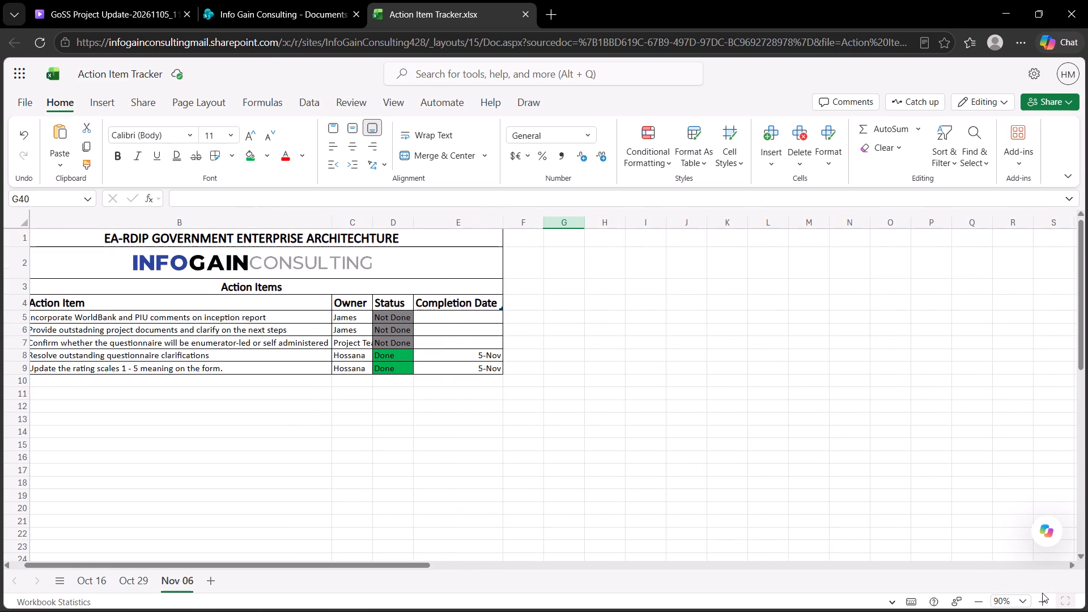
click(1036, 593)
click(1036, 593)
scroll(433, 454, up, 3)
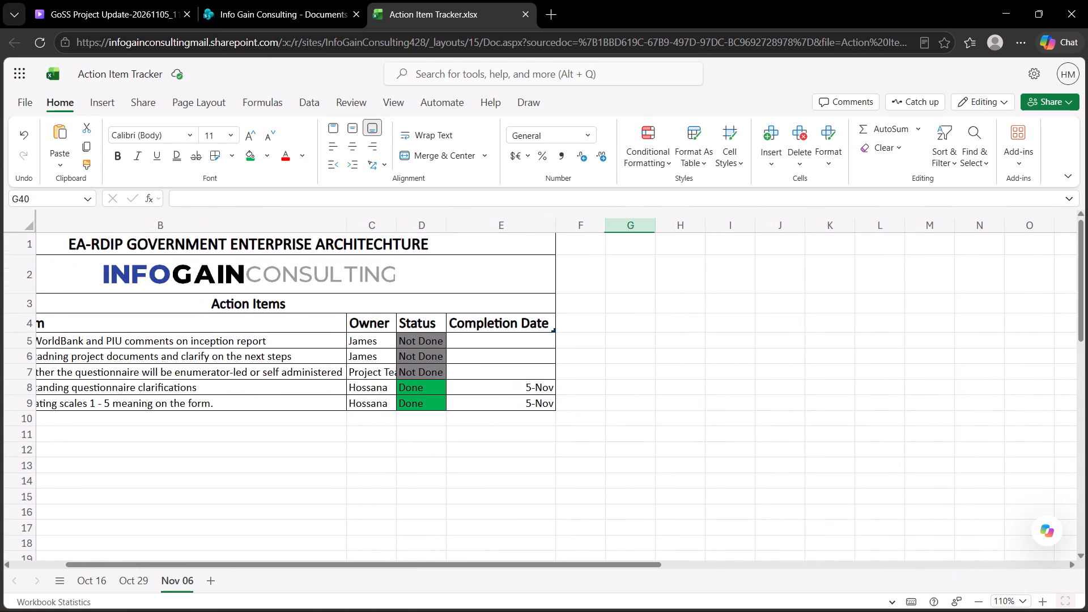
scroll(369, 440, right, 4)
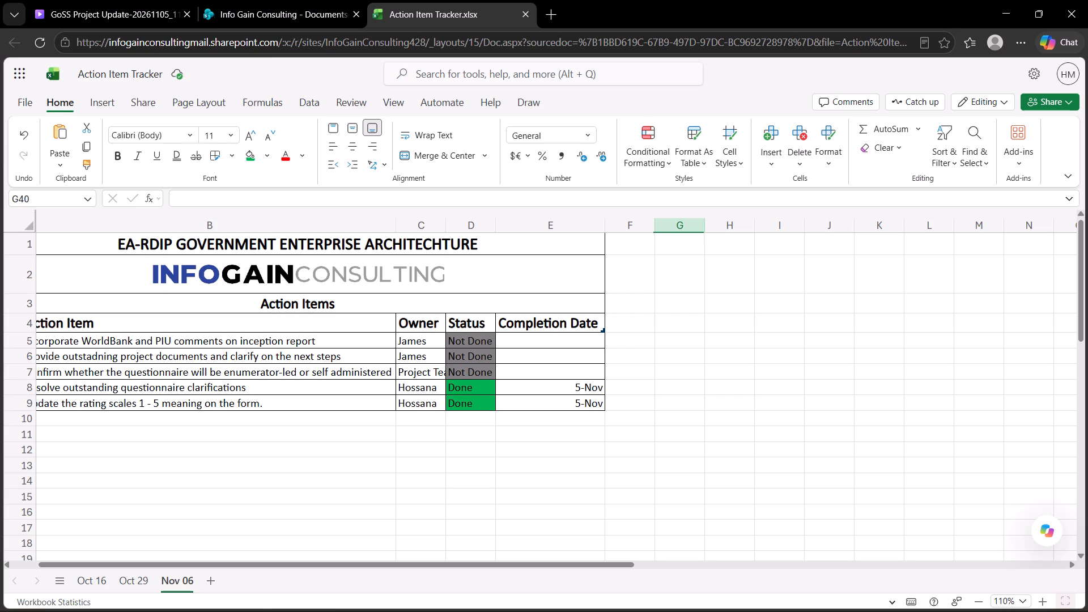
Auto-fit the width of the Owner column C to its contents.
click(467, 218)
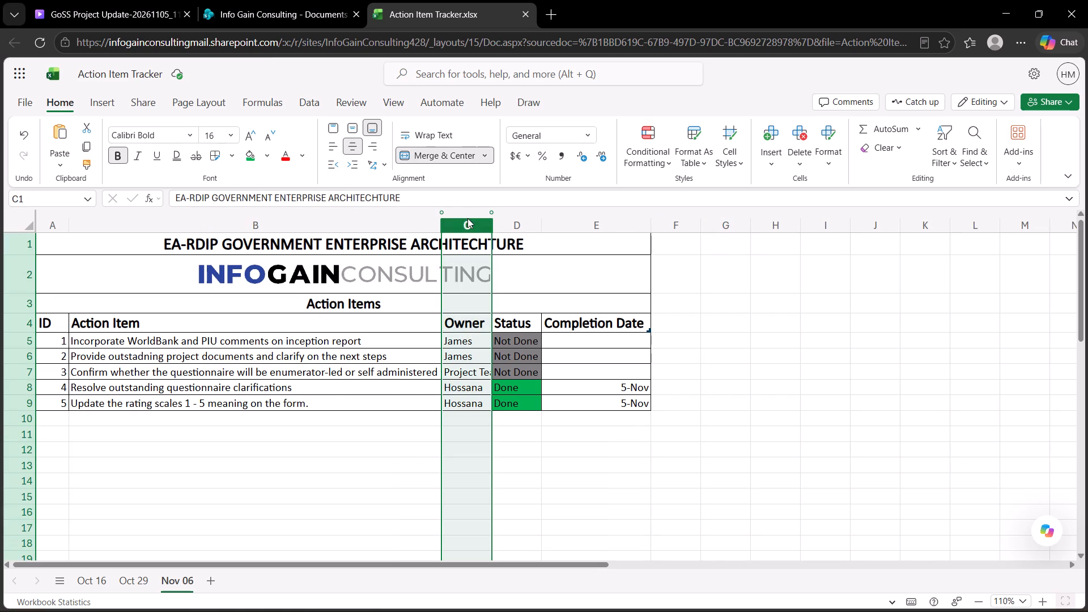
double_click(495, 224)
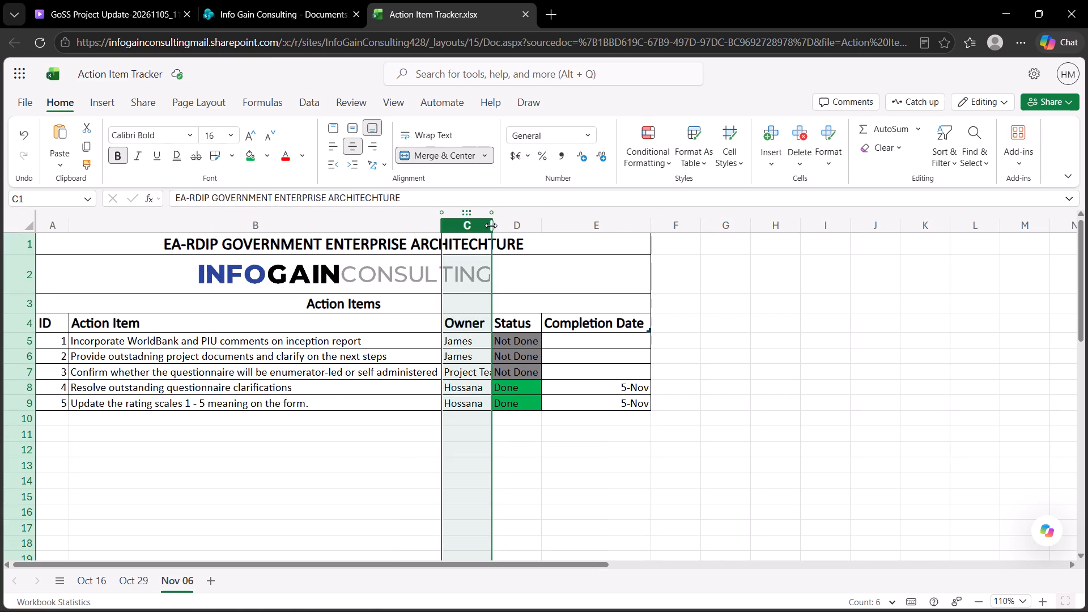
double_click(492, 226)
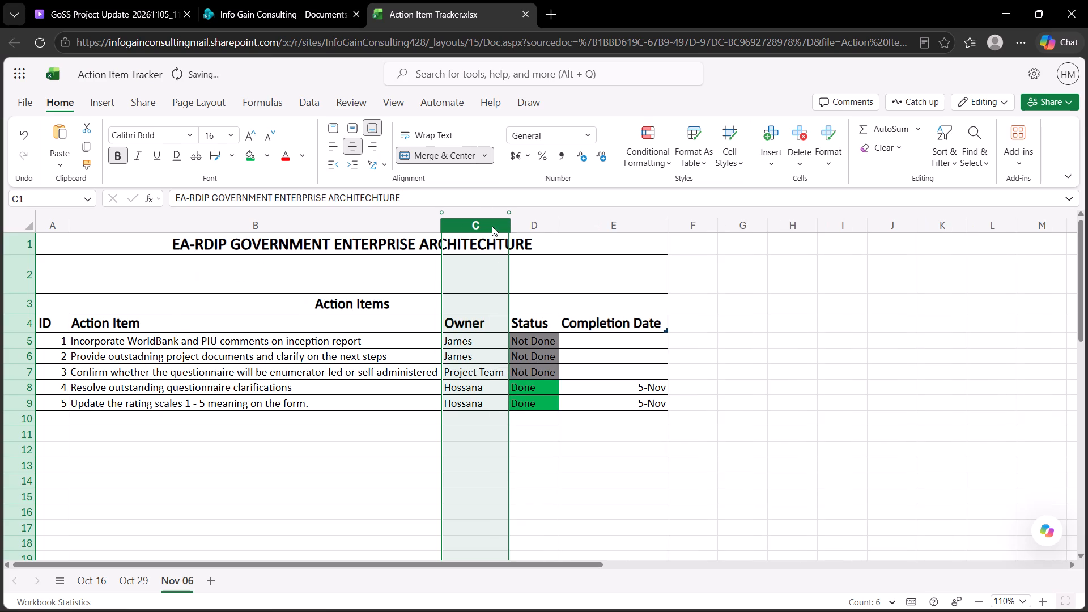
Widen the Status column D slightly beyond its "Not Done" entries.
click(529, 223)
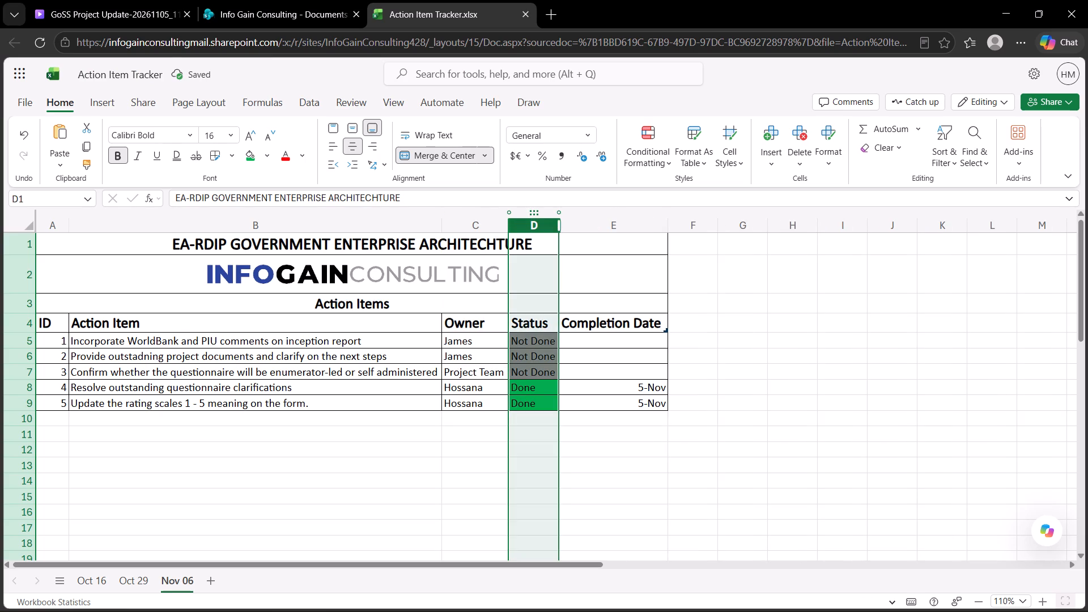
click(558, 229)
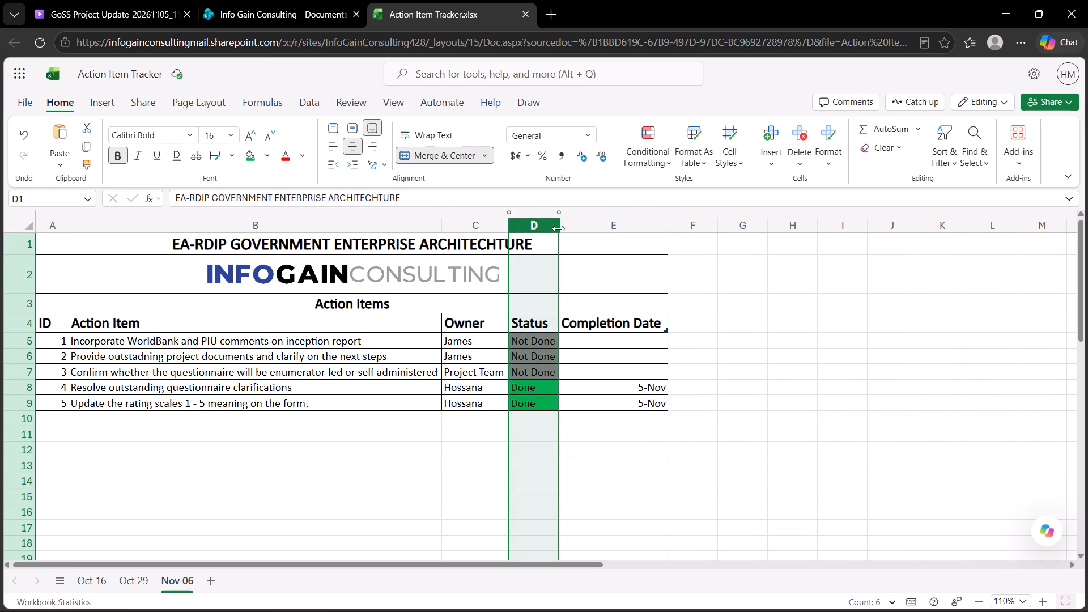
drag(559, 227, 567, 227)
click(377, 467)
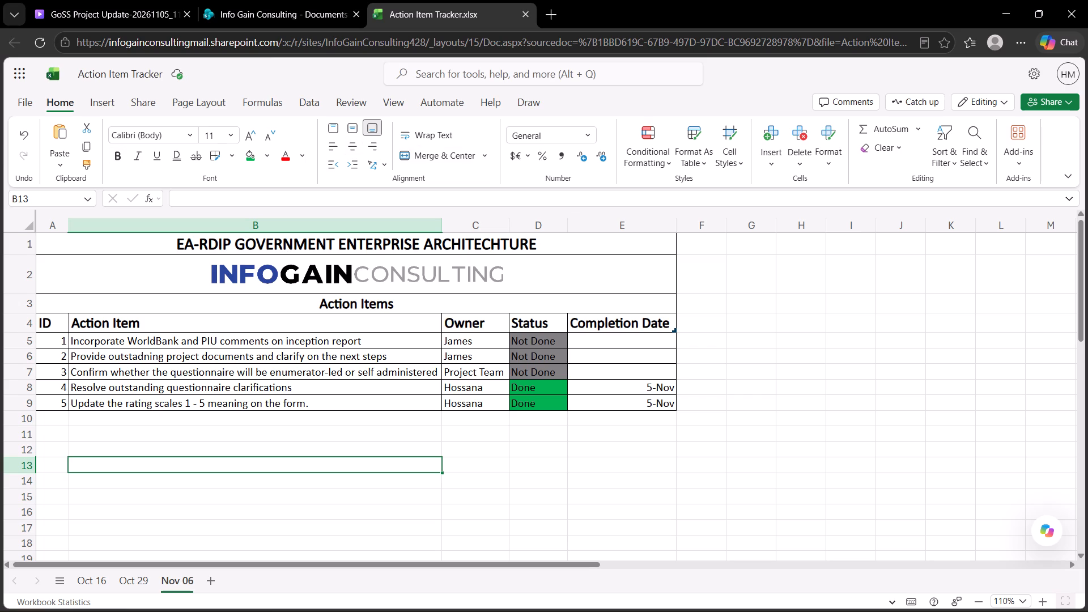
Compare the logo with the Oct 29 sheet and delete the logo picture from merged cell A2 on Nov 06.
click(125, 577)
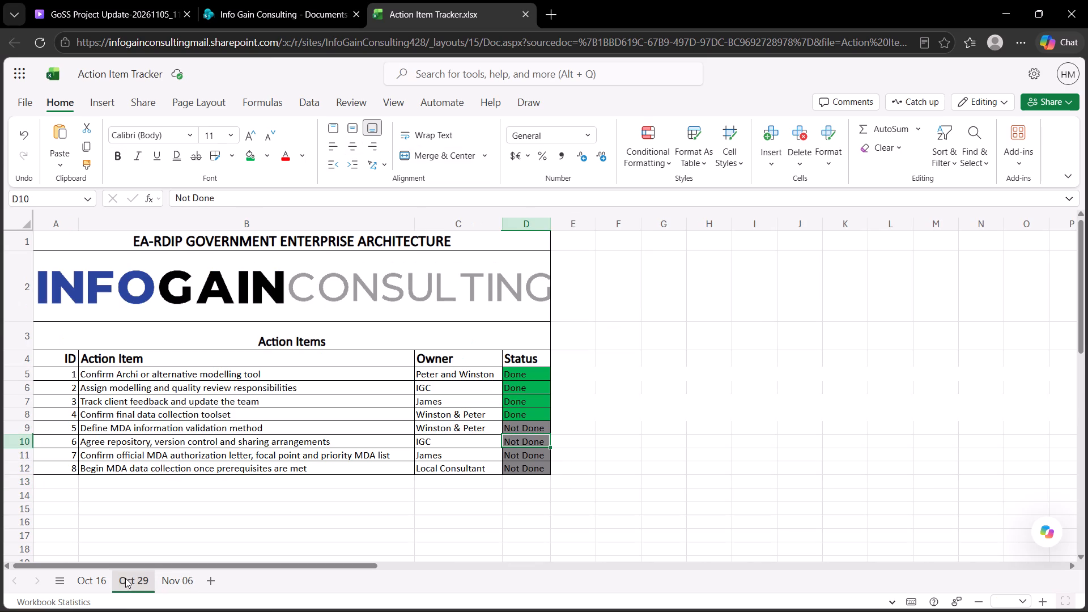
click(175, 580)
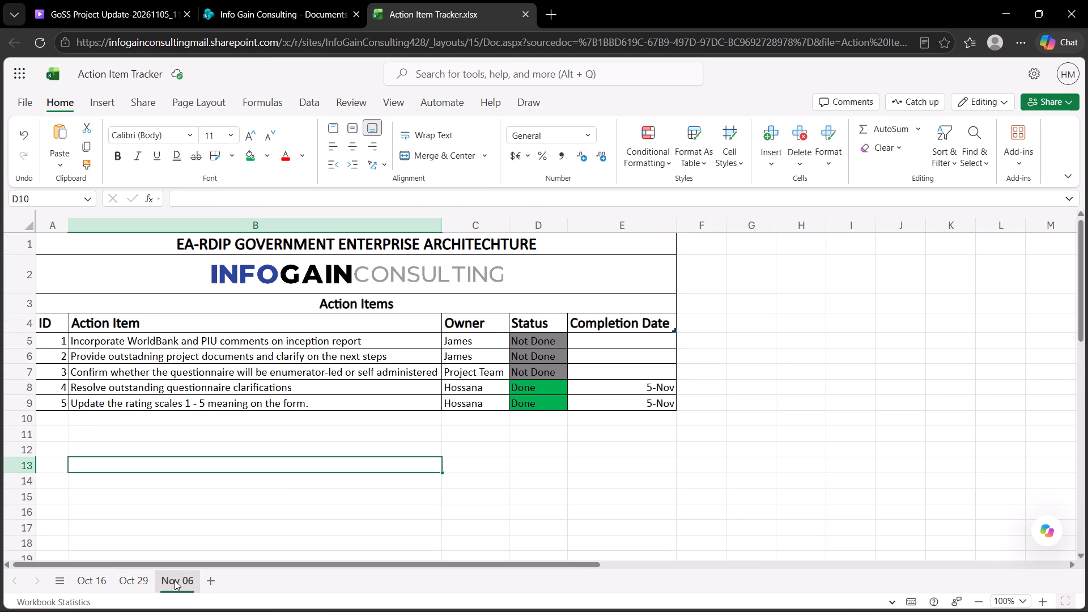
click(136, 576)
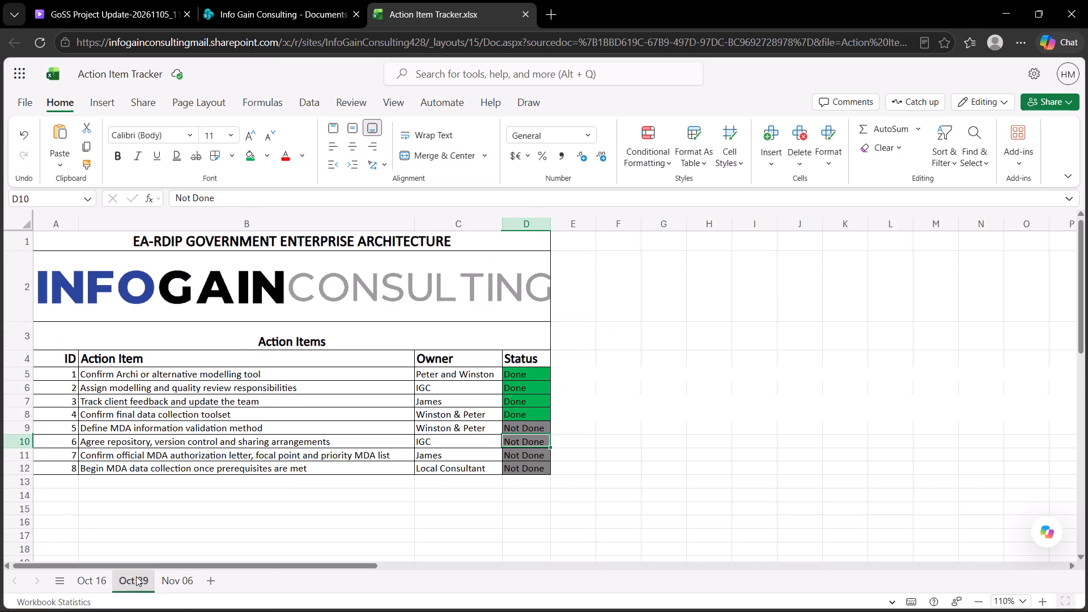
click(165, 572)
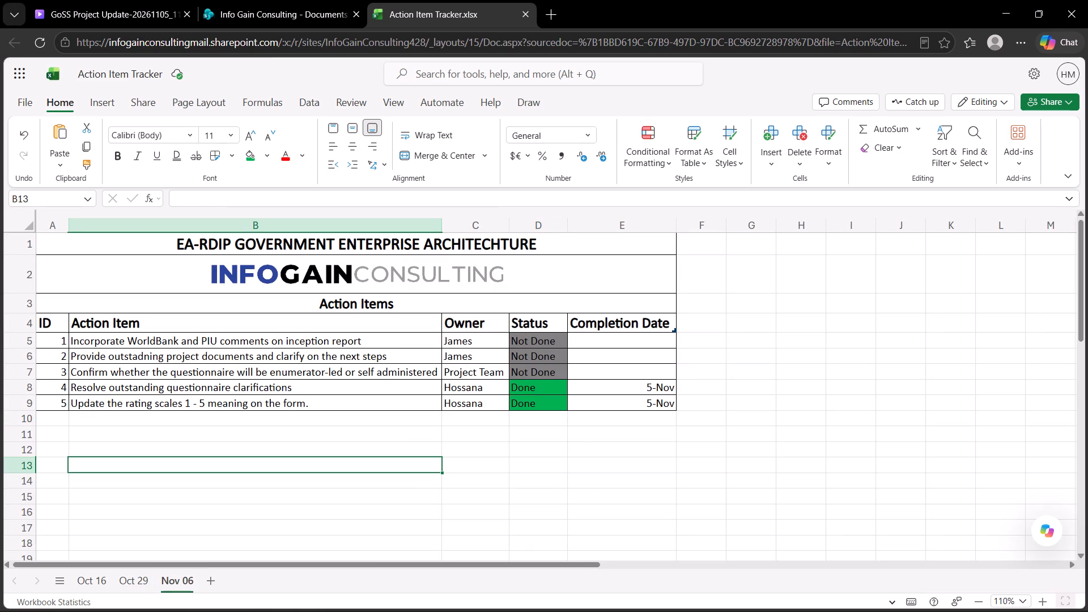
click(507, 280)
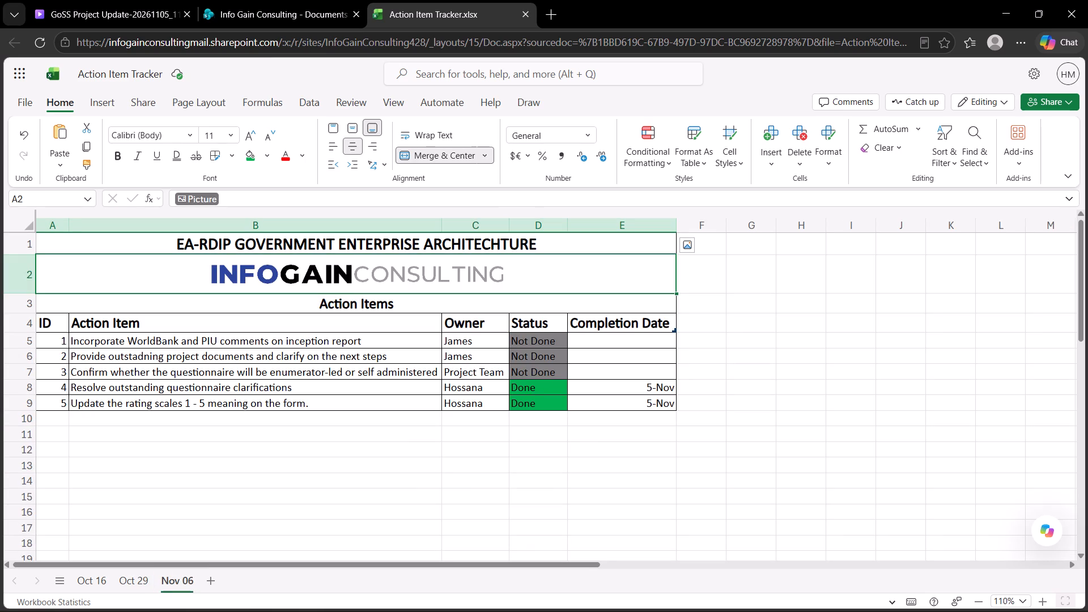
key(BackSpace)
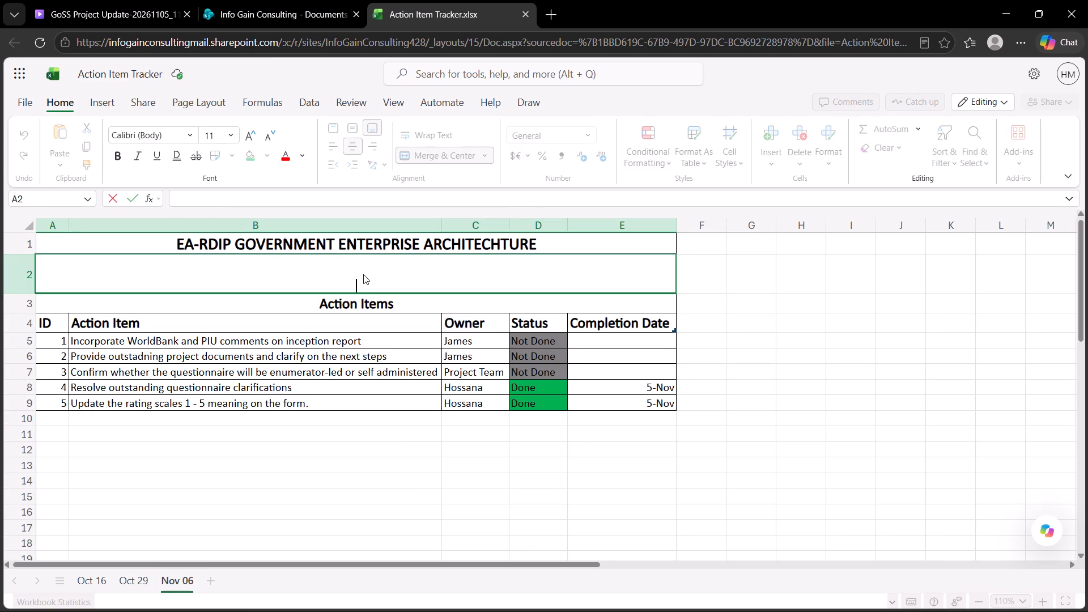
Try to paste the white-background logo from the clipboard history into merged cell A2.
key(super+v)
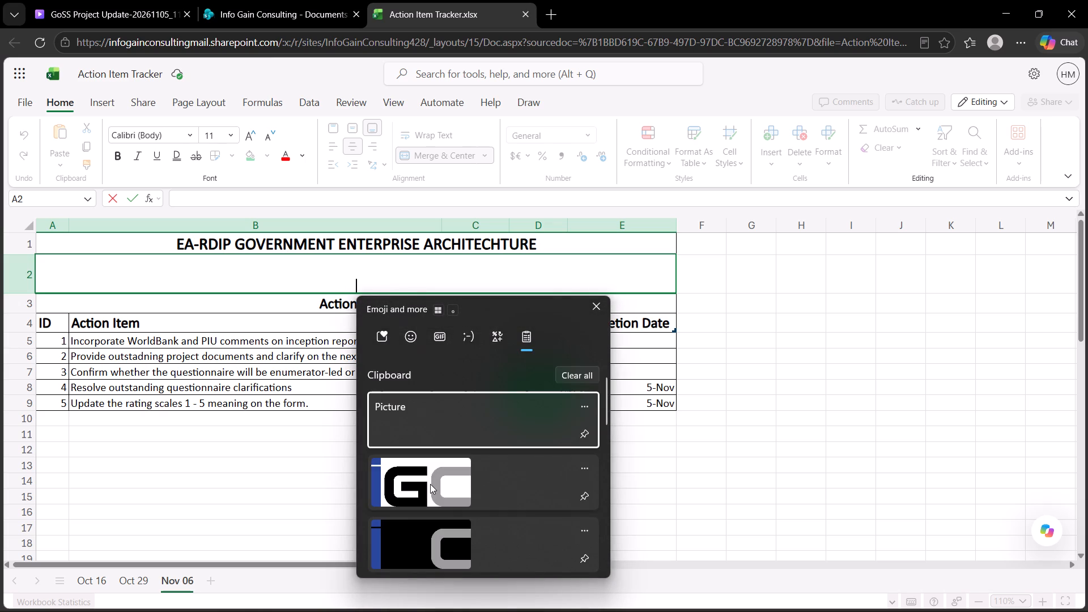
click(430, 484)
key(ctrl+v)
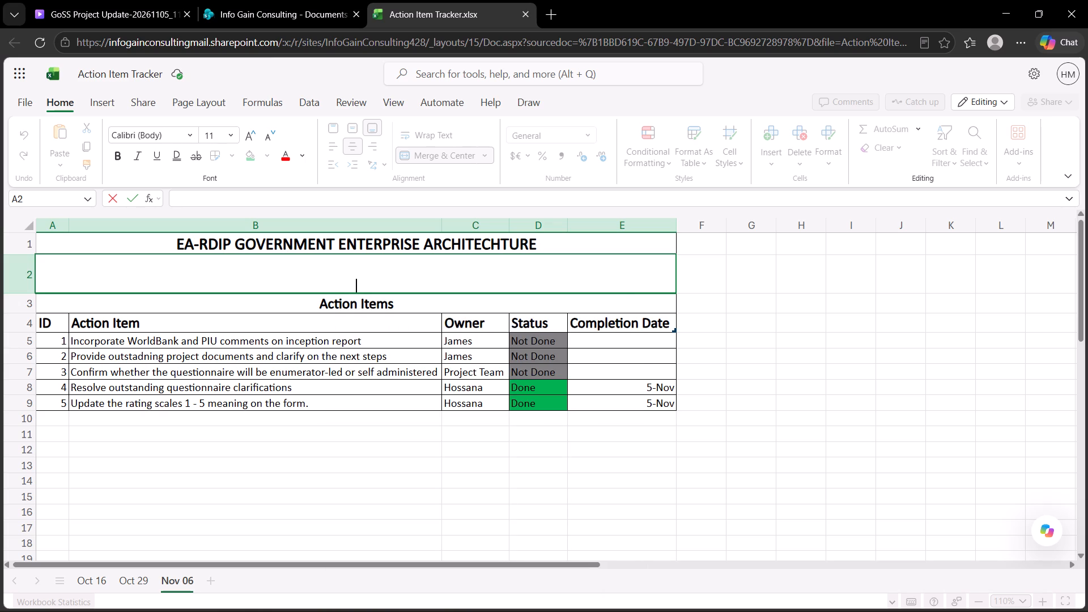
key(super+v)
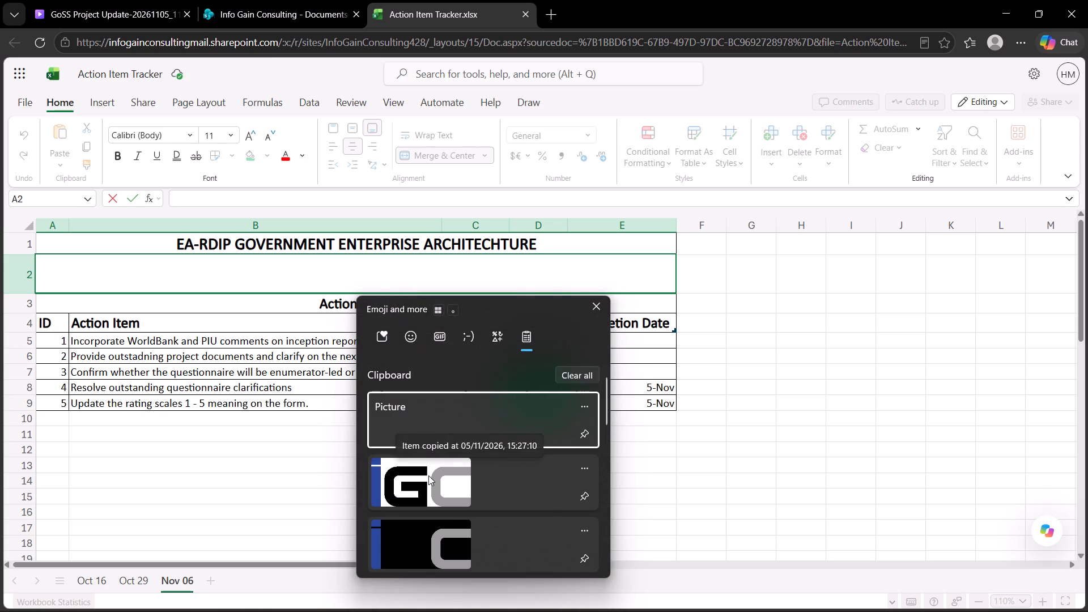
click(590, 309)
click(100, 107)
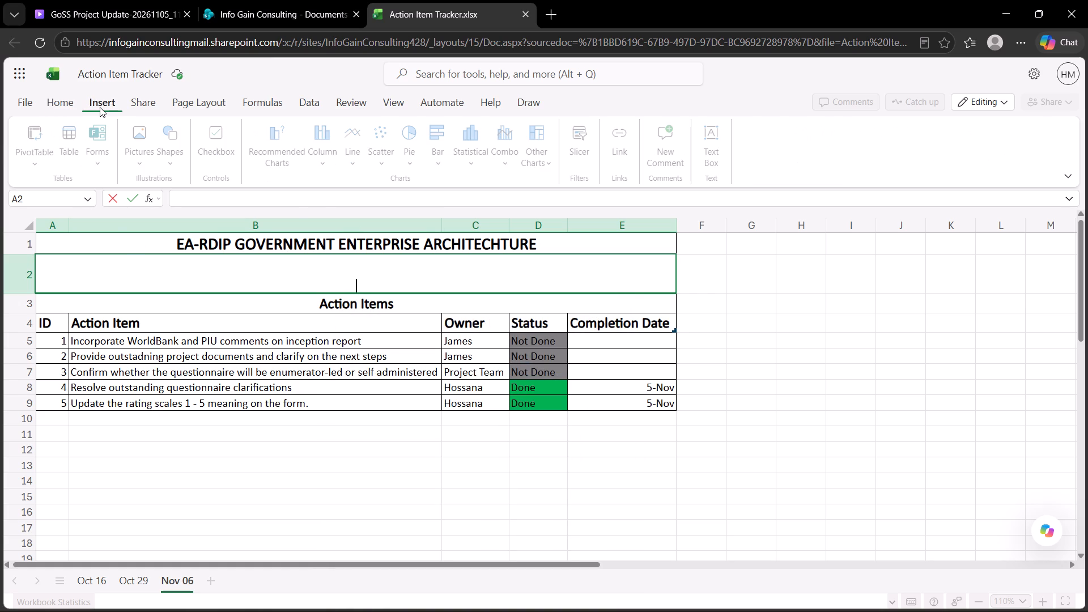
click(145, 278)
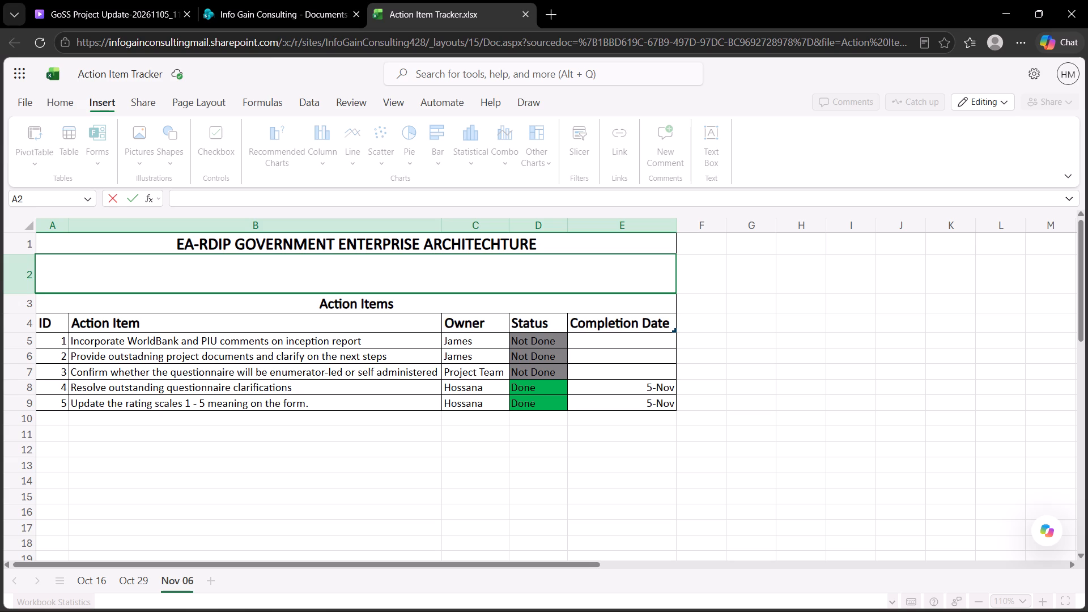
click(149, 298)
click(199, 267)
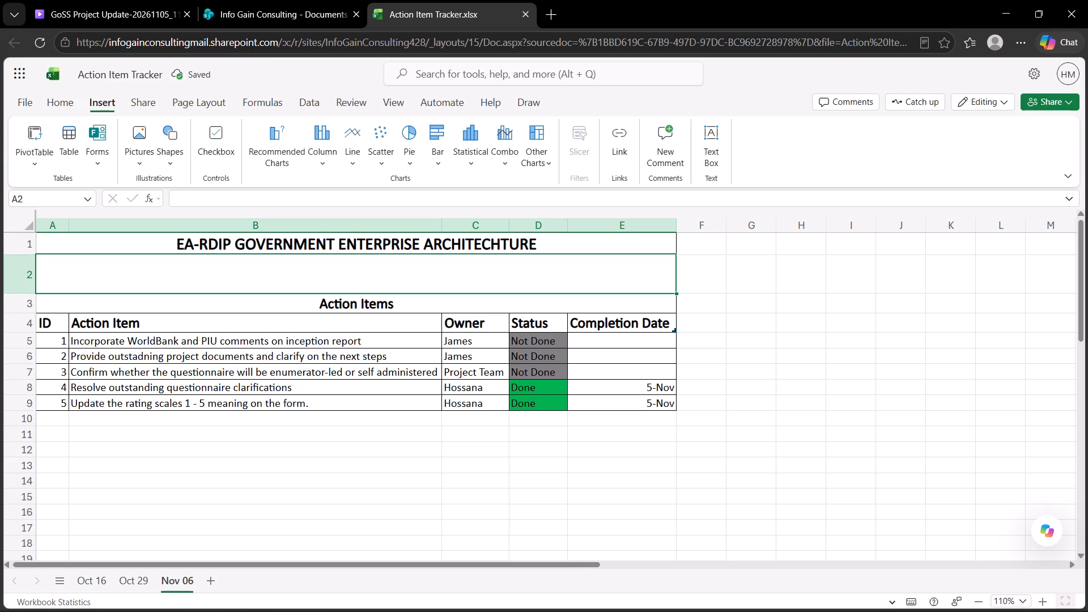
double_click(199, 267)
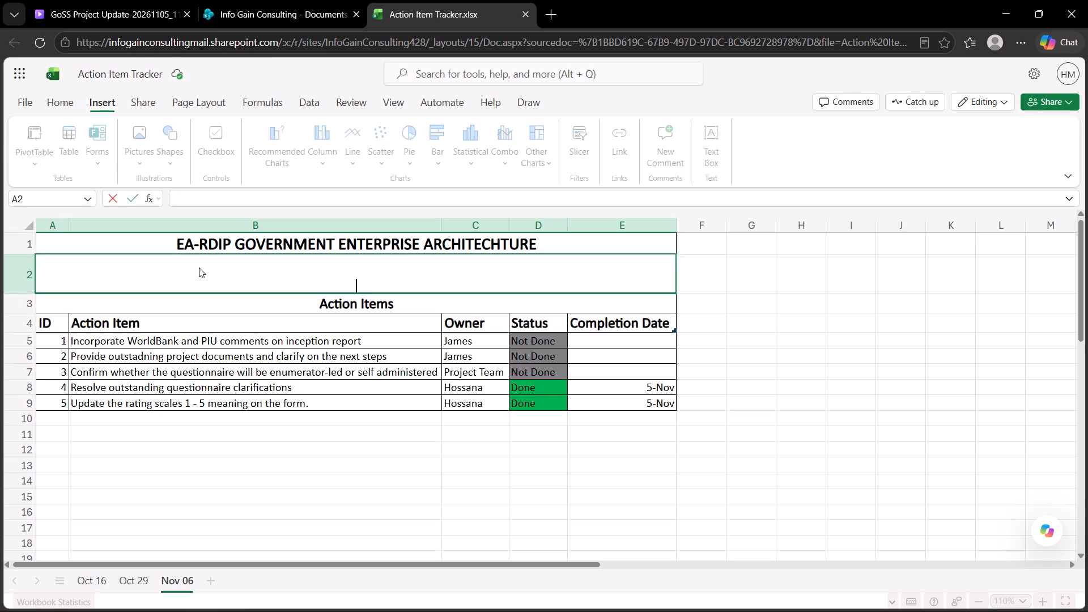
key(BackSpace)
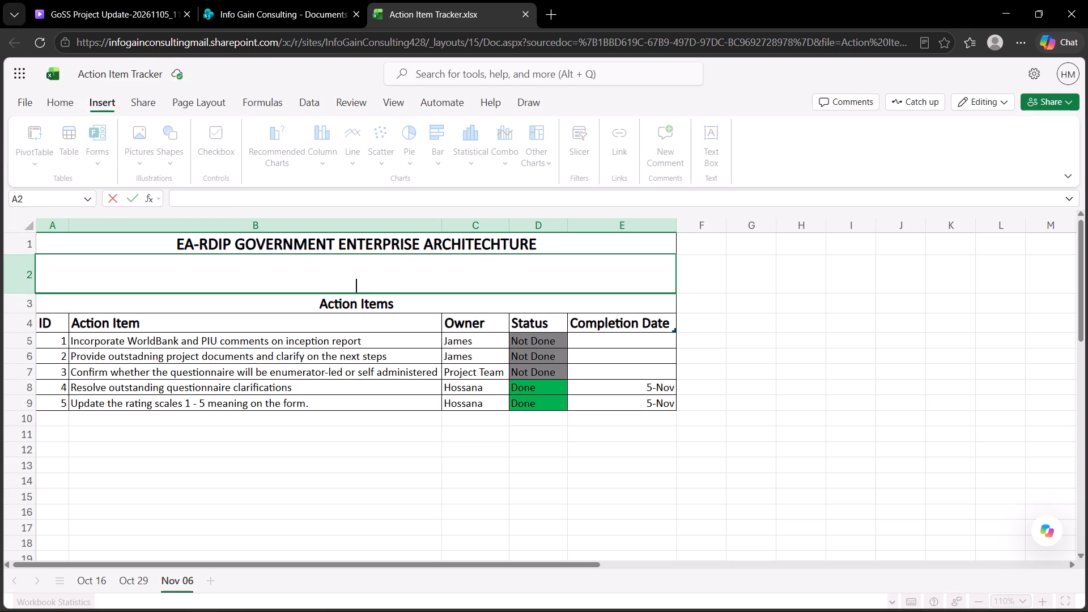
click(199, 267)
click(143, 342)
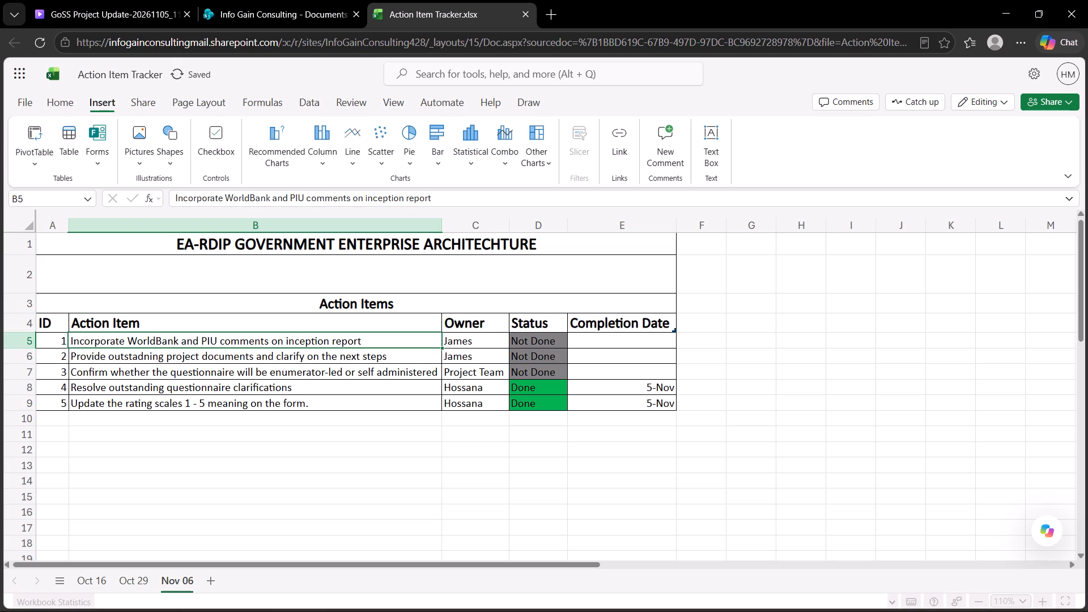
Insert the PNG file "INFOGAINCONSULTING LOGO LONG Cropped" from the device's Downloads folder as an in-cell picture in merged cell A2.
click(201, 267)
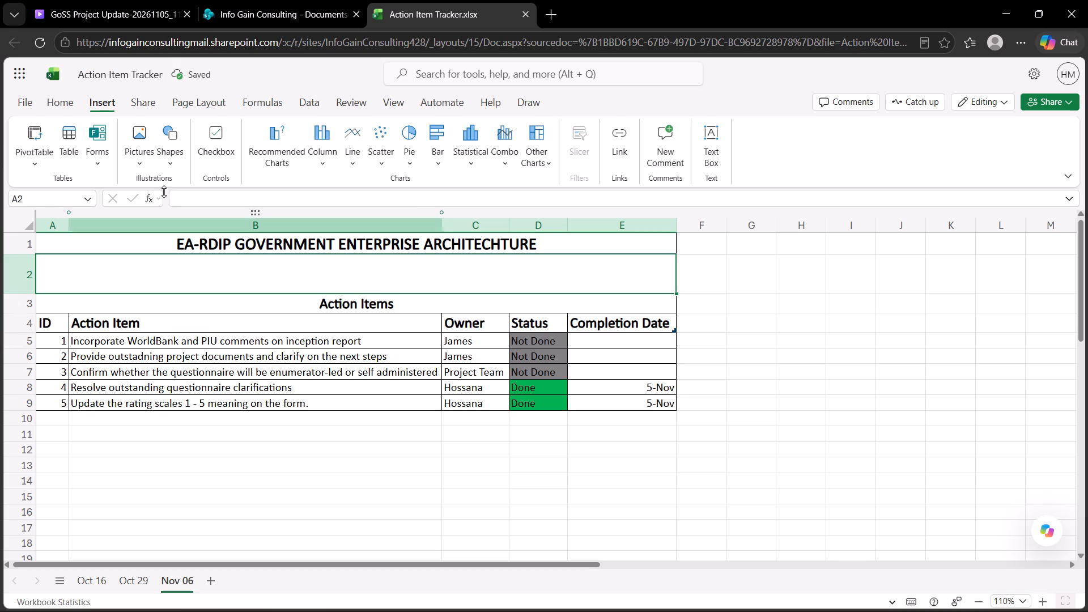
click(137, 151)
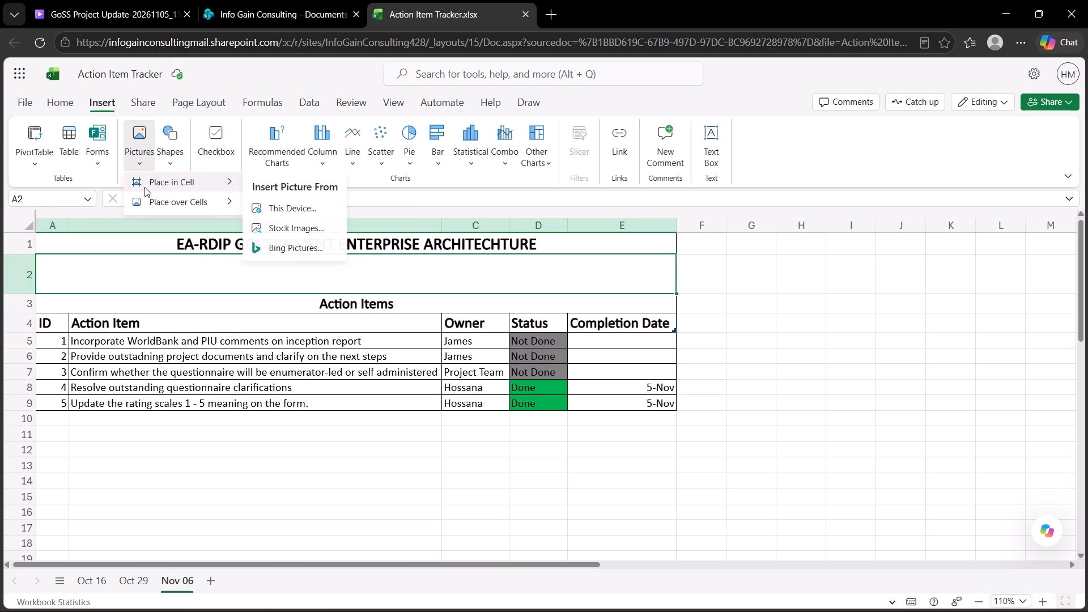
click(283, 208)
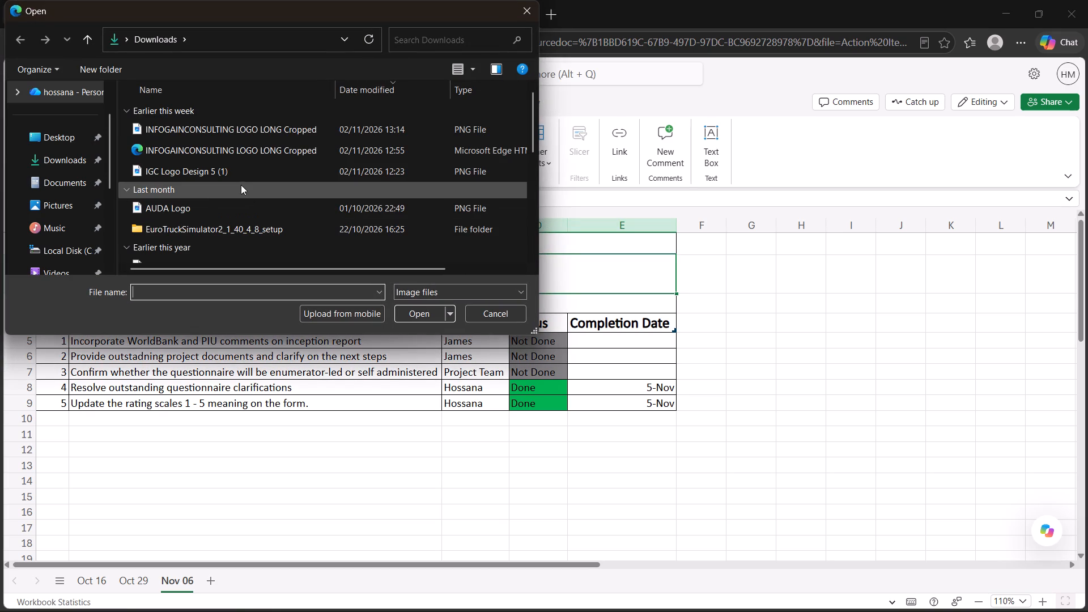
double_click(232, 125)
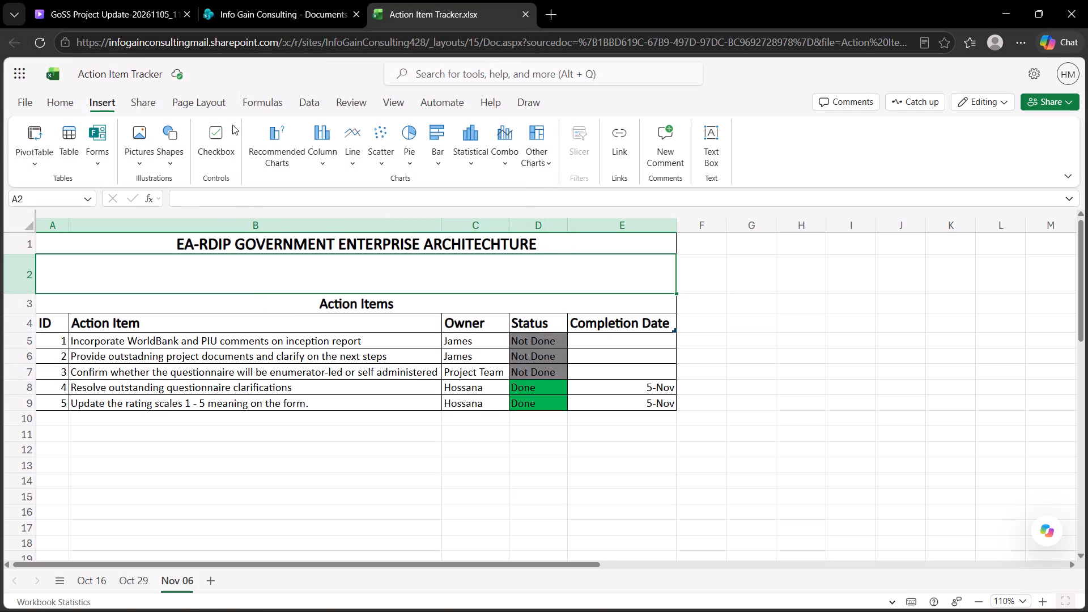
click(231, 270)
click(239, 311)
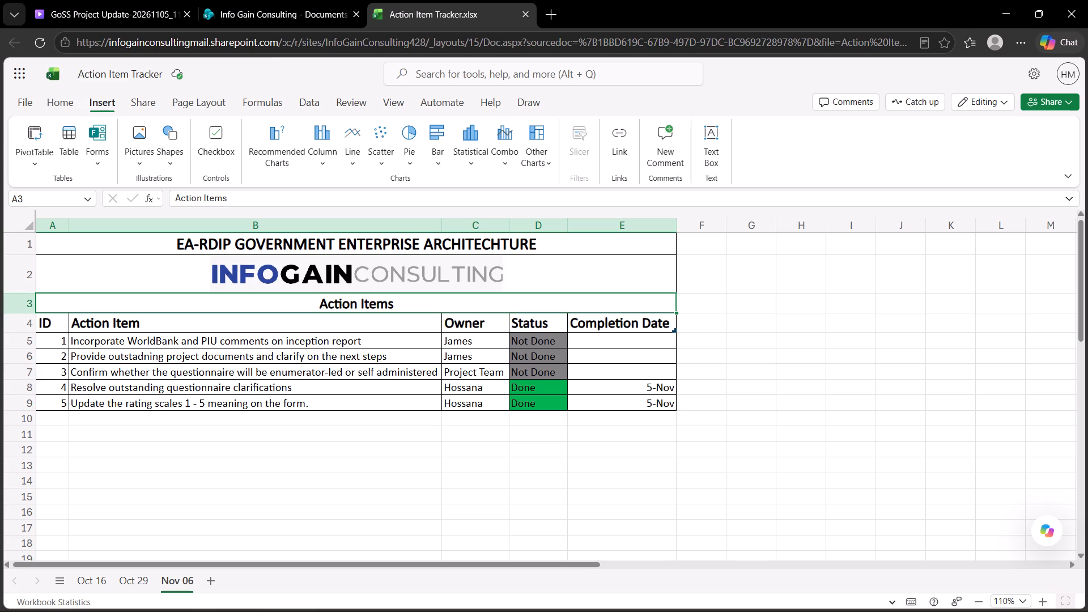
Compare the logo and header layout of the Oct 16 and Oct 29 sheets with the Nov 06 sheet.
click(126, 564)
click(127, 588)
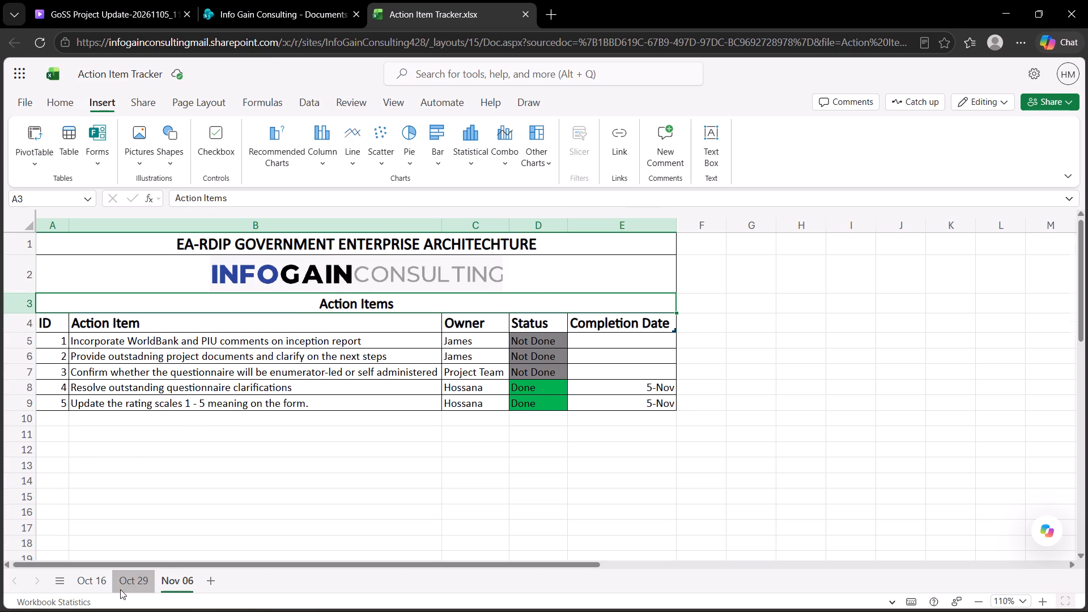
click(88, 582)
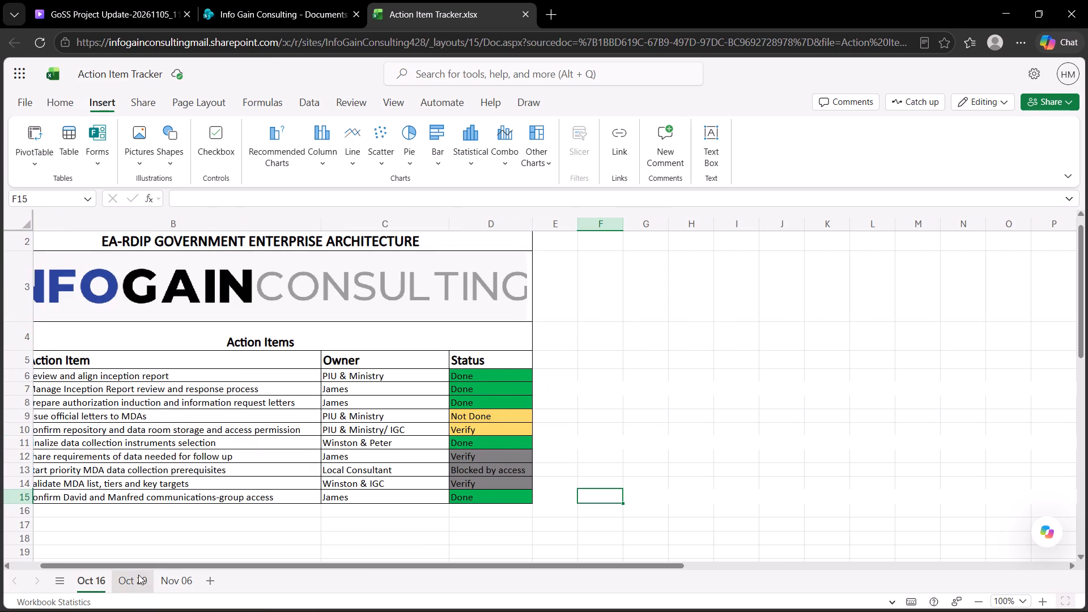
click(138, 575)
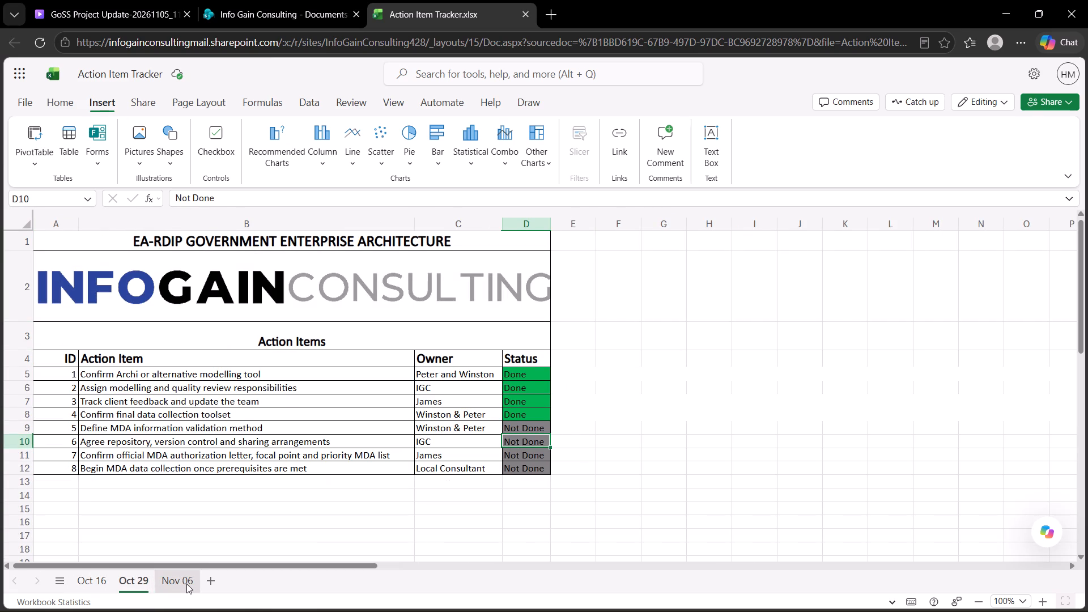
click(186, 584)
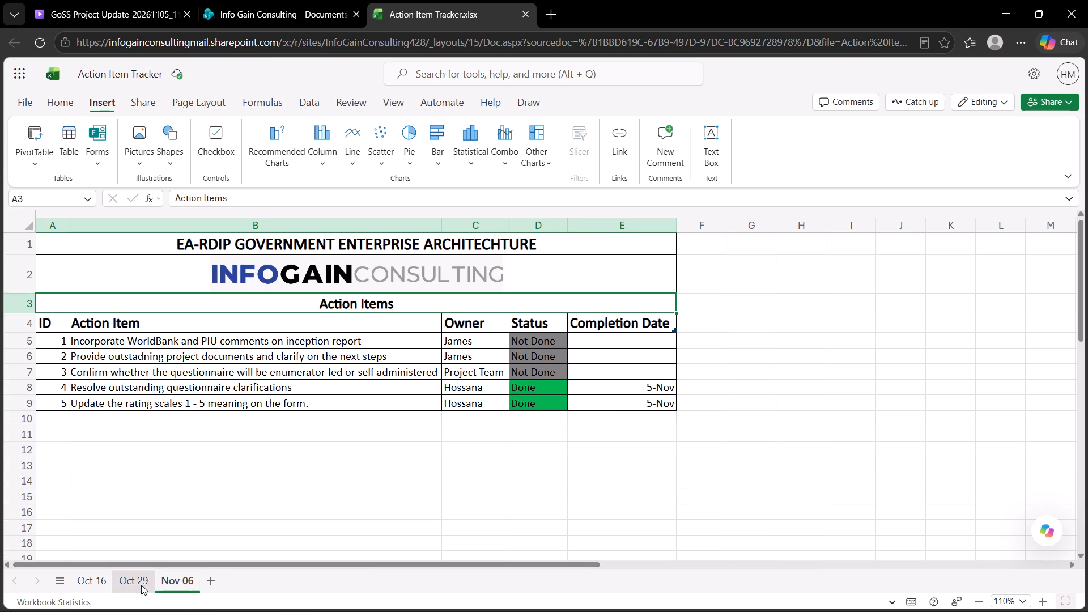
click(132, 582)
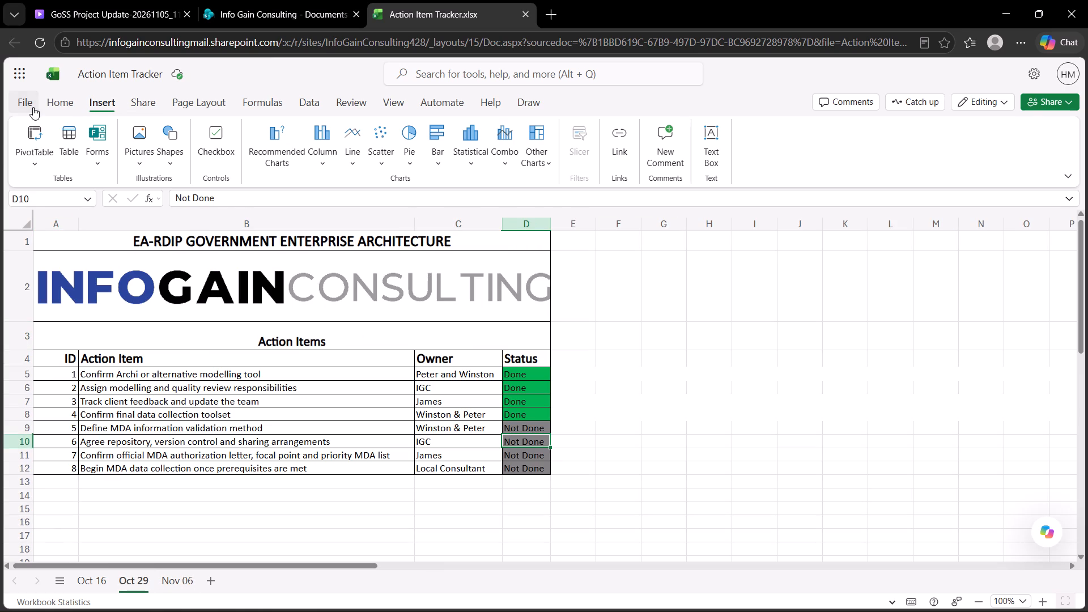
click(33, 107)
click(44, 109)
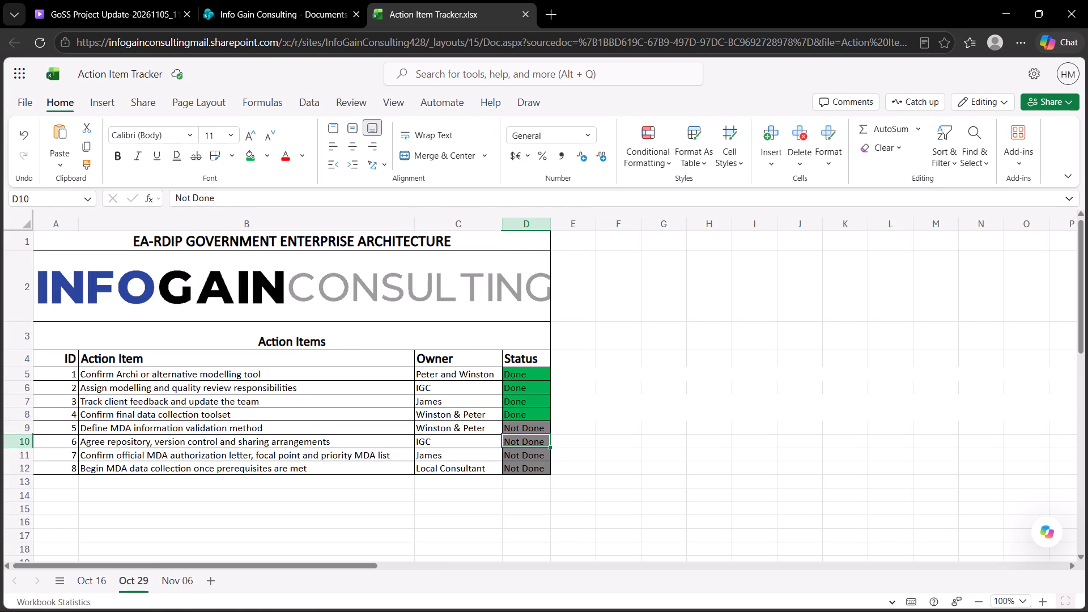
click(54, 291)
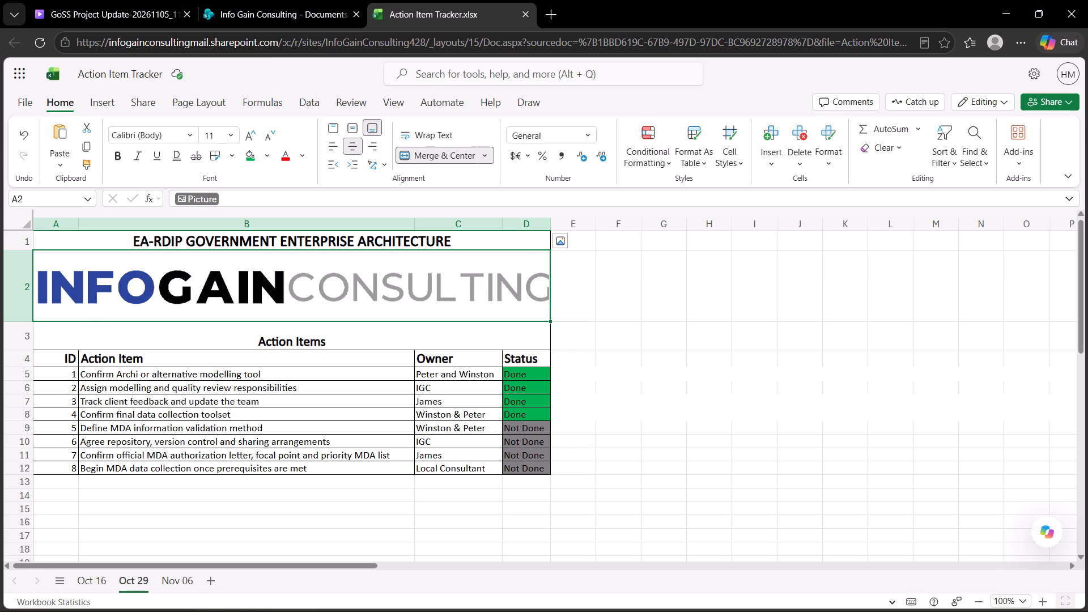
click(167, 587)
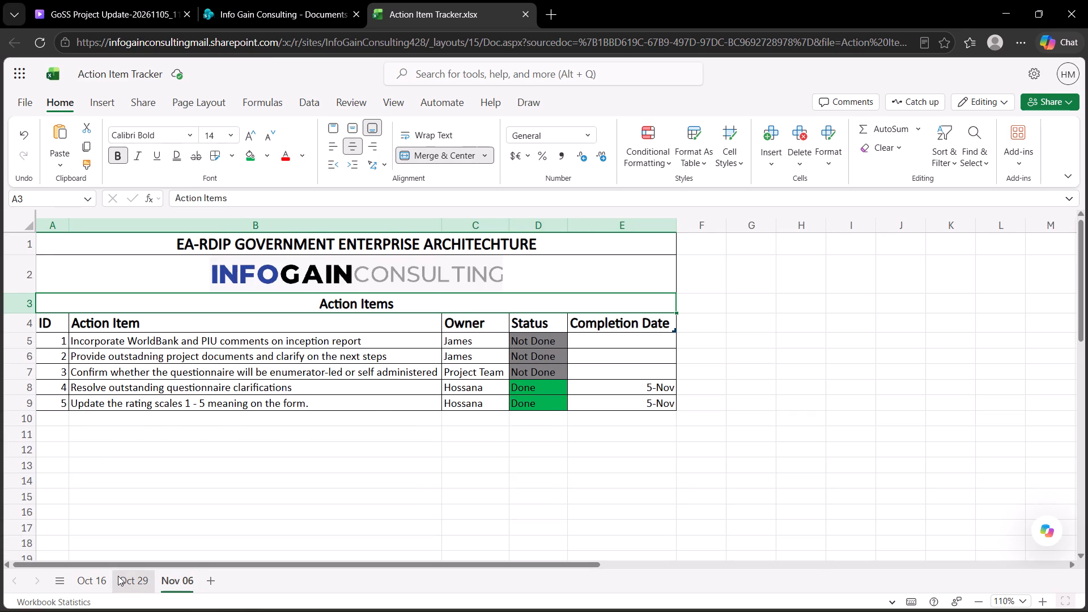
click(121, 576)
Increase the height of row 2 on Nov 06 to about one and a half times, enlarging the logo.
drag(26, 293, 24, 308)
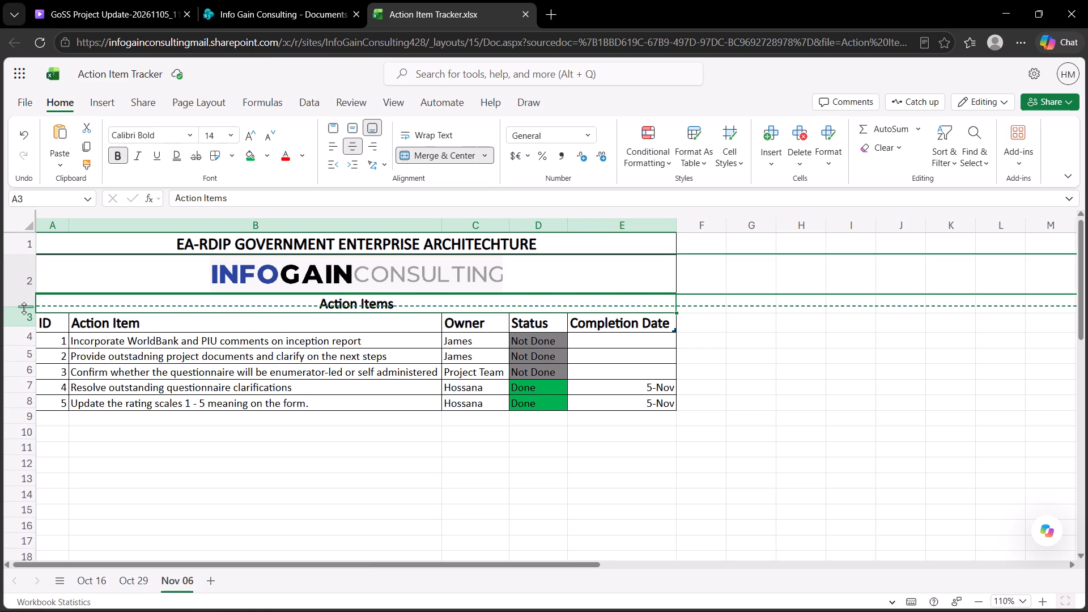
drag(24, 308, 23, 314)
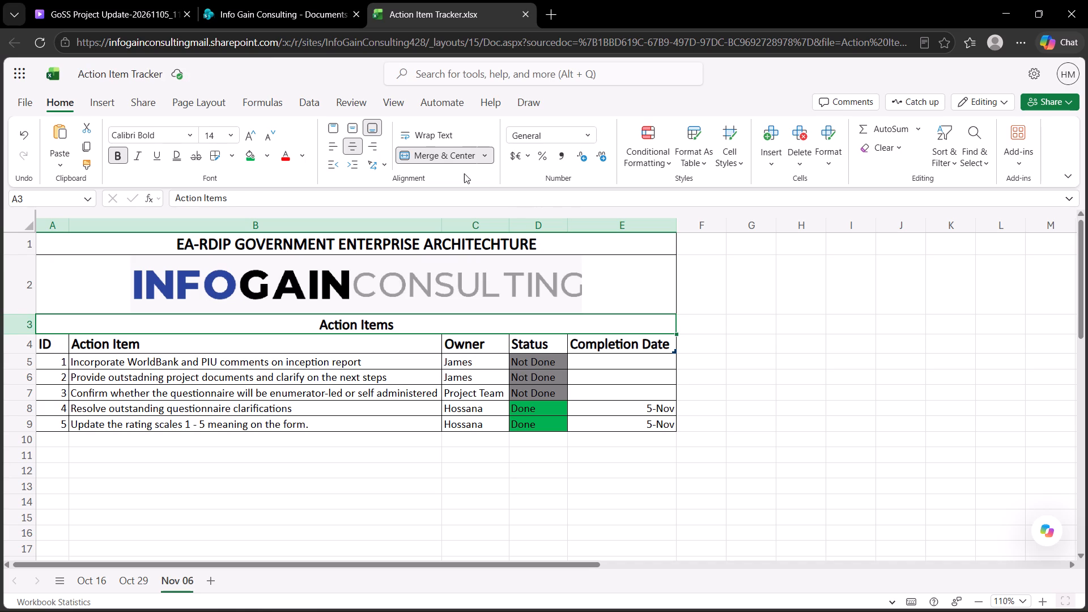
Align the Action Items heading in merged cell A3 of Nov 06 to the vertical middle, keeping it horizontally centred.
click(486, 154)
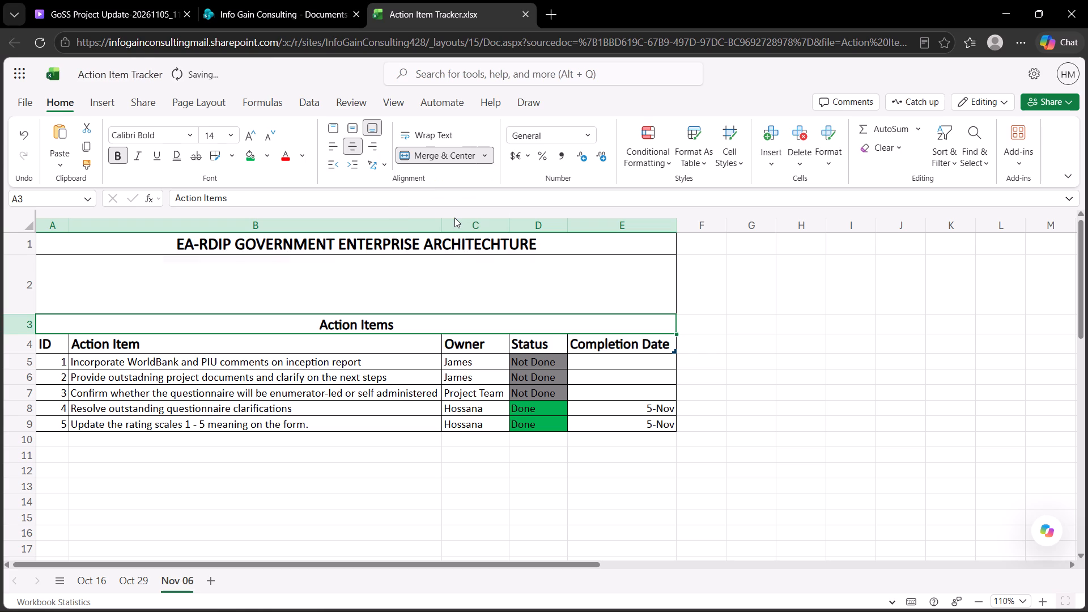
click(346, 131)
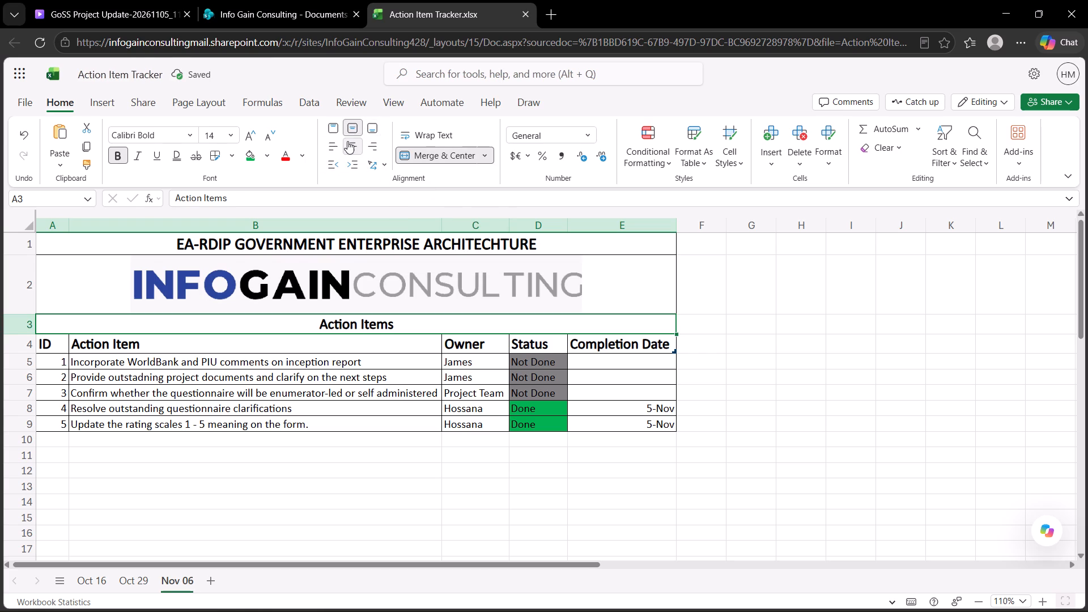
click(352, 148)
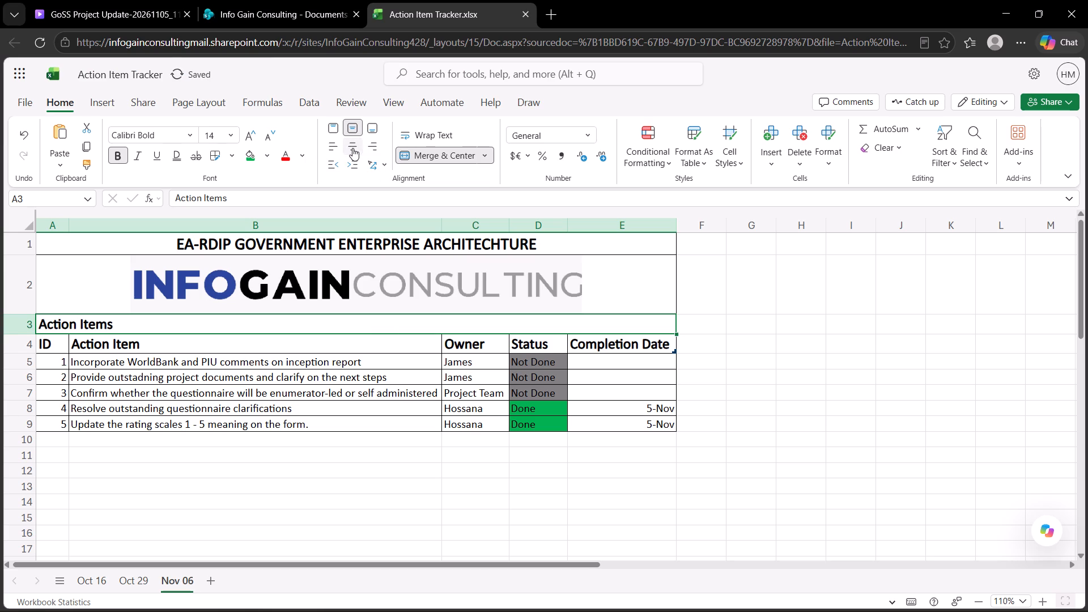
click(352, 148)
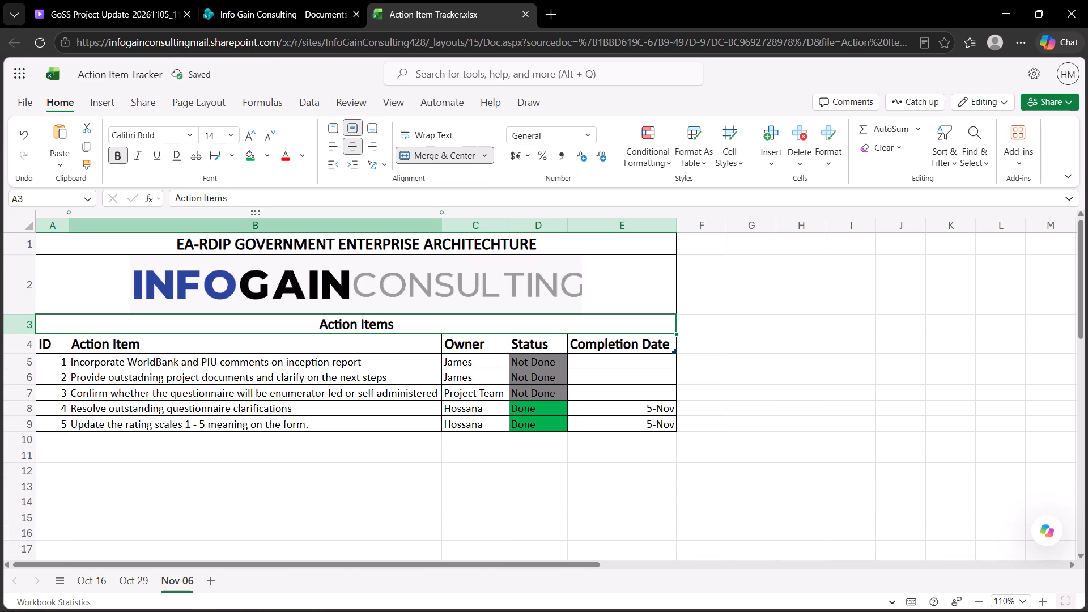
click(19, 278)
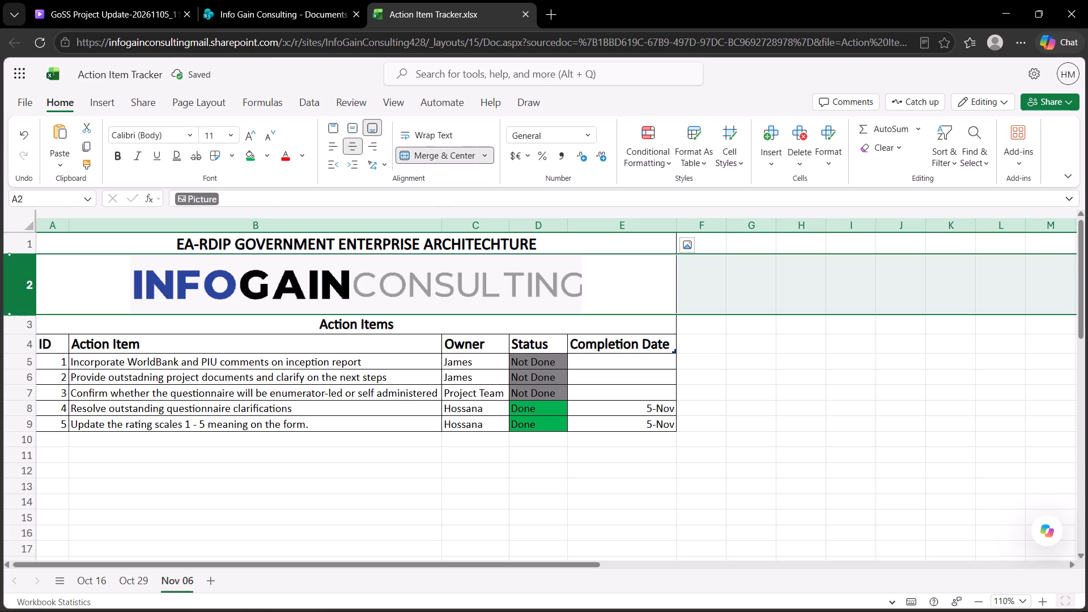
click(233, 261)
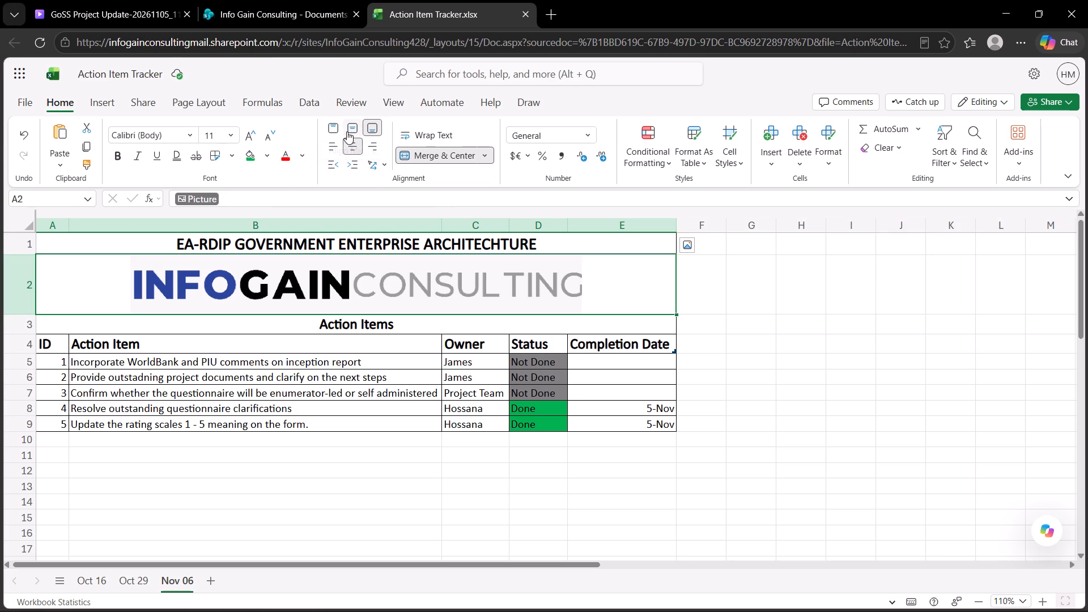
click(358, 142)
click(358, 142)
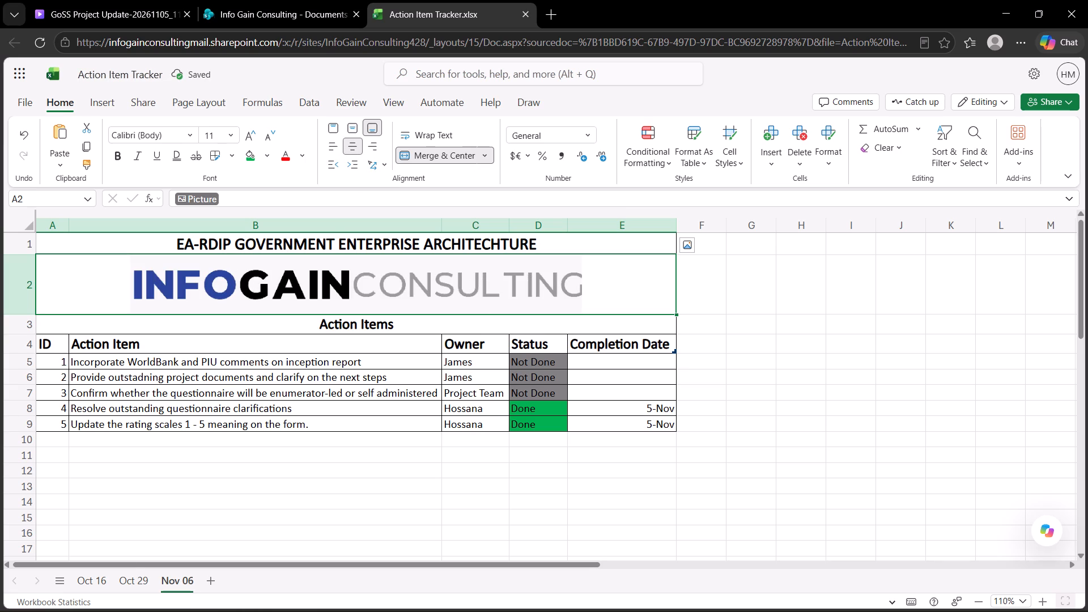
Examine the Oct 29 sheet's border options and the layout of its title, logo, heading and Status column.
click(132, 571)
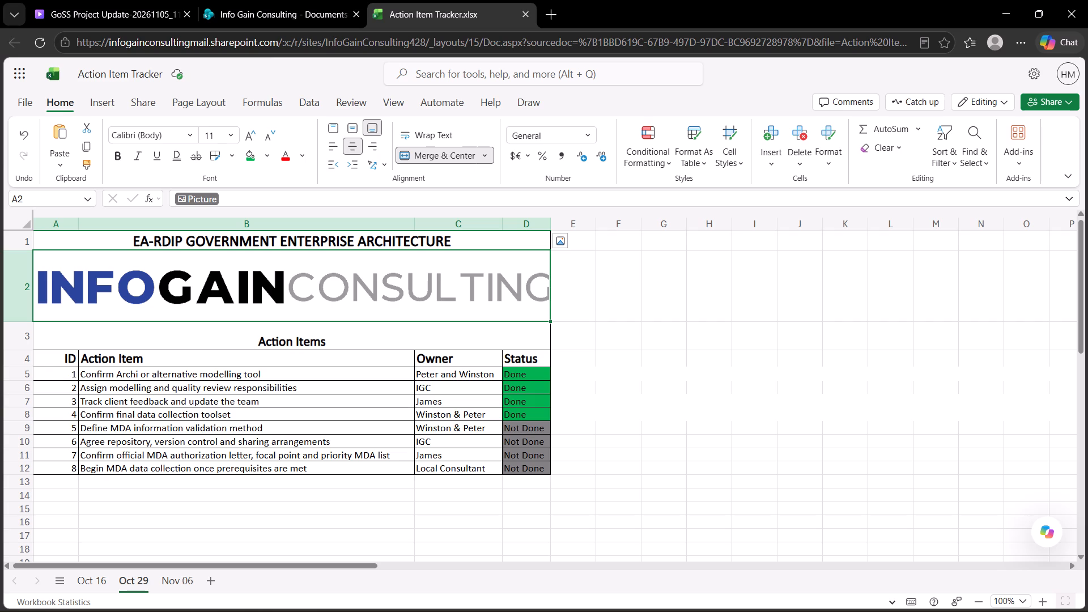
click(235, 158)
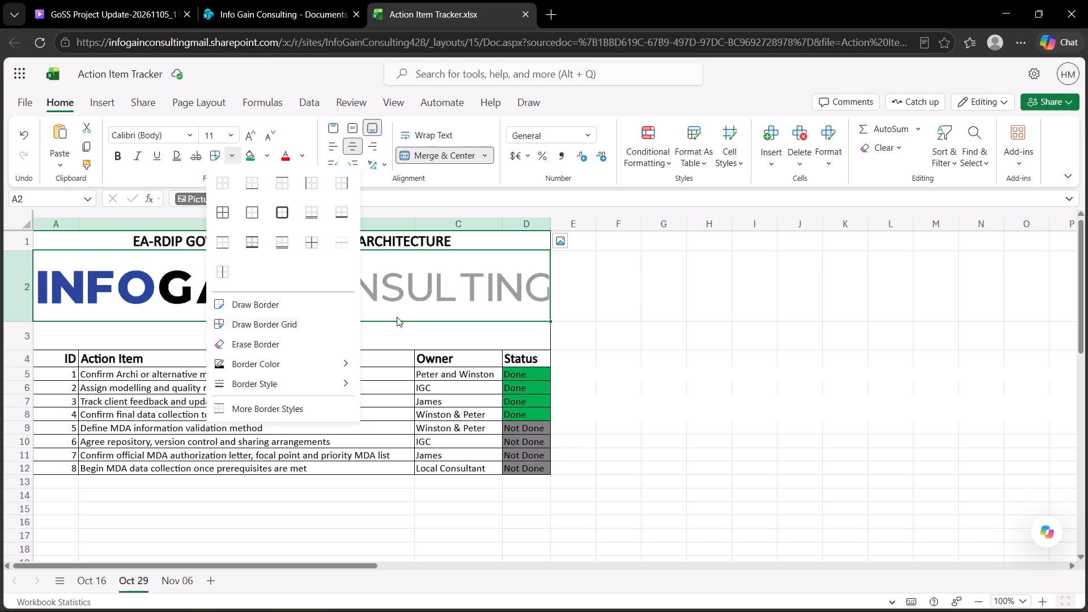
click(564, 270)
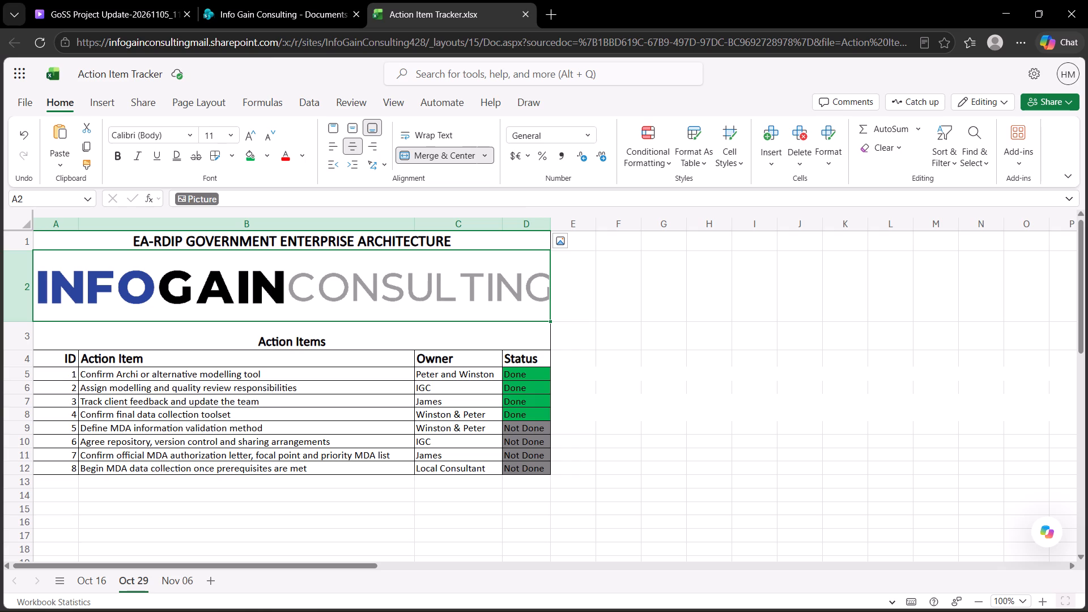
click(552, 472)
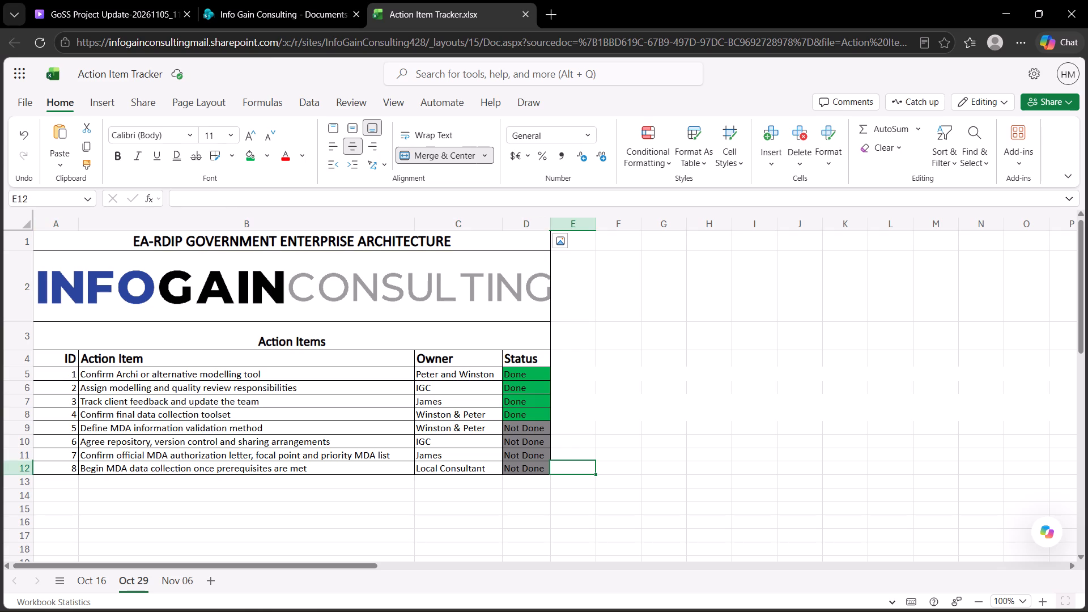
click(524, 230)
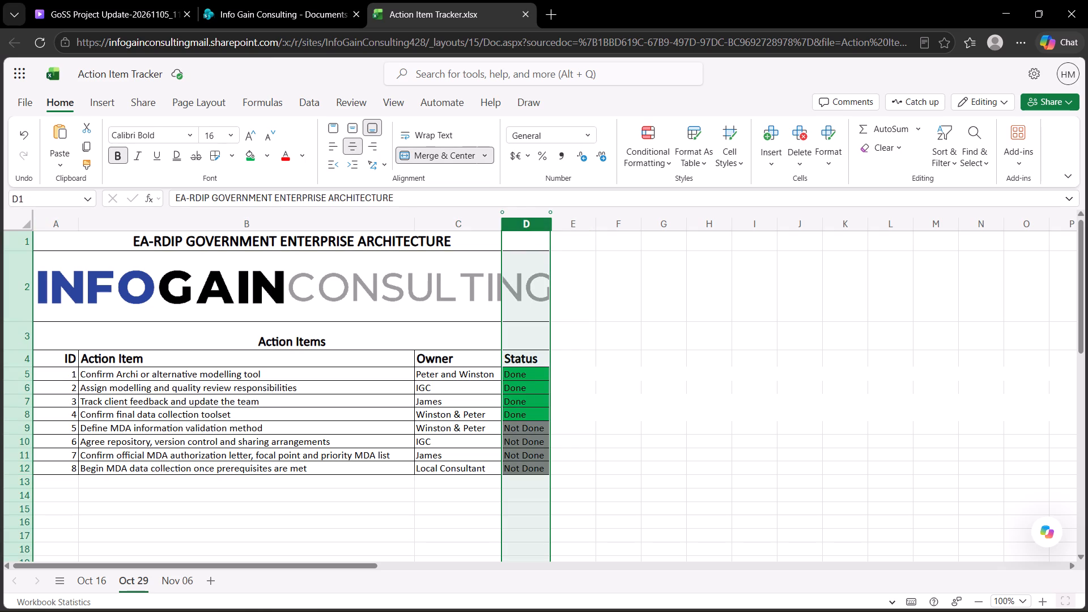
click(475, 237)
click(29, 227)
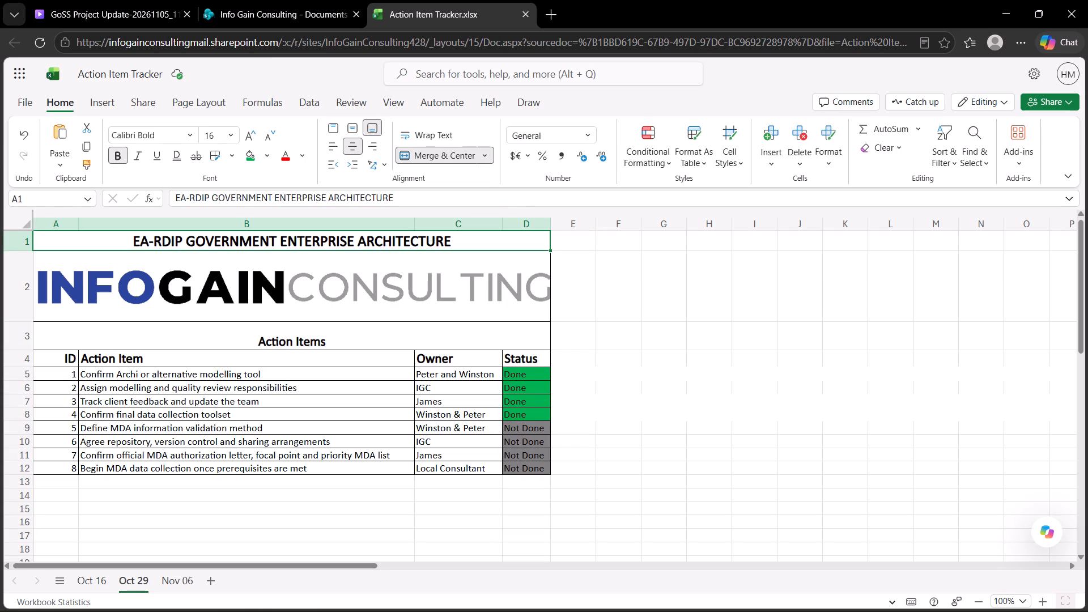
click(31, 233)
click(41, 240)
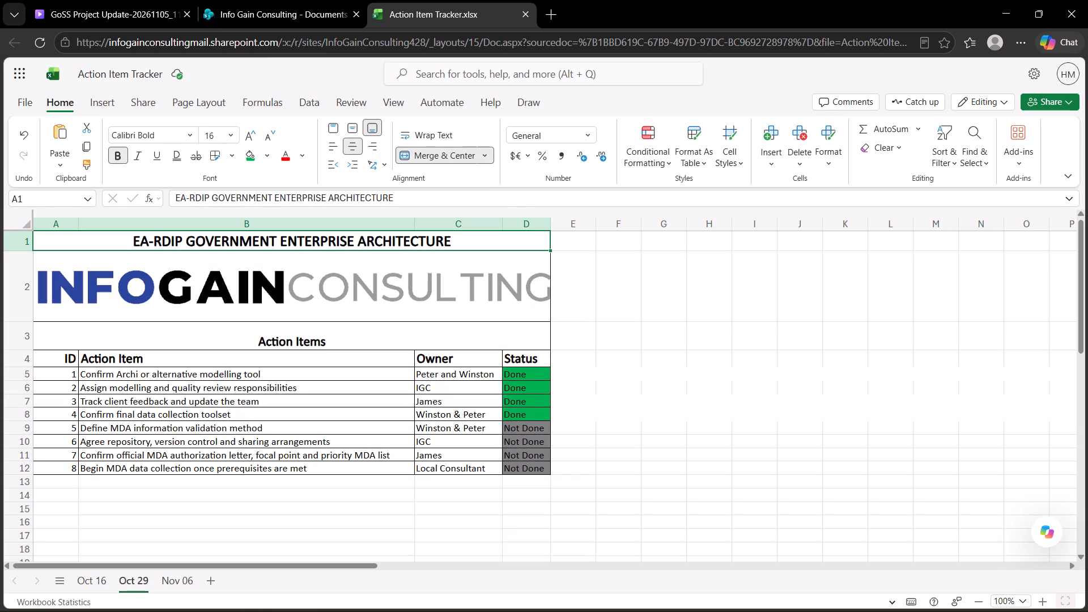
click(37, 252)
click(39, 333)
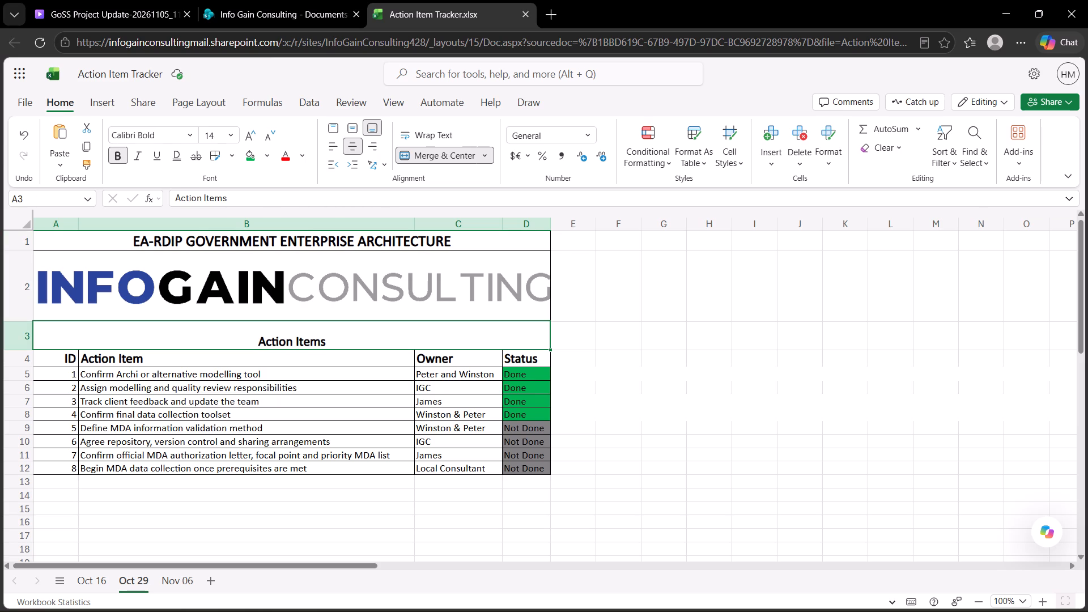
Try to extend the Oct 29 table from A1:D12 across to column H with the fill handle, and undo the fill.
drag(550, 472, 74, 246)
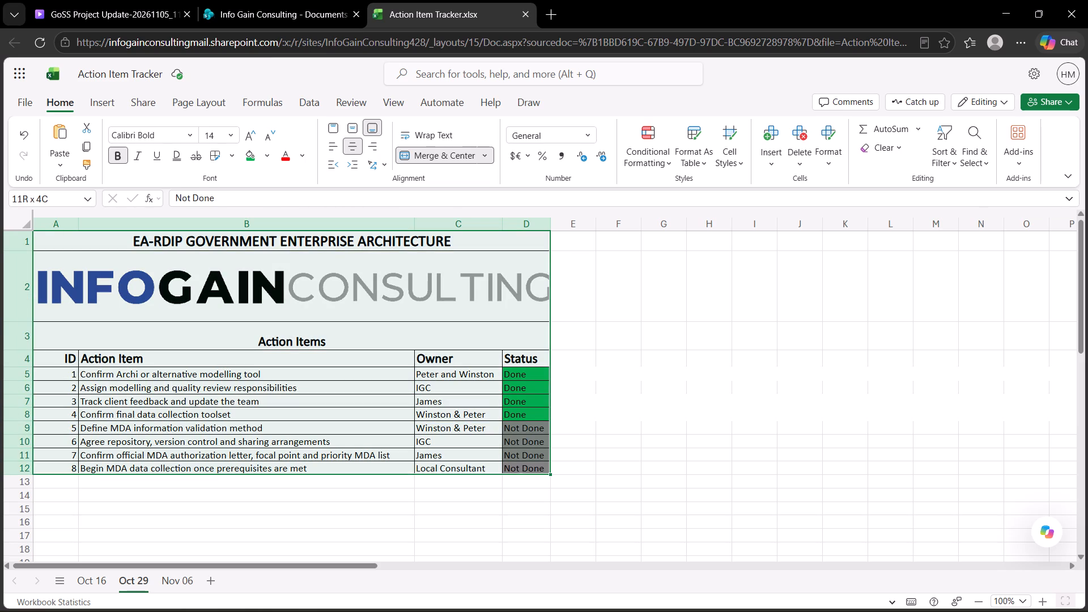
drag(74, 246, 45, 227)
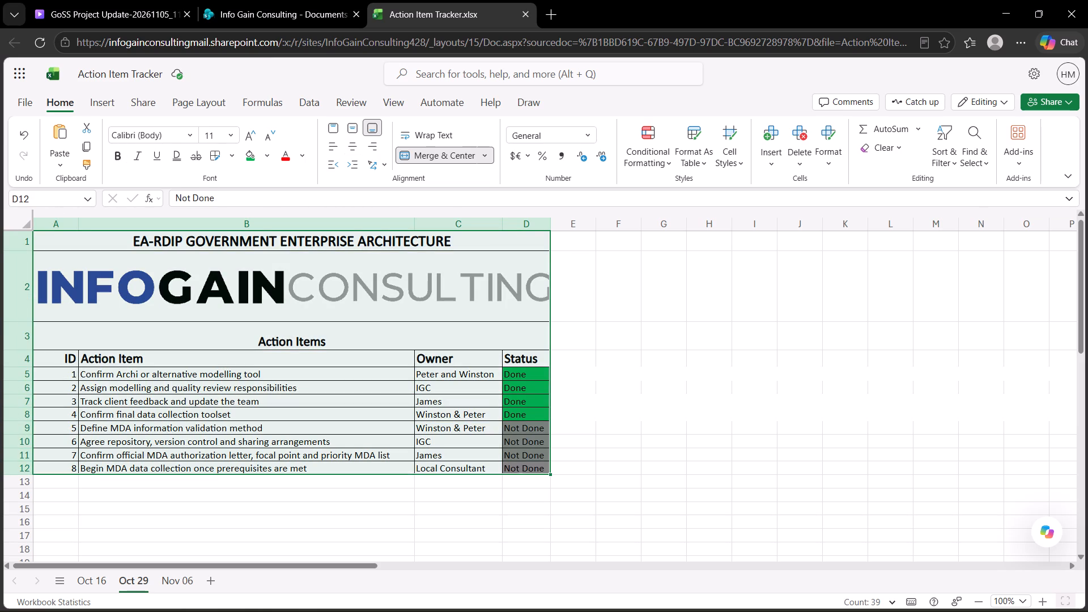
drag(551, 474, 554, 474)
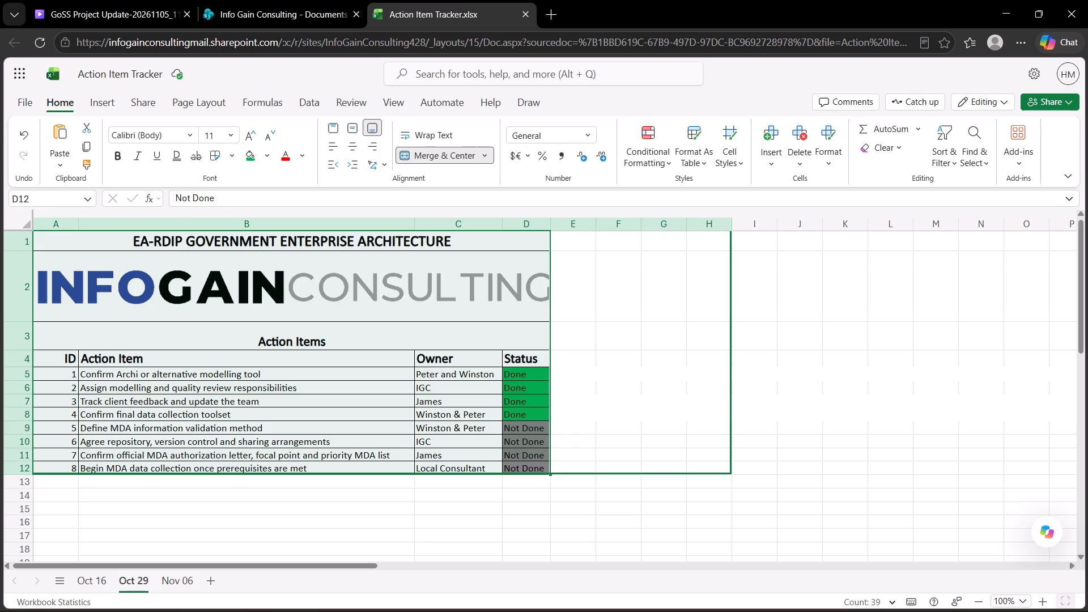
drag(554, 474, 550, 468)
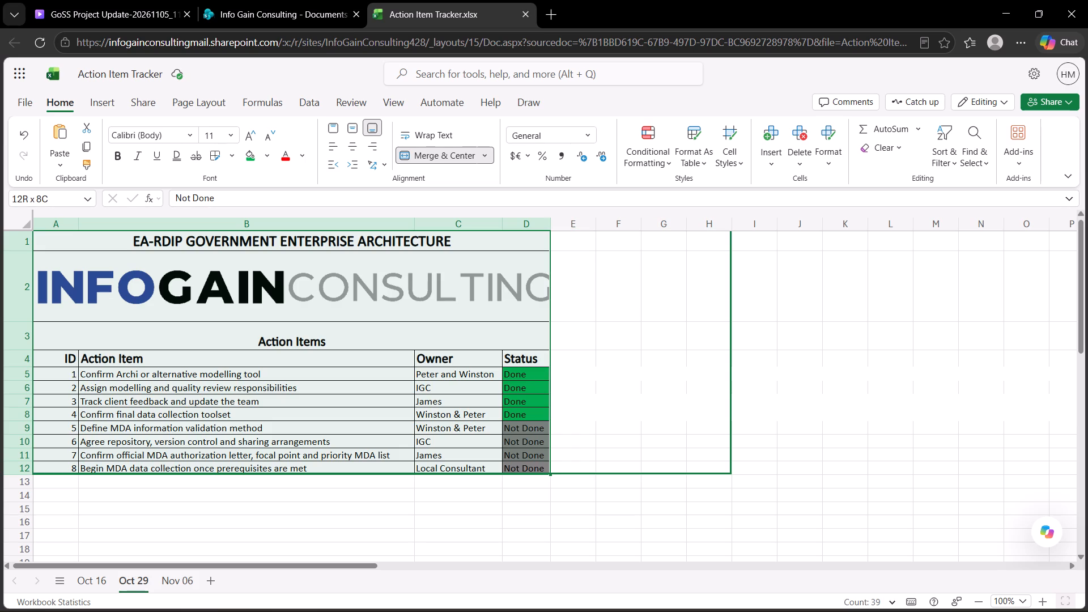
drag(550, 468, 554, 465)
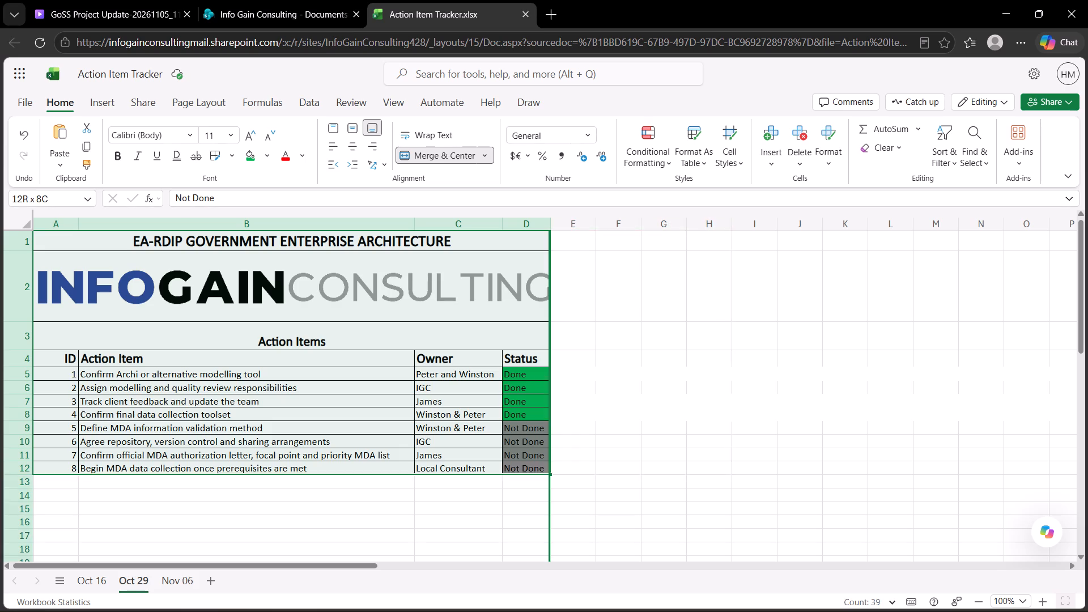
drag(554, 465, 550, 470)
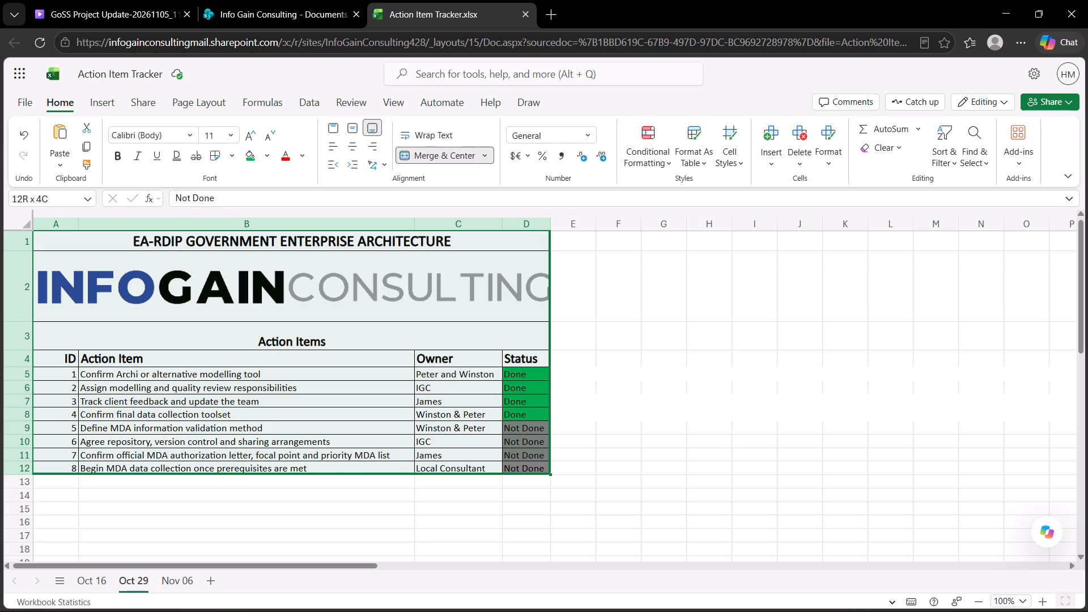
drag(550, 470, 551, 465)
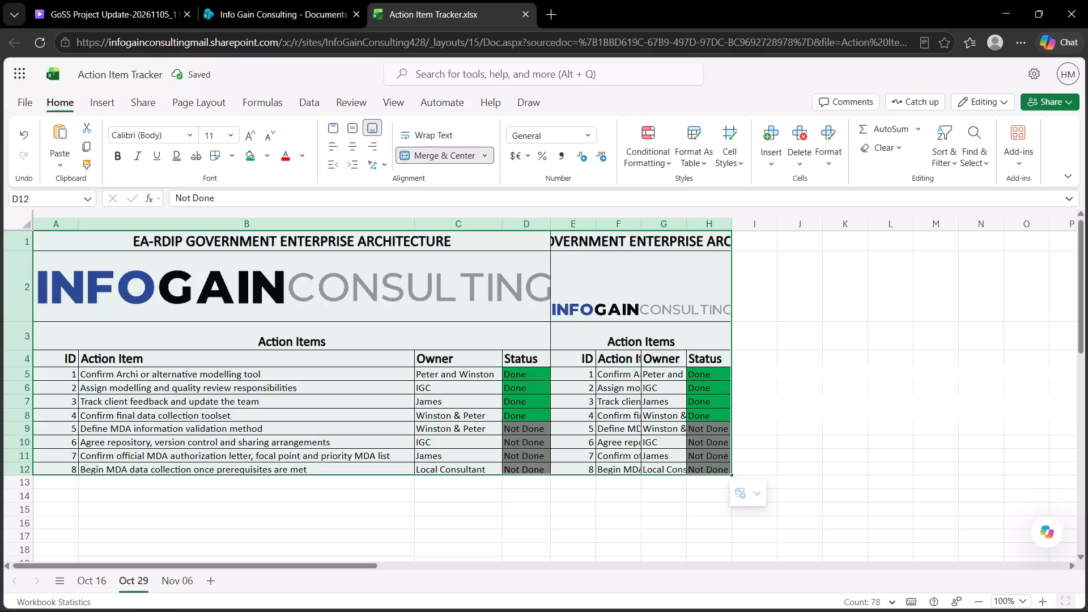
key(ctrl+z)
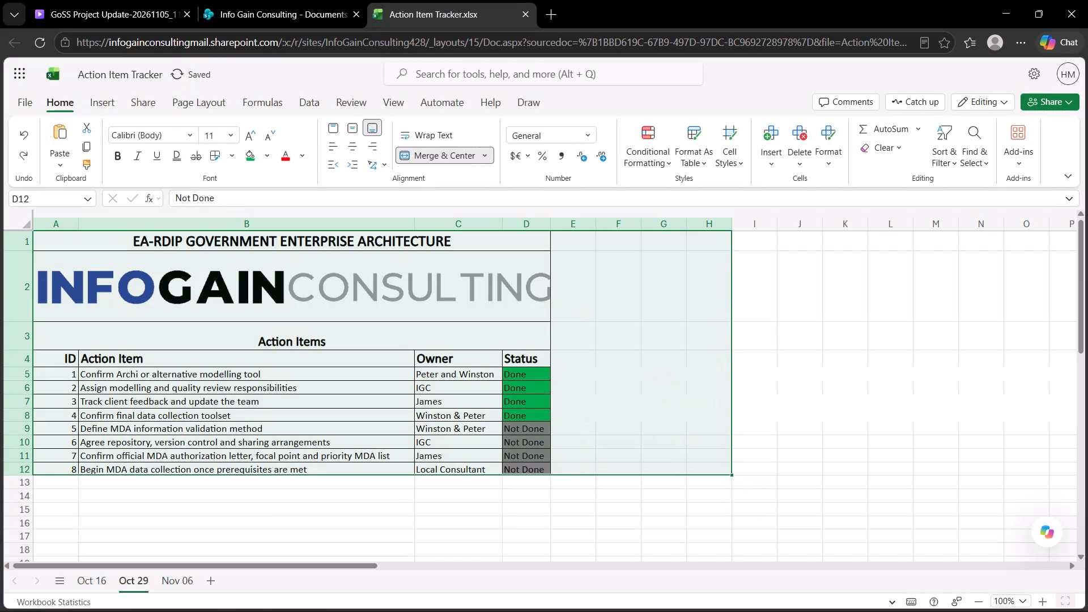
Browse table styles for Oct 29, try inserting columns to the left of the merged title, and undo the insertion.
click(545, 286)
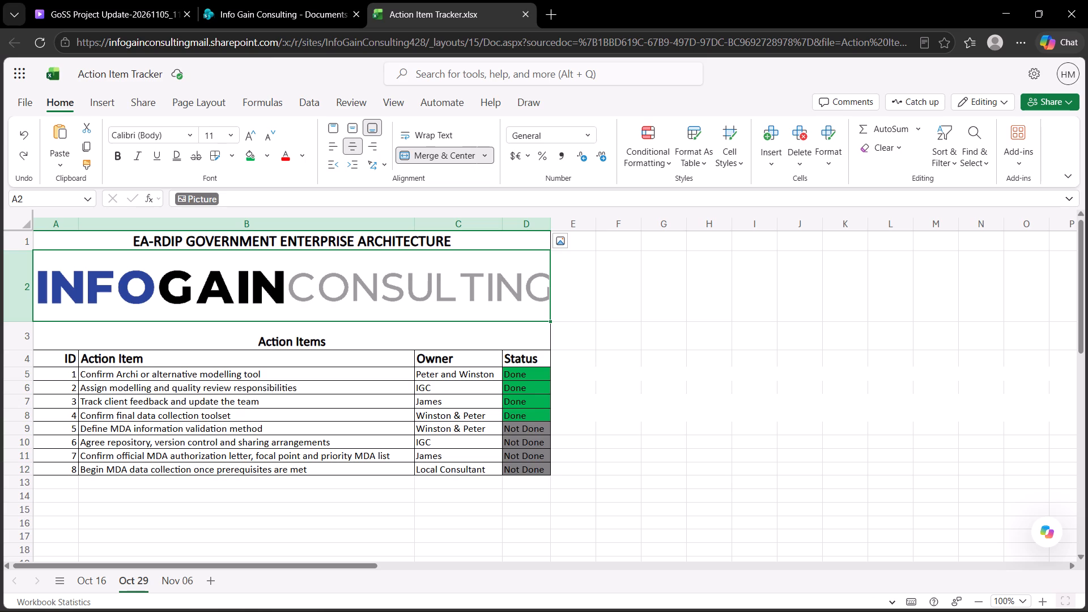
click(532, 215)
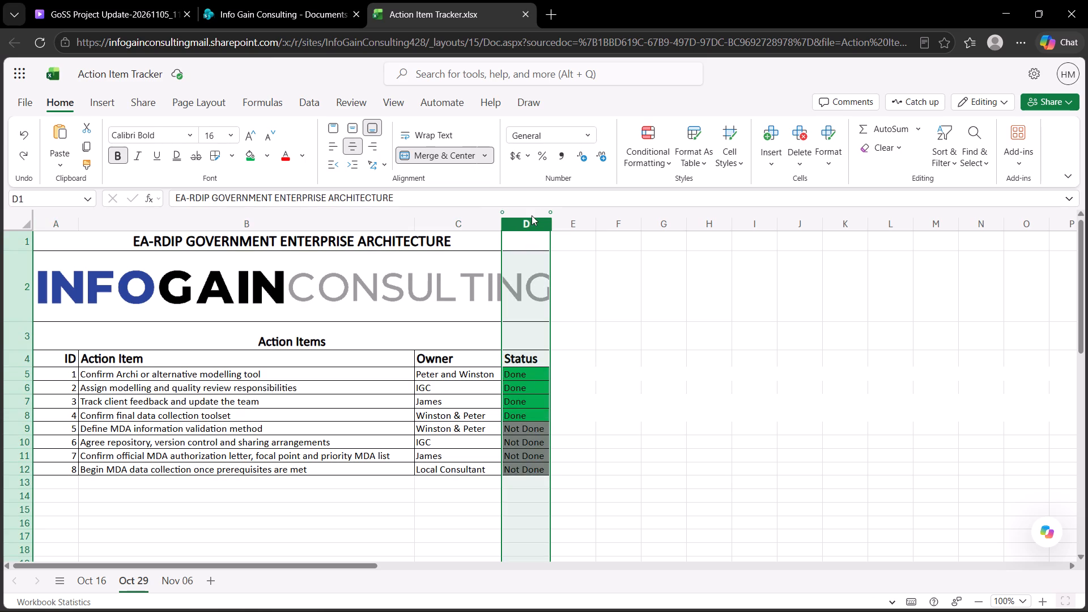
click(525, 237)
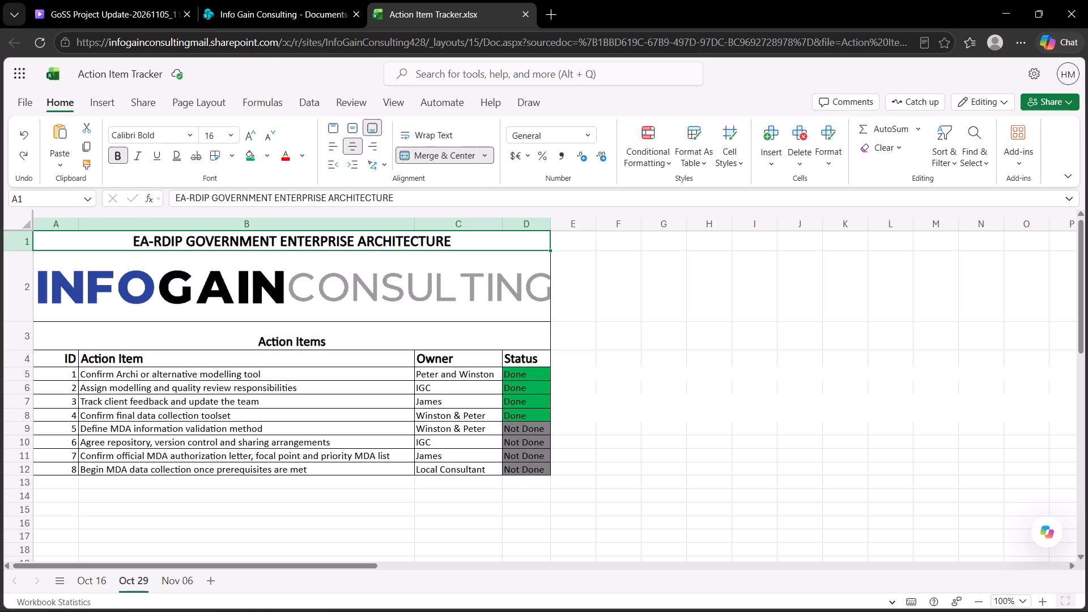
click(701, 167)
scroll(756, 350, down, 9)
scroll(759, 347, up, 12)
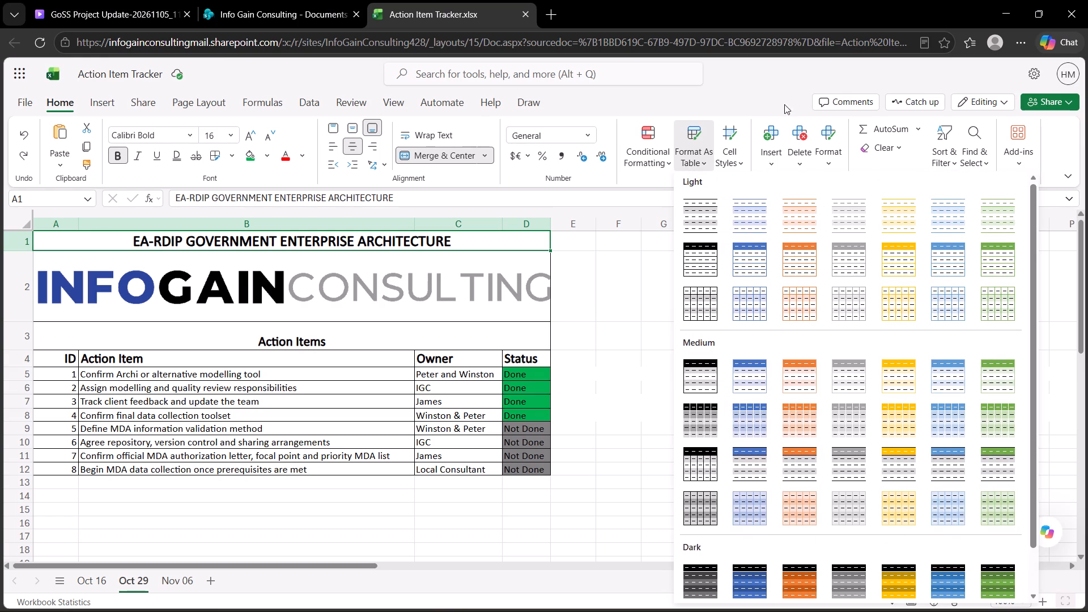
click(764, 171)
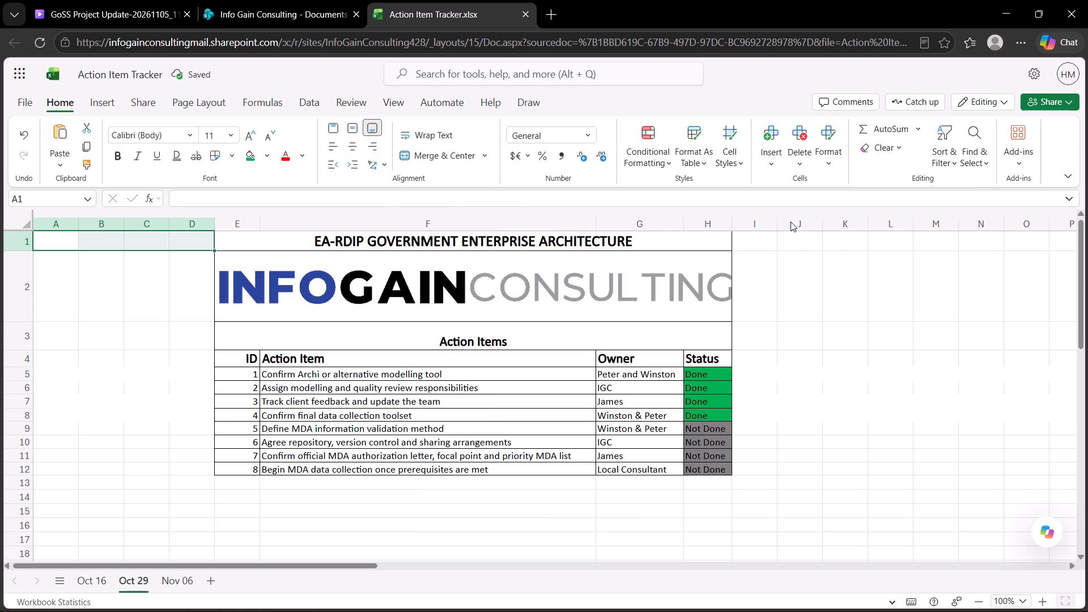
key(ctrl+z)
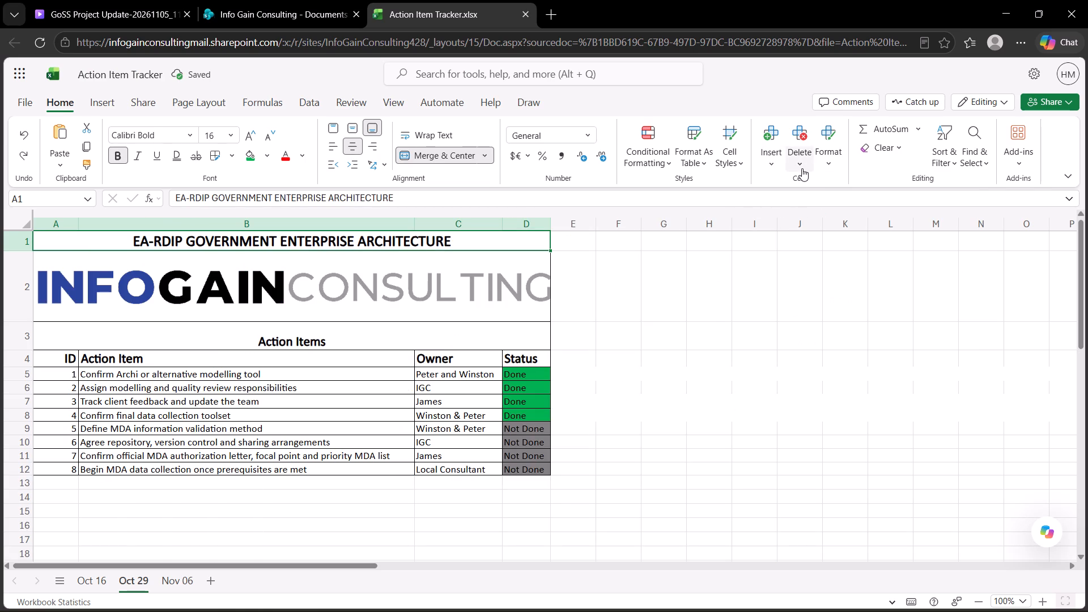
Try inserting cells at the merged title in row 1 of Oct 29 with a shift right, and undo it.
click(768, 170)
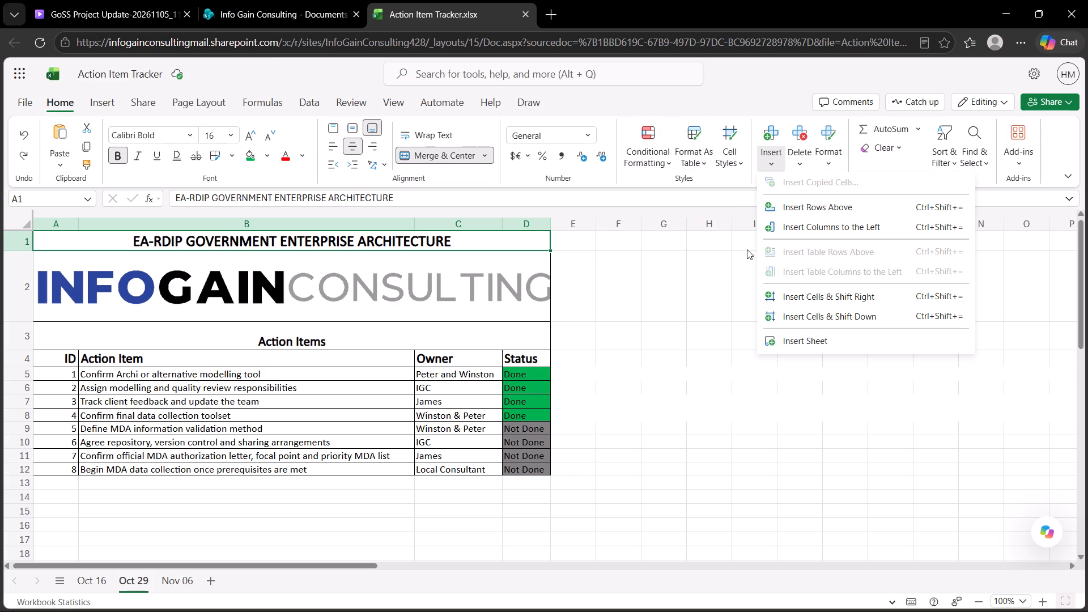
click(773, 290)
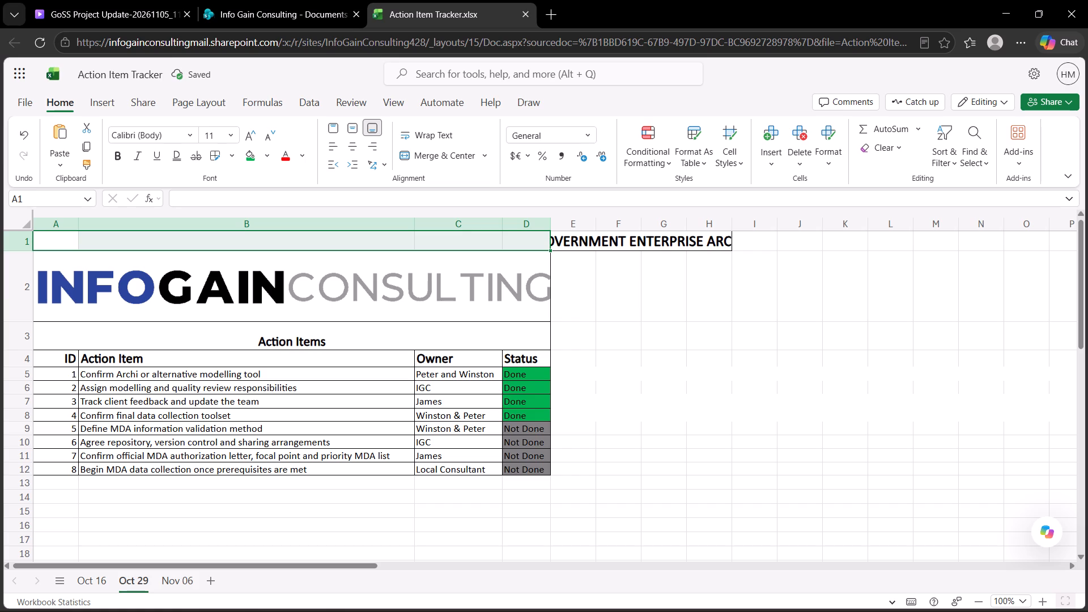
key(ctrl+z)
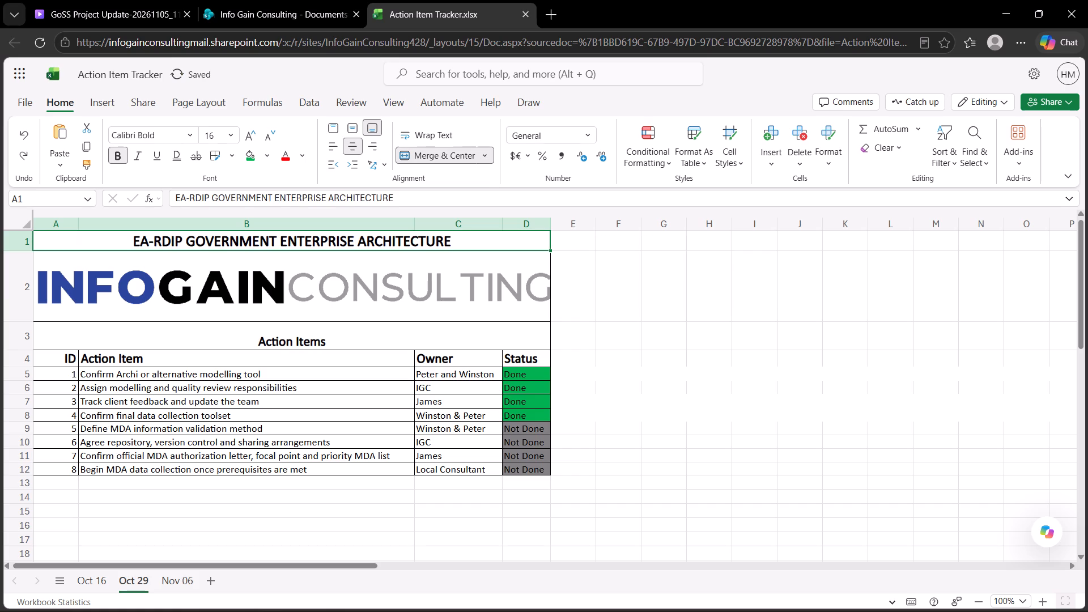
Examine the title, logo and action item table layout on the Oct 16 sheet.
click(93, 581)
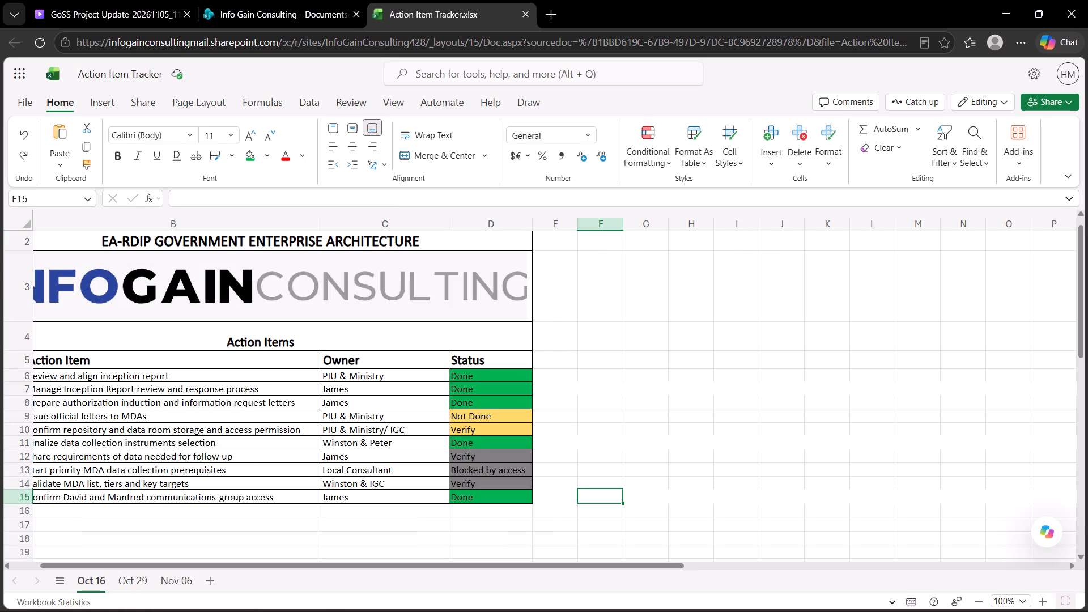
scroll(314, 339, up, 5)
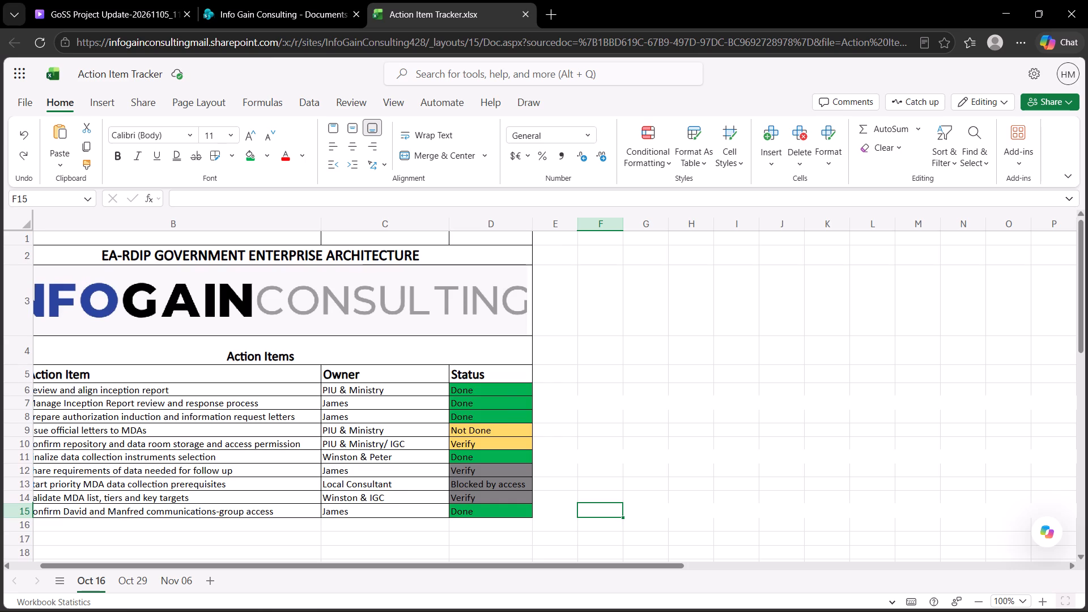
scroll(105, 356, right, 5)
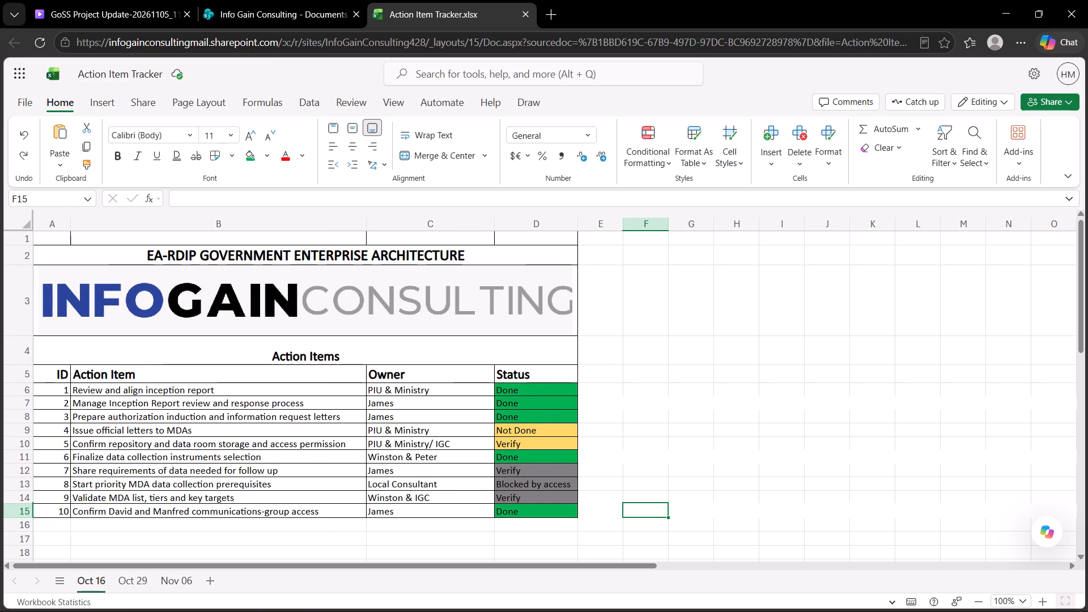
scroll(279, 384, down, 1)
scroll(279, 384, up, 2)
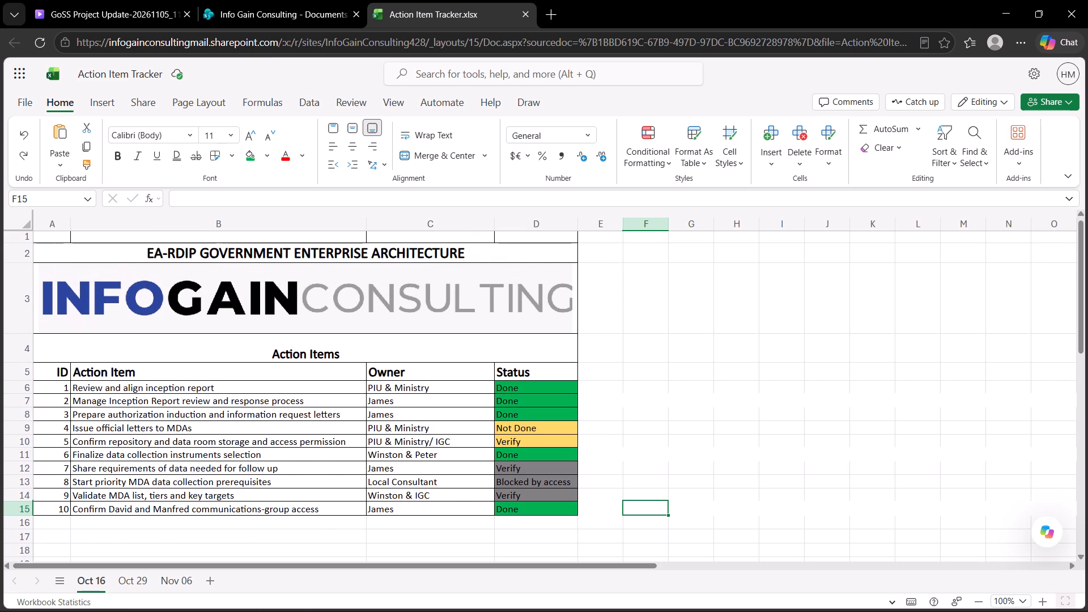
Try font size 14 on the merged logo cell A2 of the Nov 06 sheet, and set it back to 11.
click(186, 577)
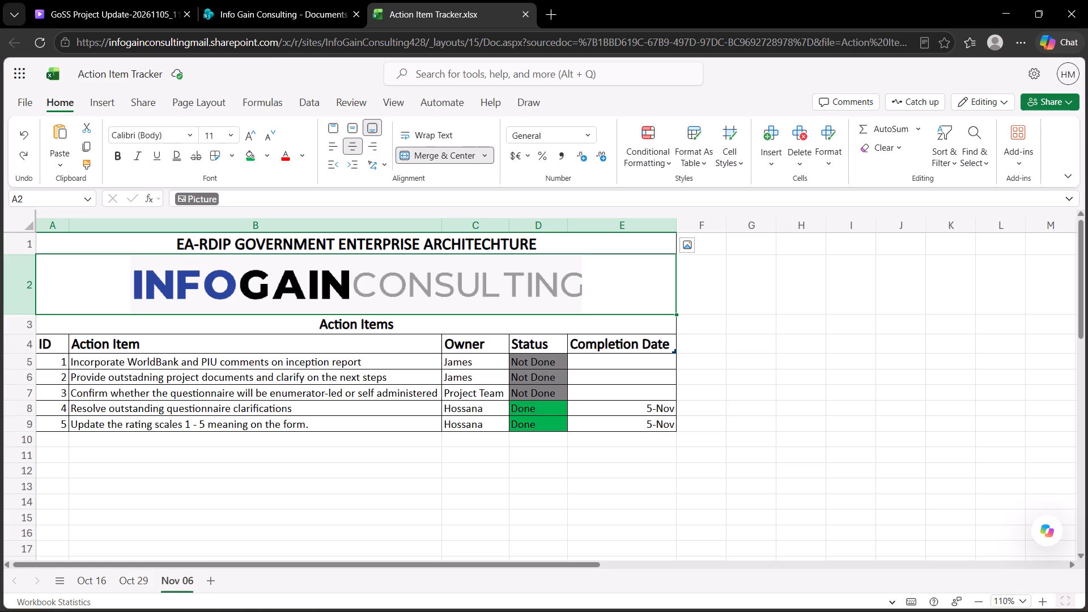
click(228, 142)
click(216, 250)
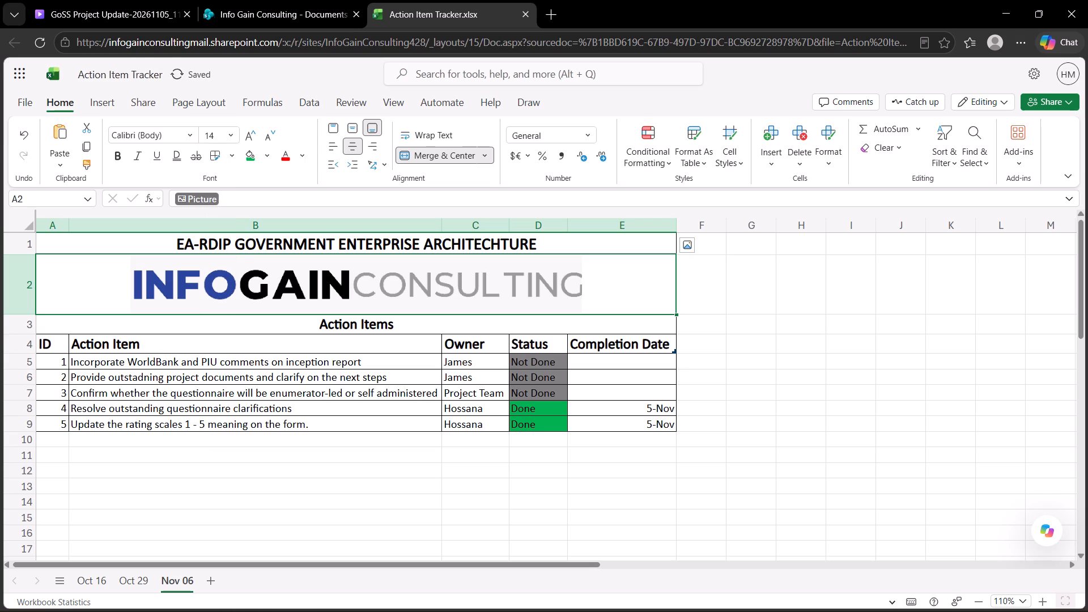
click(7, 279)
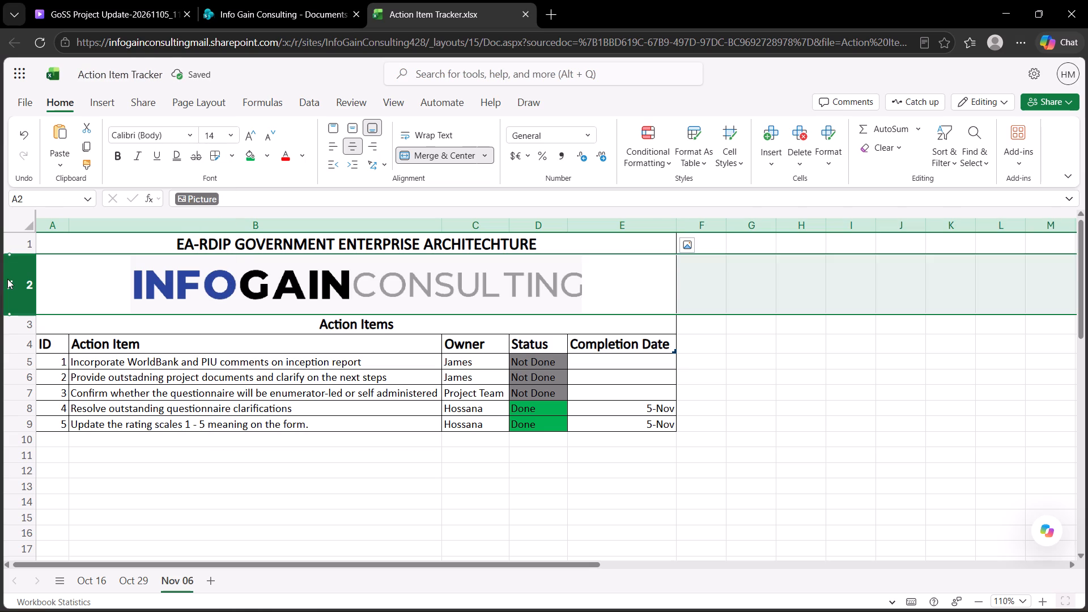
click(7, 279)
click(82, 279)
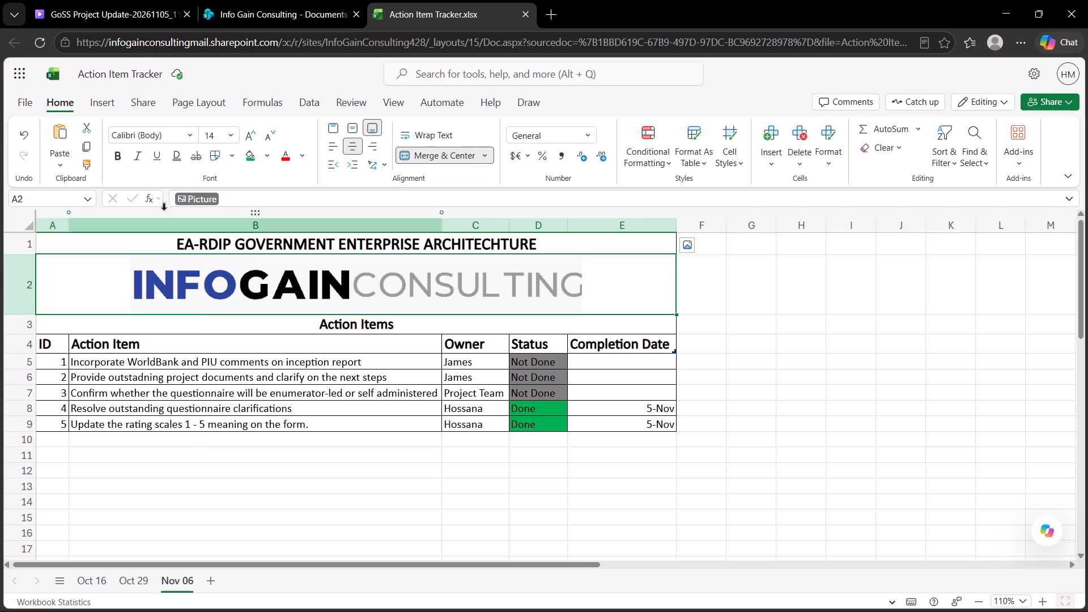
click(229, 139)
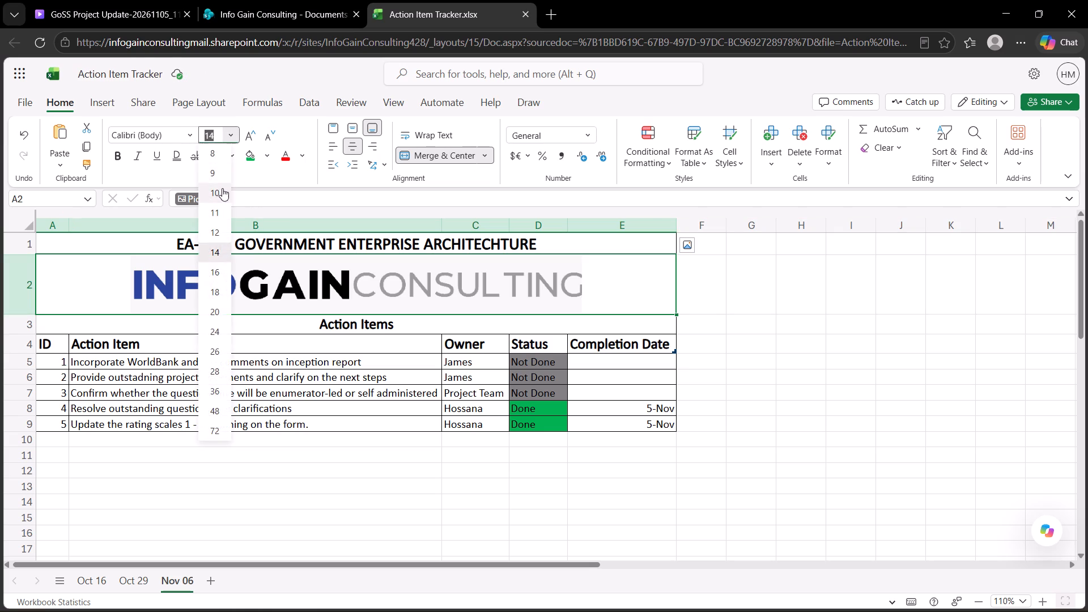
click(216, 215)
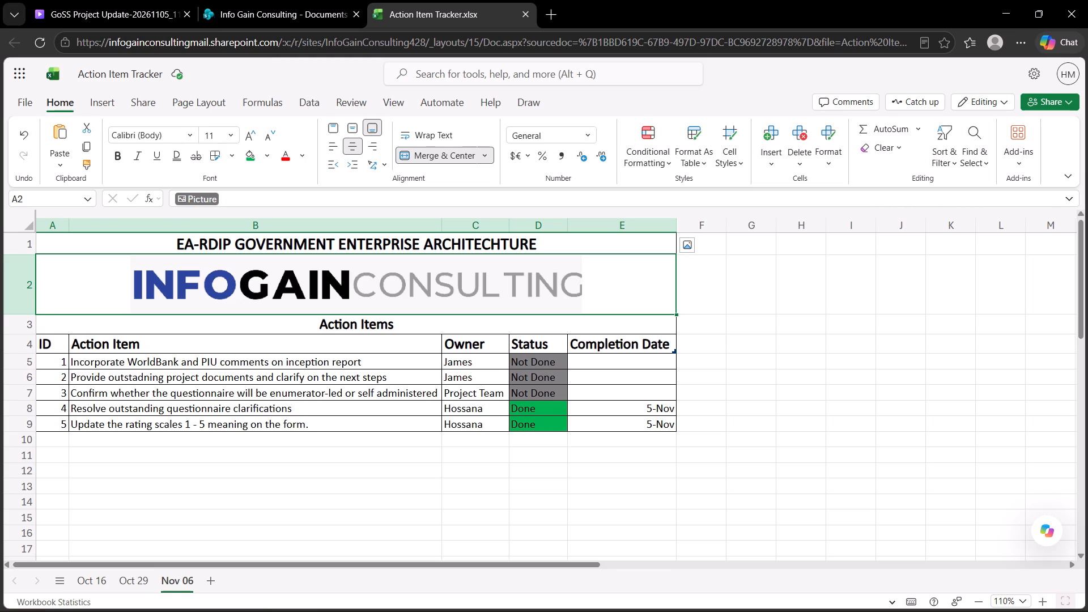
Switch to Chrome and search Google in a new tab for "how to insert a column in an existing table".
click(130, 583)
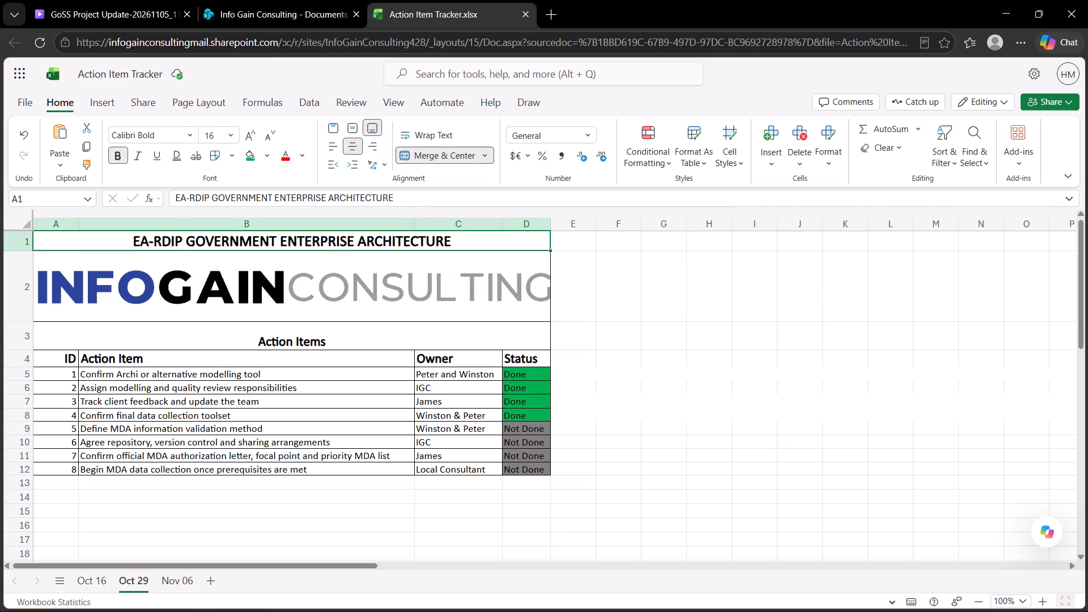
click(567, 14)
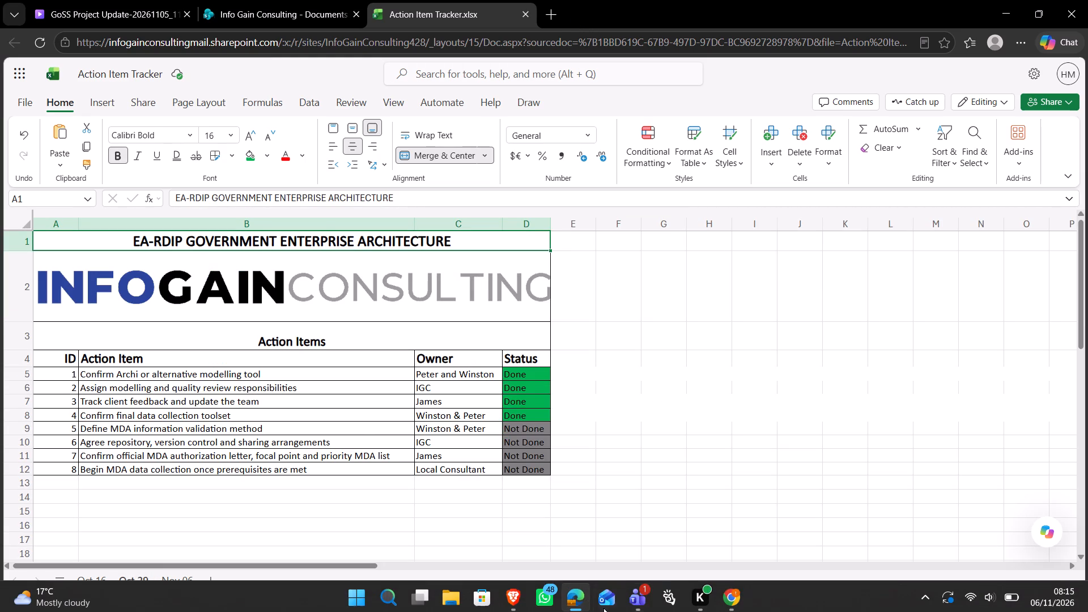
click(741, 610)
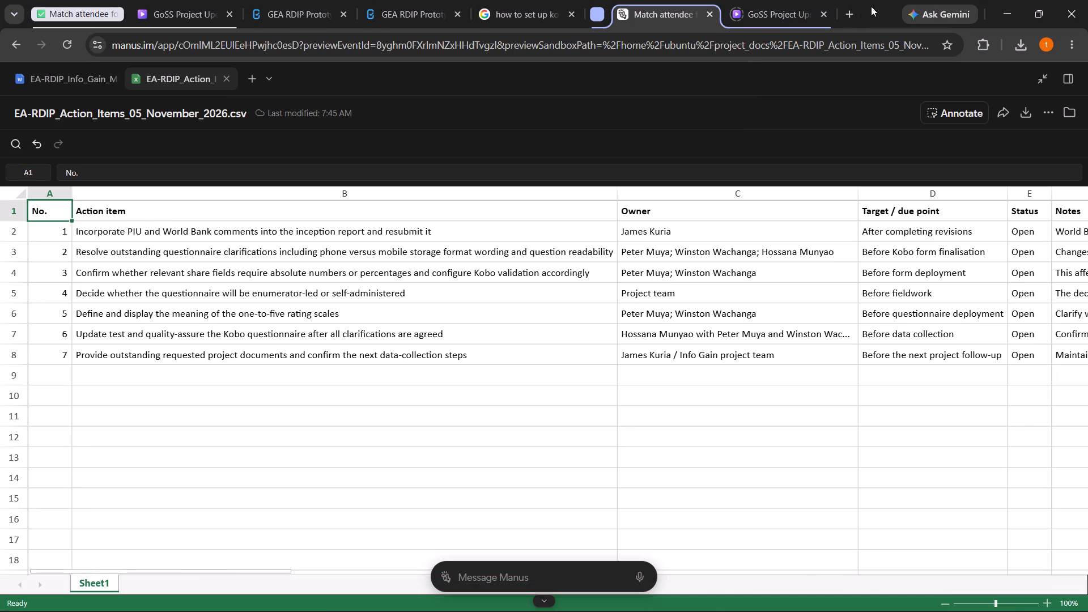
click(853, 13)
text(how to insert a)
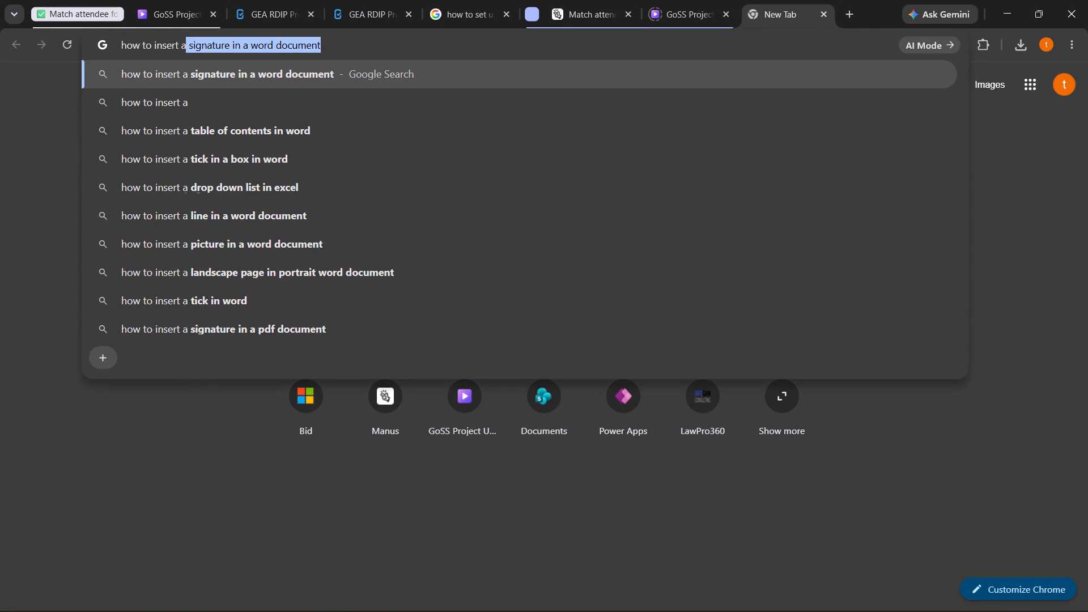
key(space)
text(col)
text(umn in a)
key(space)
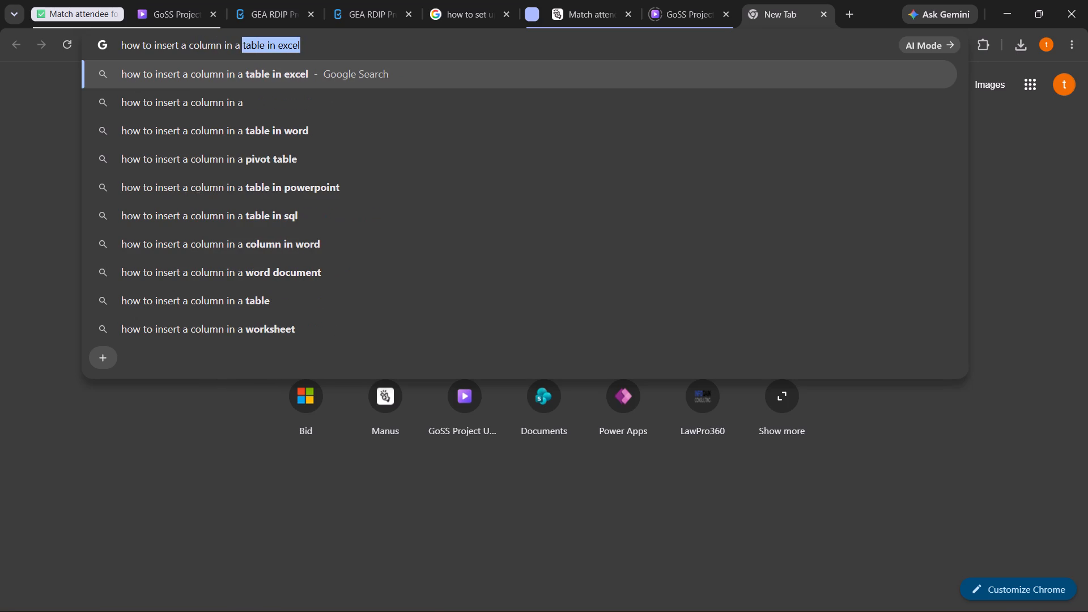
key(BackSpace)
key(BackSpace)
text(n e)
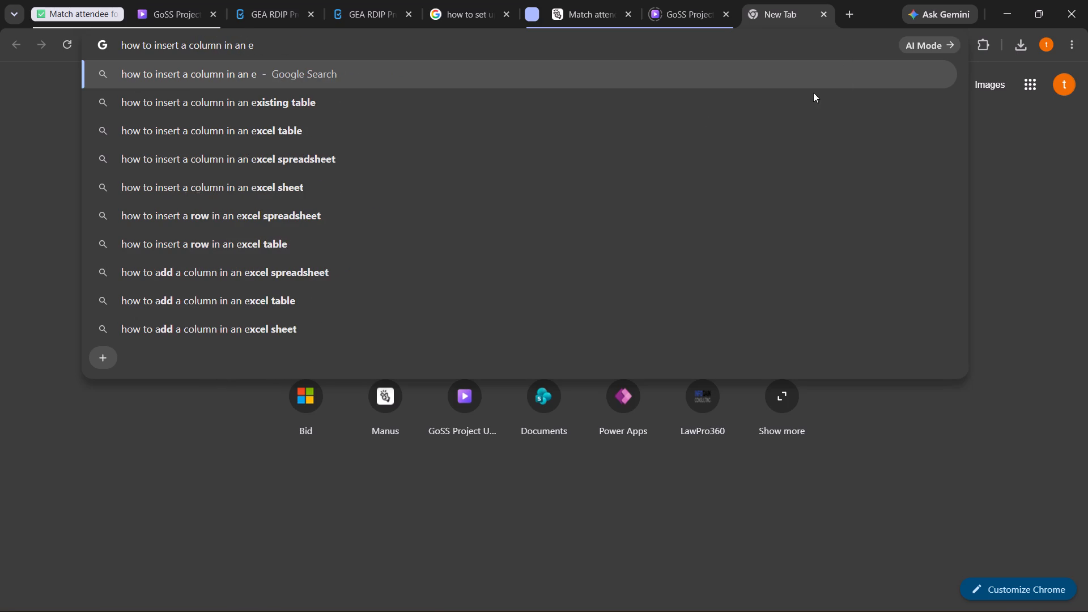
click(644, 100)
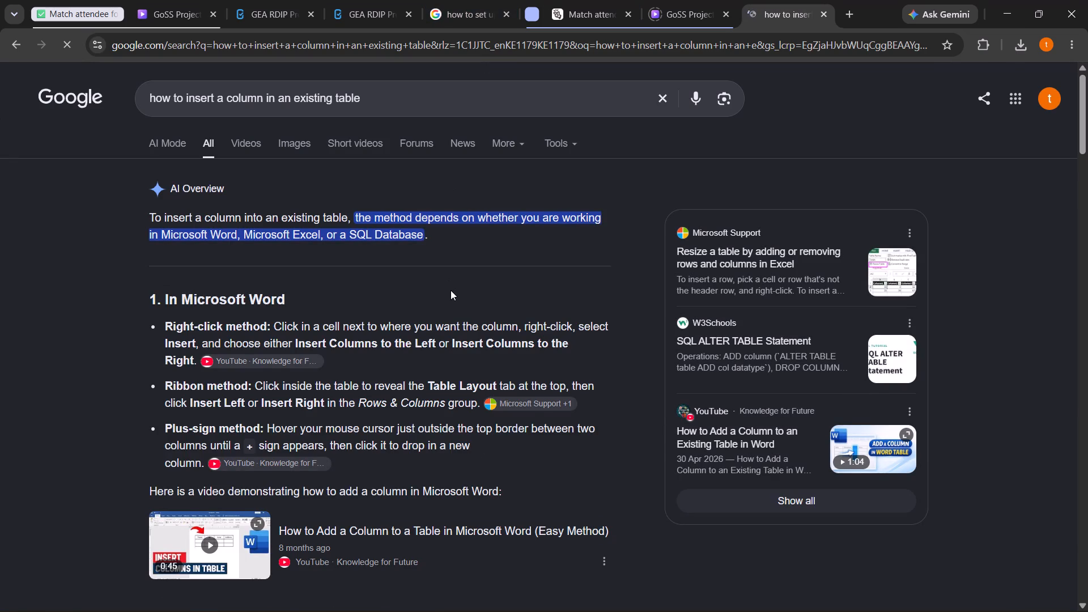
Read the AI Overview's instructions for inserting a column in Microsoft Excel.
scroll(450, 290, down, 3)
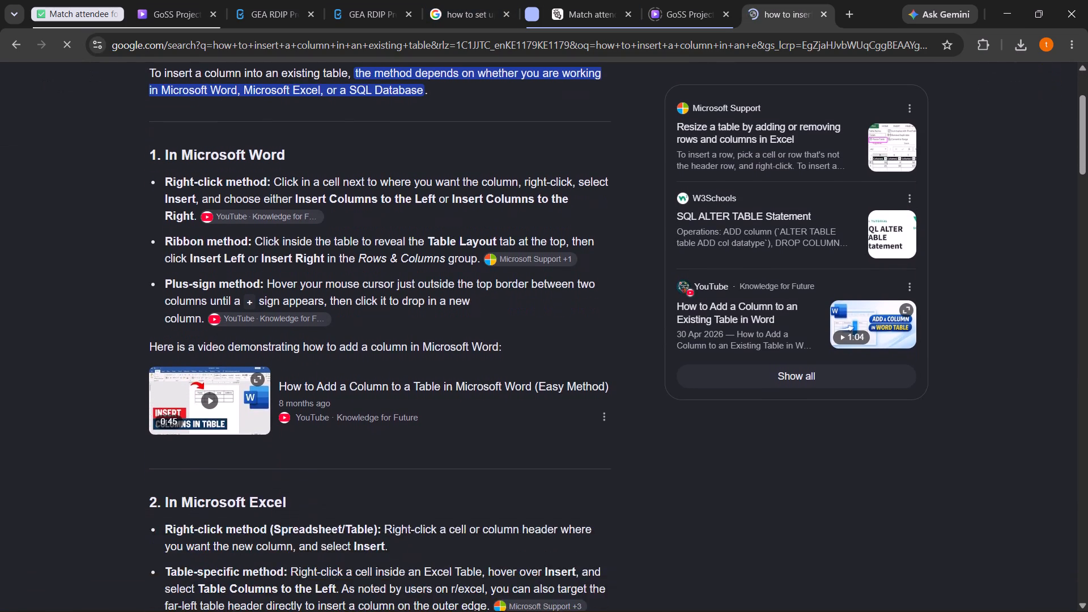
scroll(450, 290, down, 4)
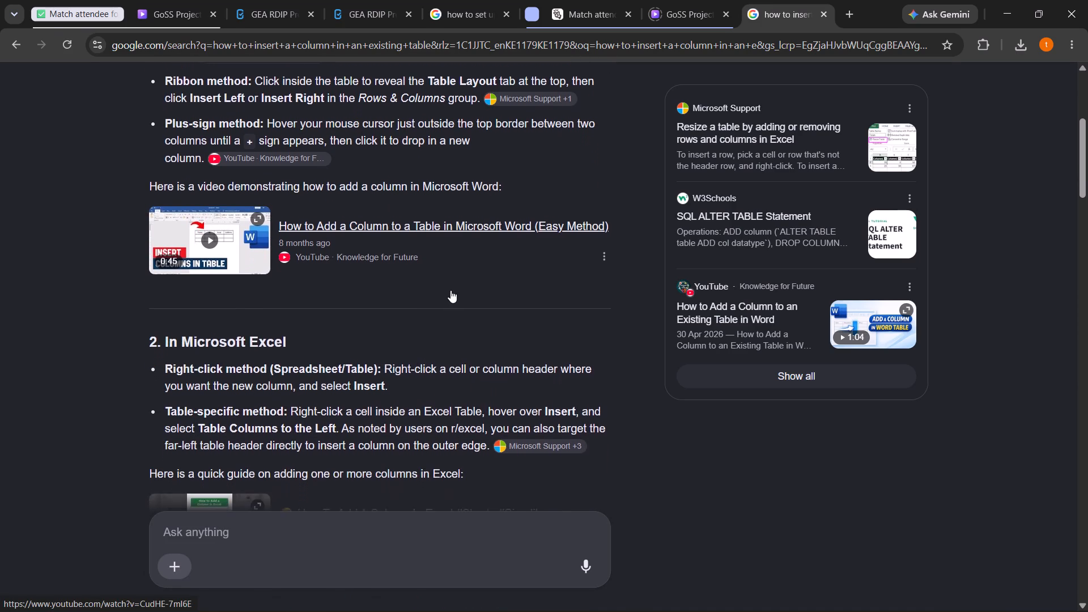
scroll(450, 290, down, 1)
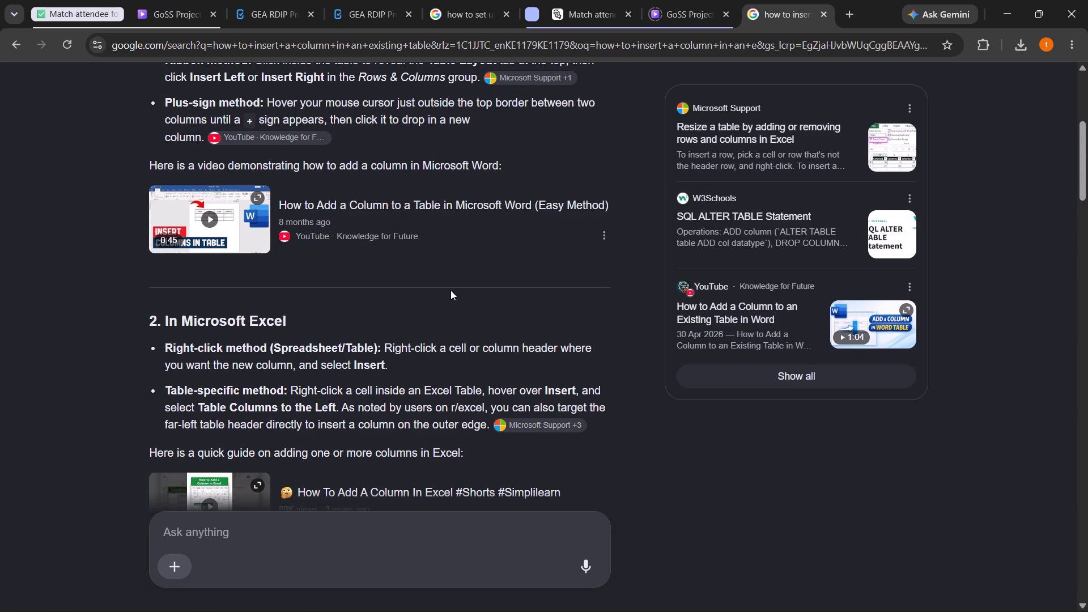
scroll(450, 290, down, 1)
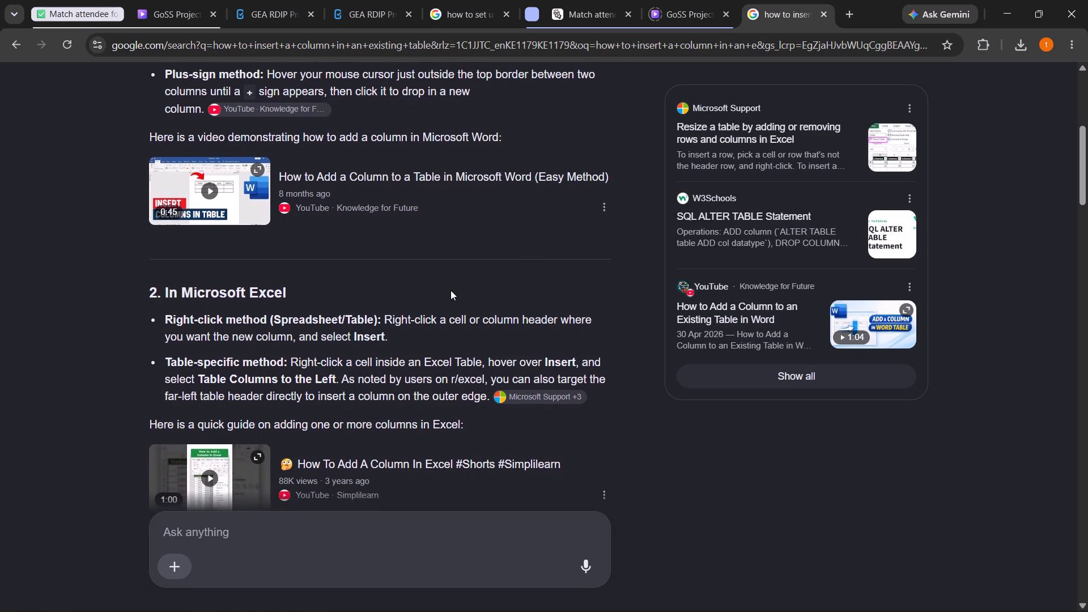
scroll(450, 290, down, 2)
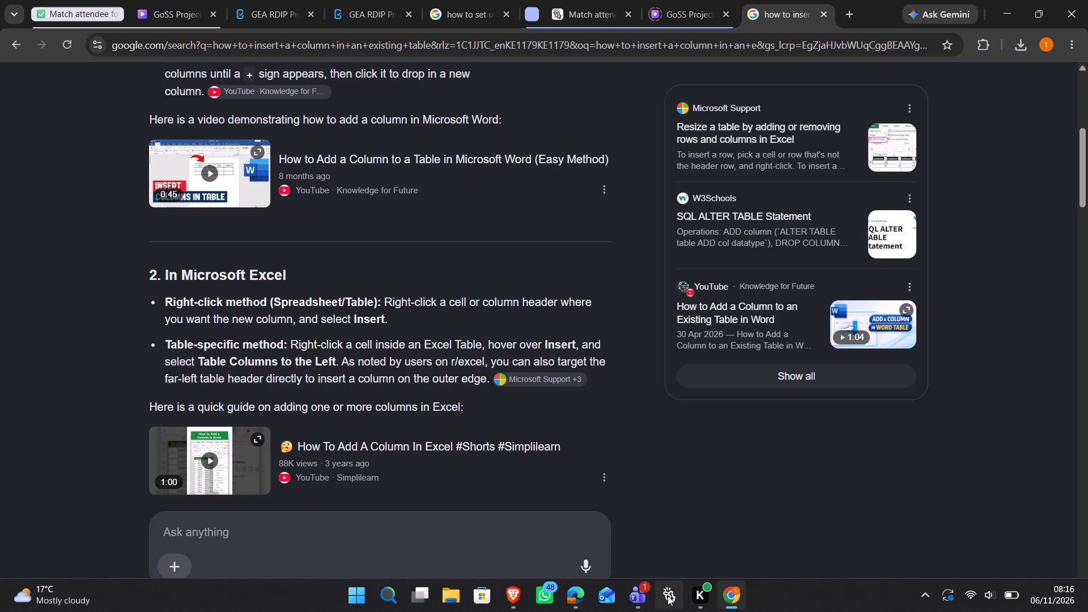
Return to the tracker in Edge, placing Chrome's taskbar icon directly beside Edge's, and open the Nov 06 sheet.
click(566, 595)
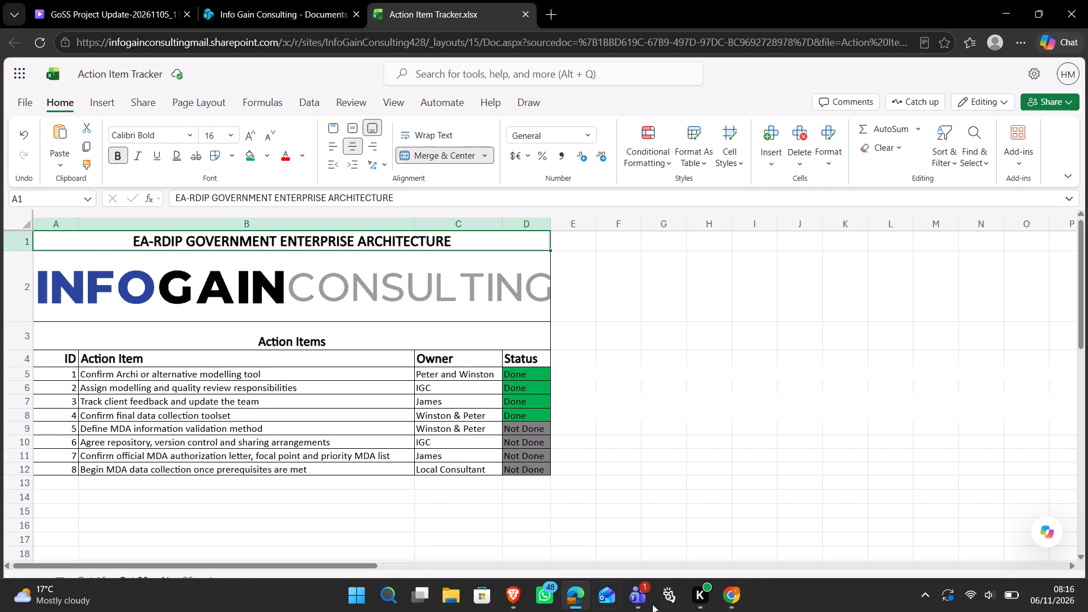
drag(730, 592, 588, 595)
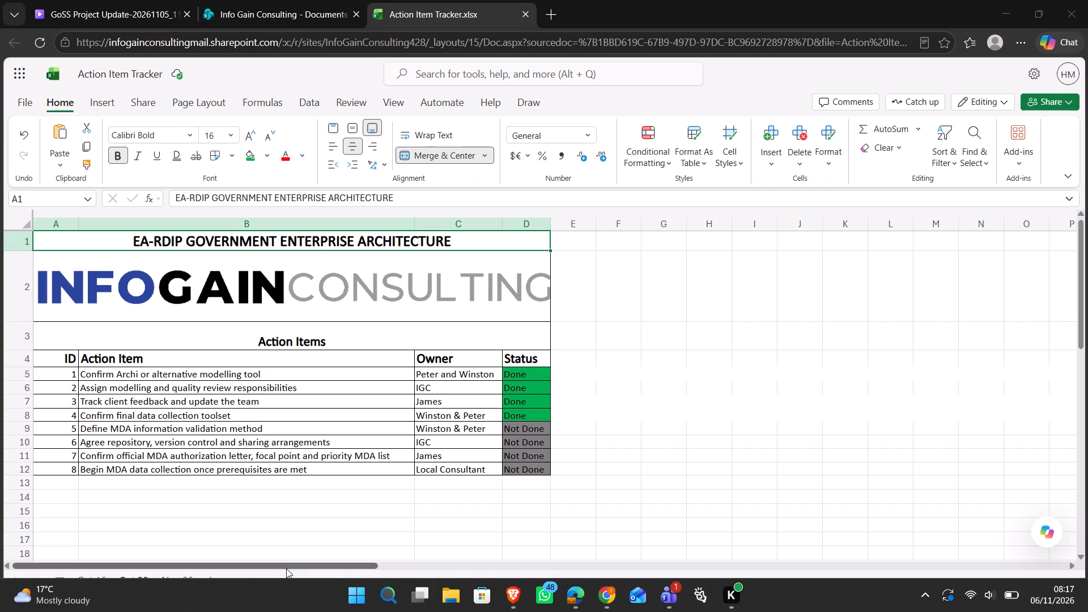
click(186, 584)
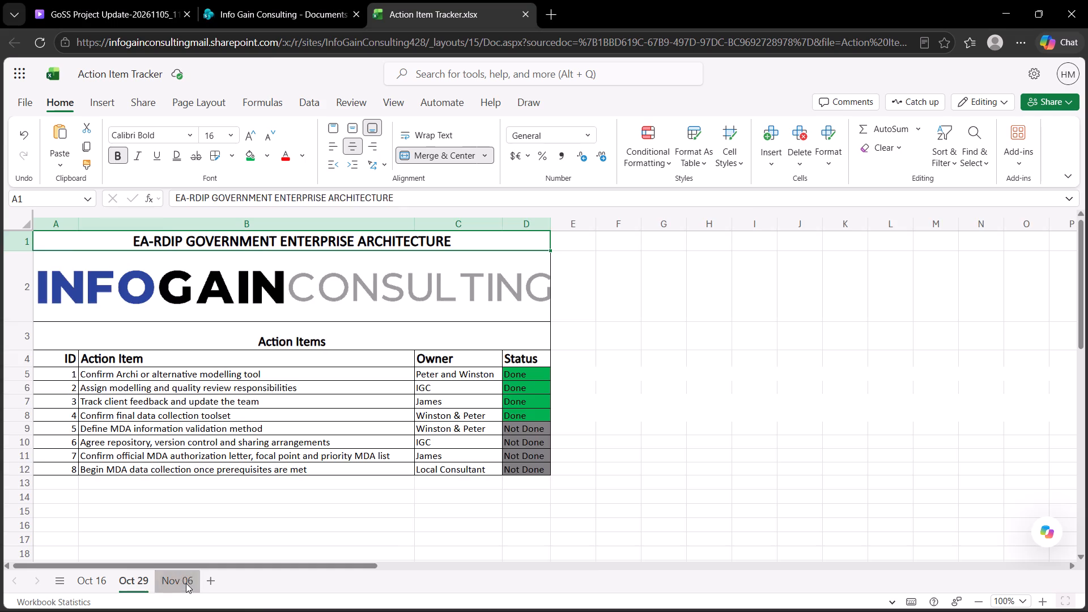
Switch to Spotify in Brave and add the playing song Mercy (feat. Chris Brown) to My playlist #5.
click(515, 596)
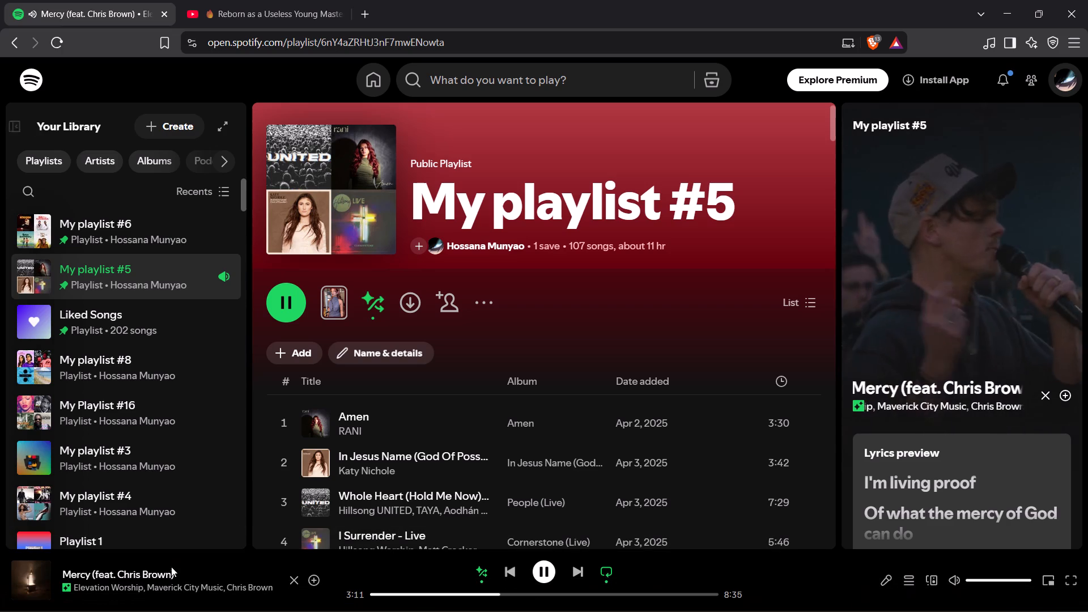
click(317, 584)
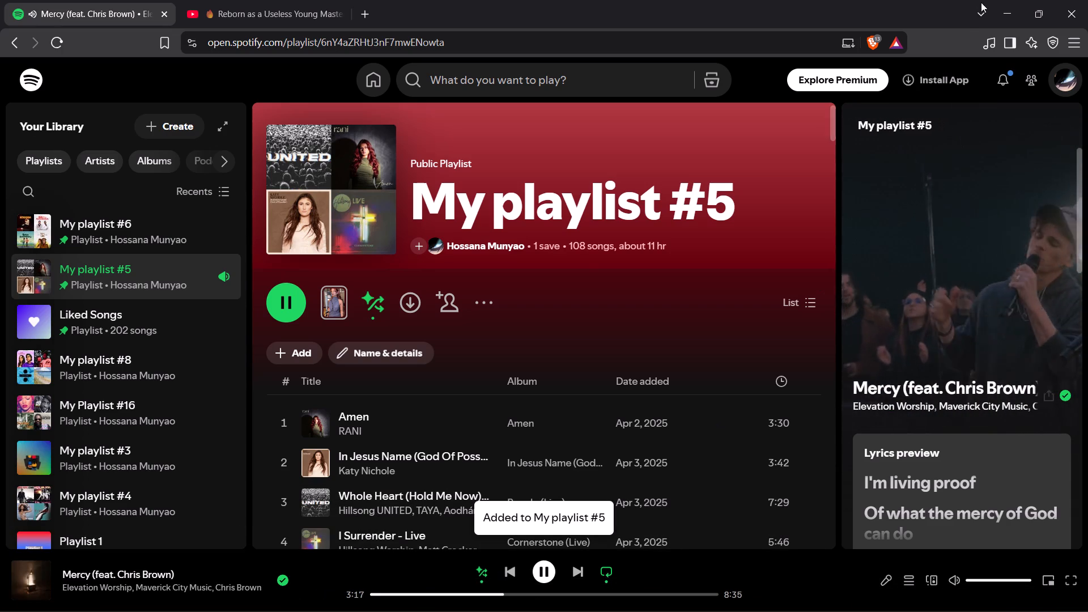
click(1000, 0)
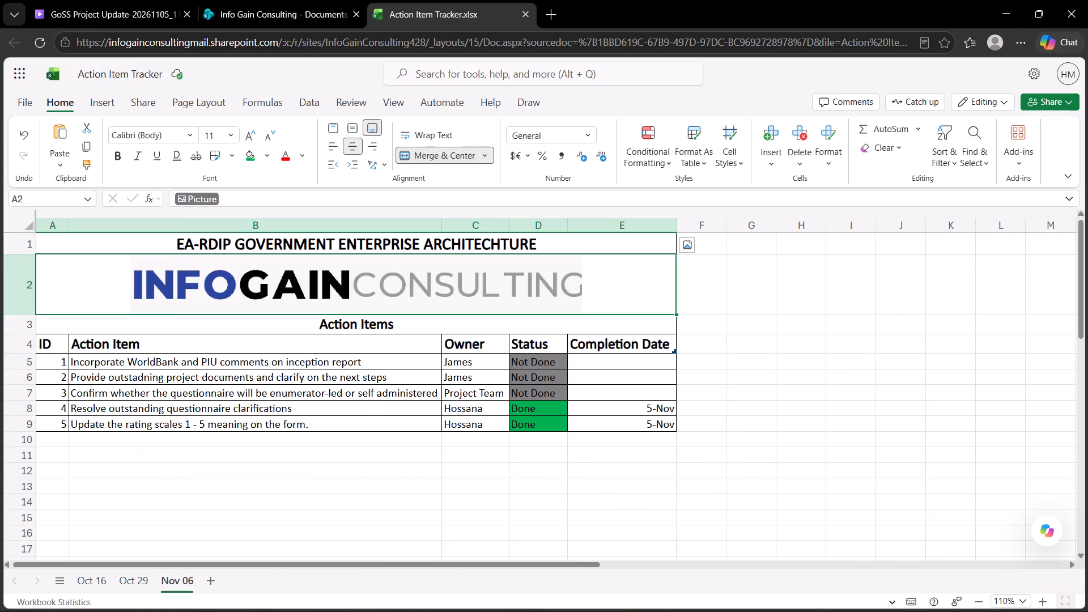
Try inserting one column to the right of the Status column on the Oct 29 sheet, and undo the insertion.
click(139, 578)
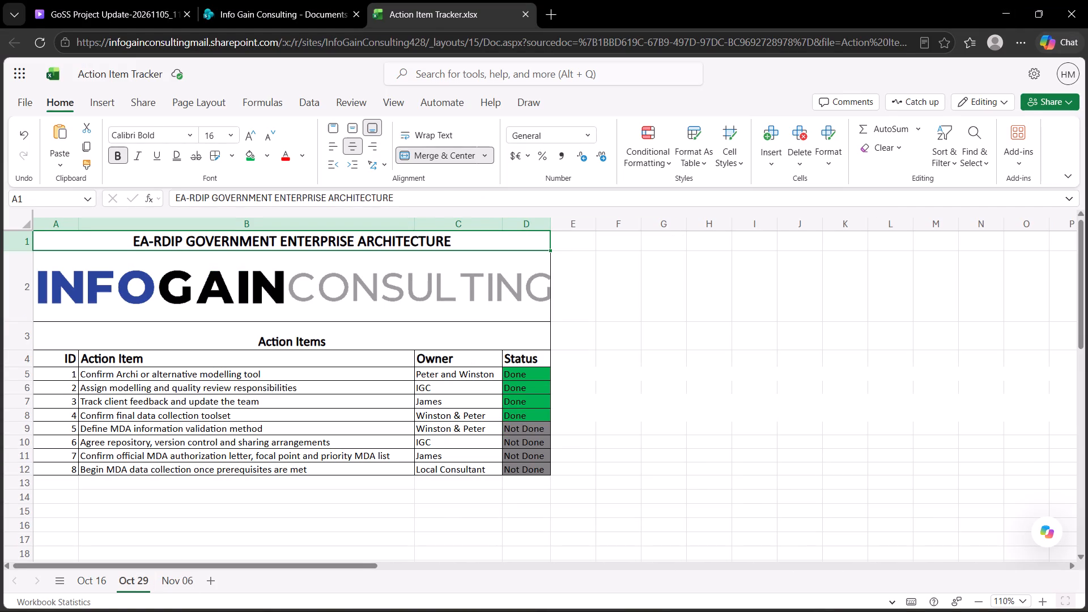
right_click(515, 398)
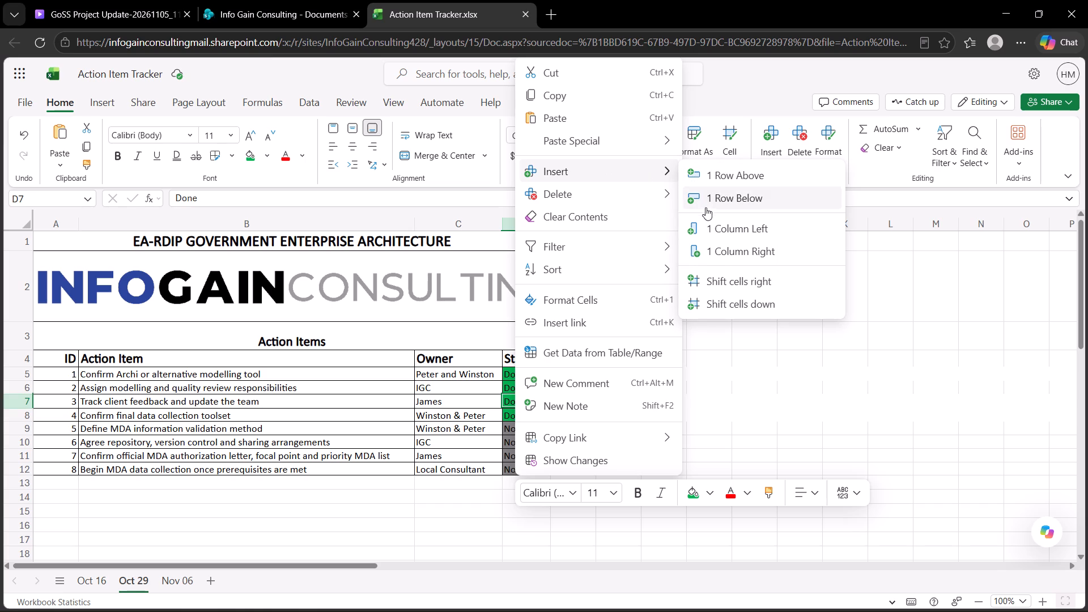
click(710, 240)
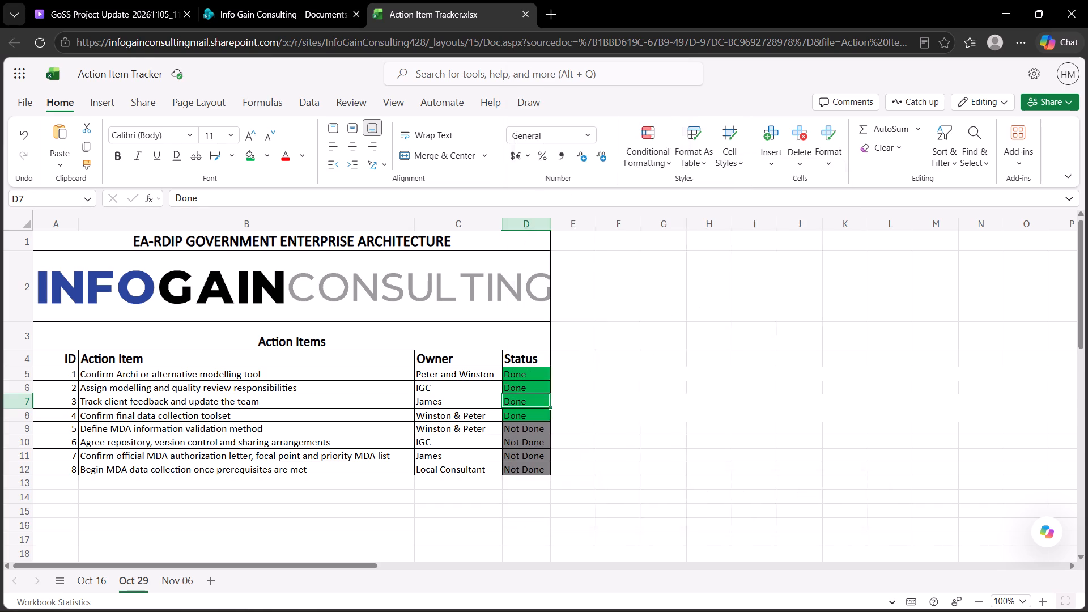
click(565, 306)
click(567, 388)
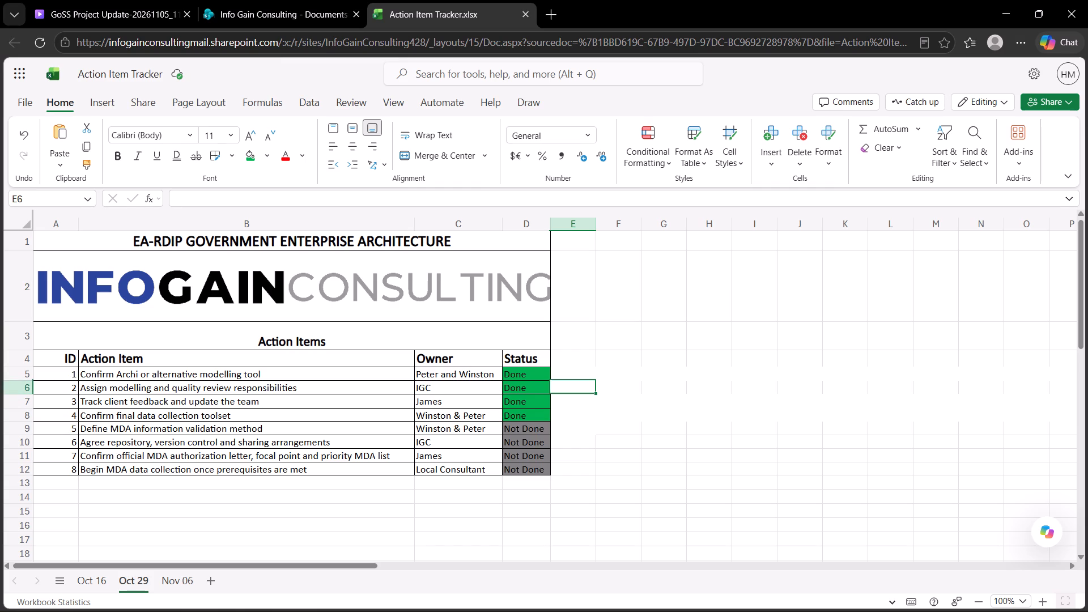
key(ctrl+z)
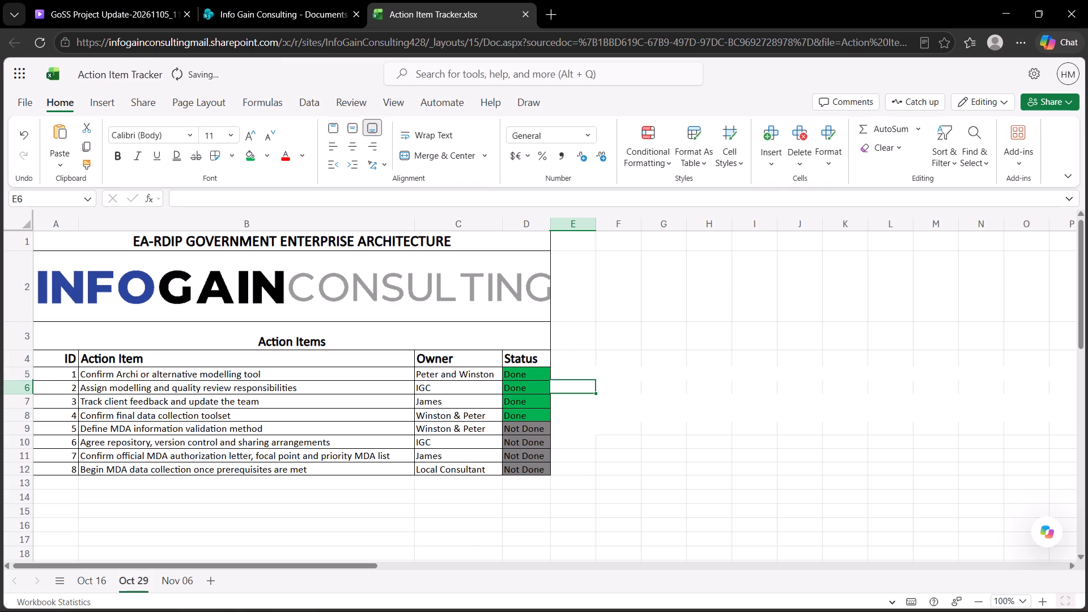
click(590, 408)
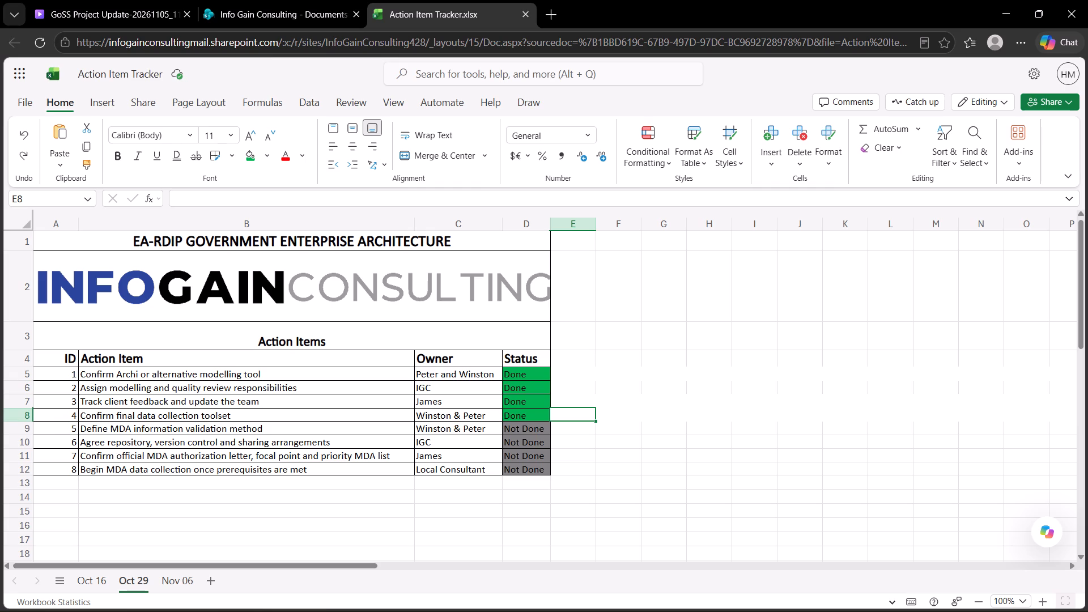
Switch to Chrome, ask Google's AI "I am working on excel but it is online" and read its column insertion methods.
click(588, 401)
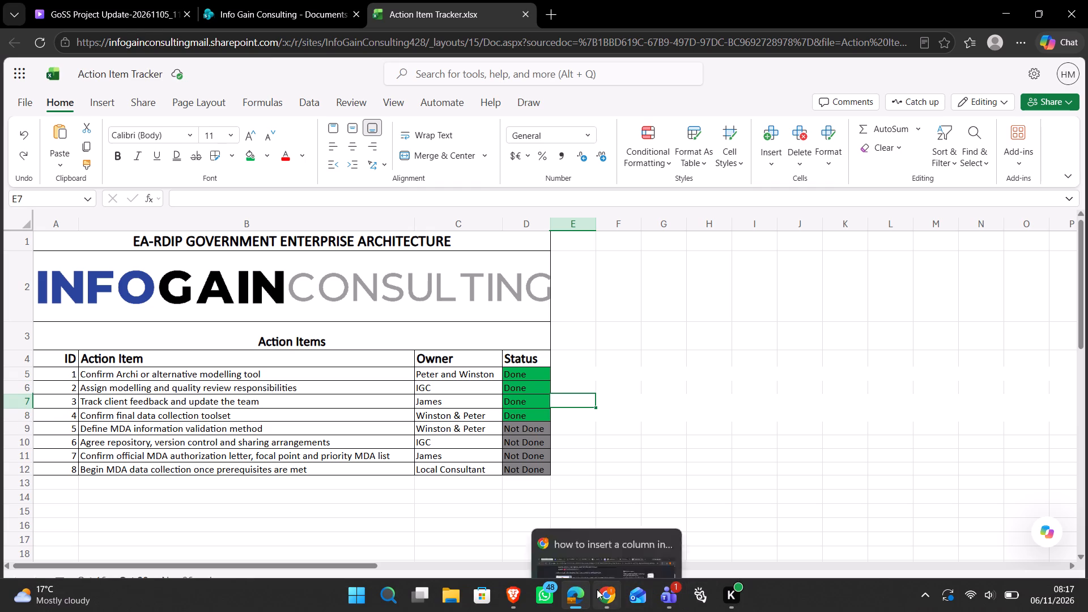
click(597, 589)
scroll(298, 308, down, 6)
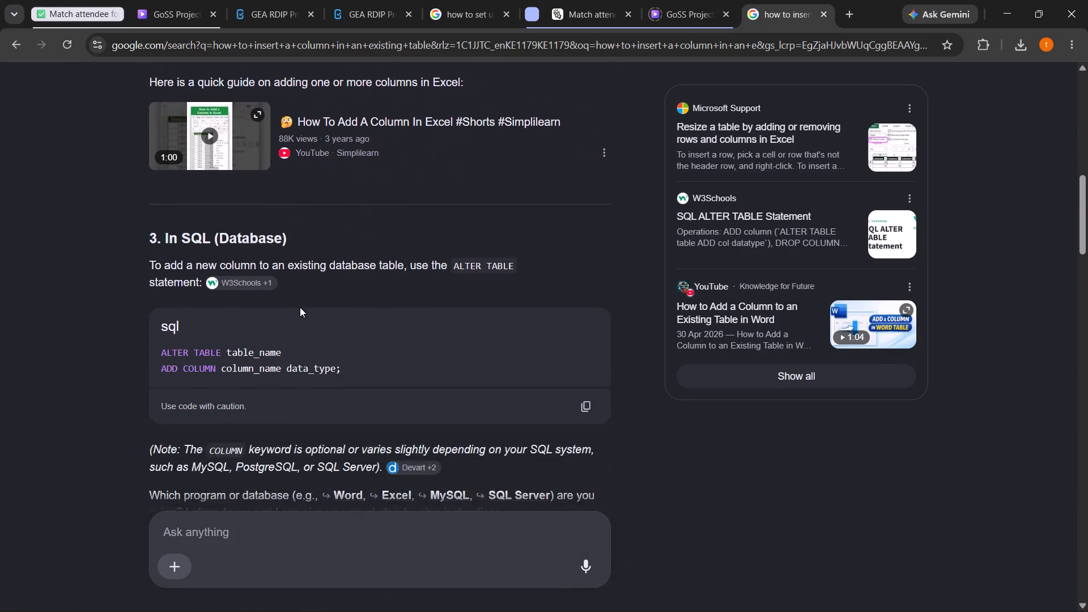
scroll(300, 307, down, 7)
scroll(300, 307, up, 3)
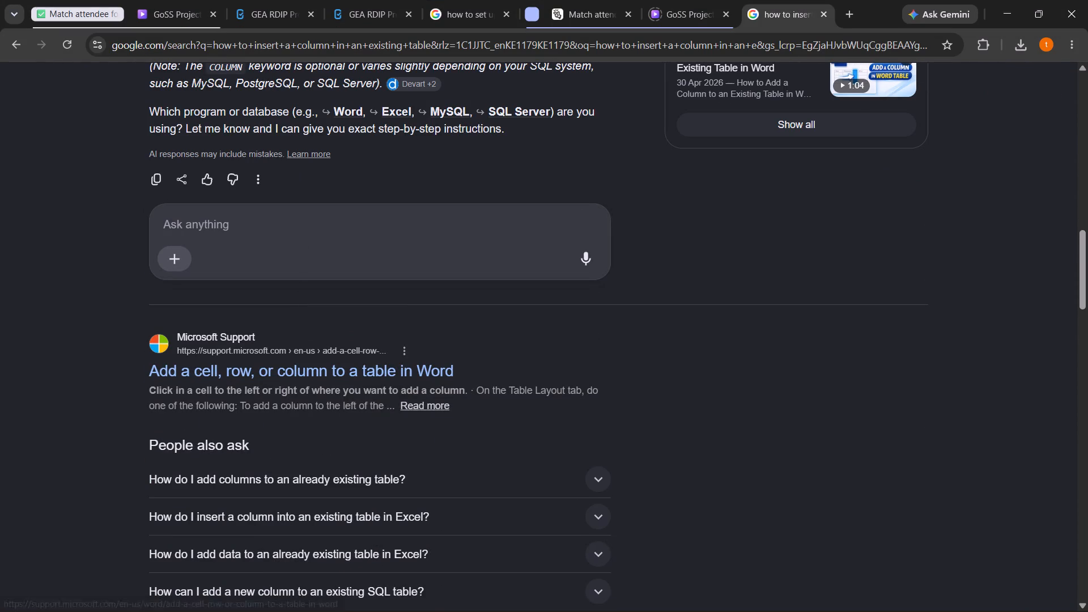
click(295, 228)
text(I am working on excel but it is online)
key(Return)
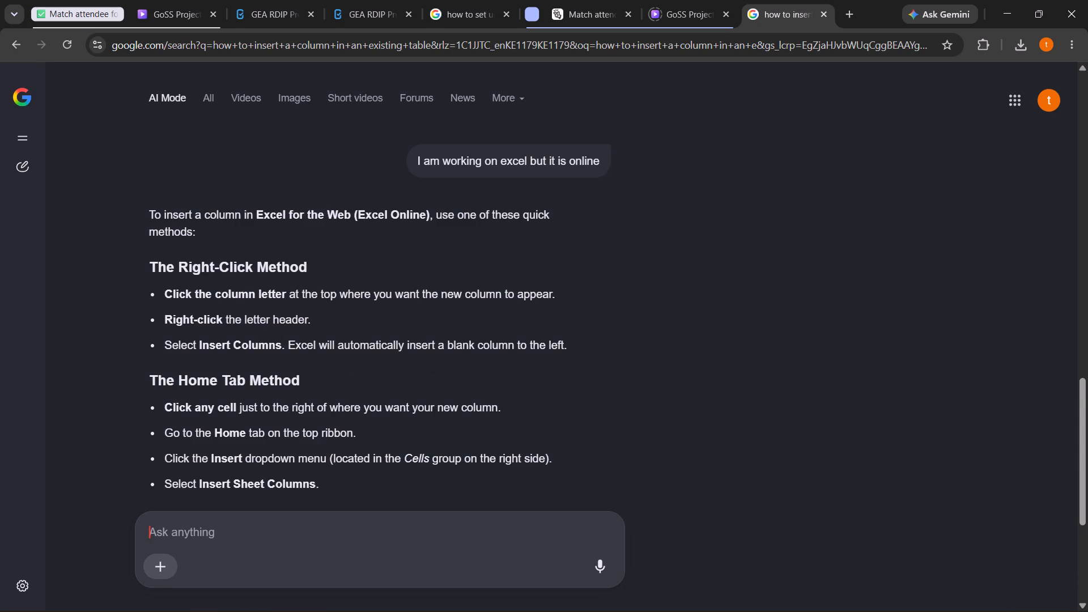
scroll(256, 340, down, 1)
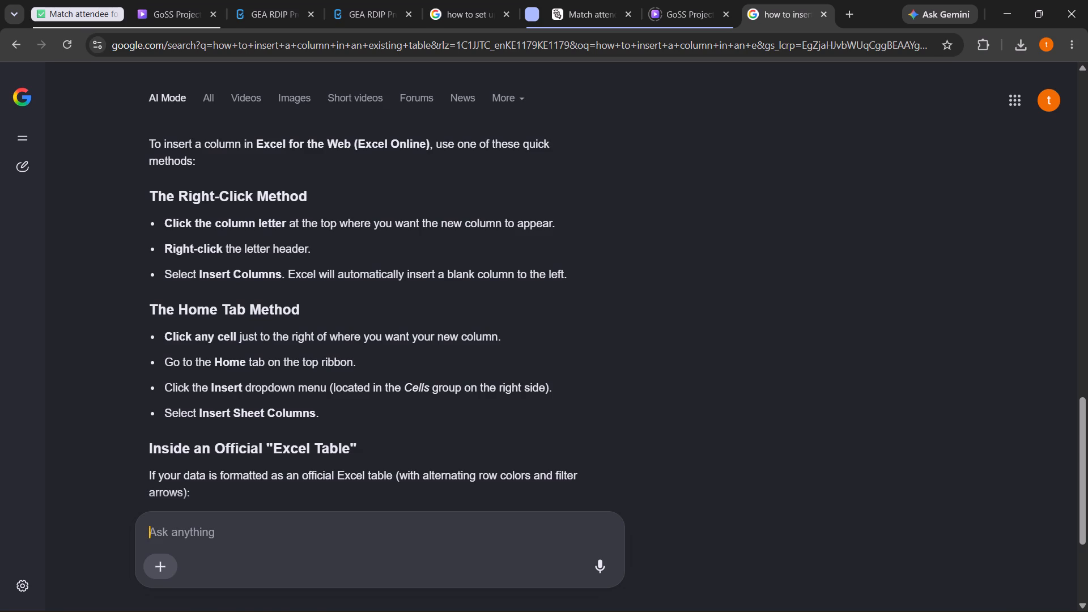
scroll(256, 340, down, 1)
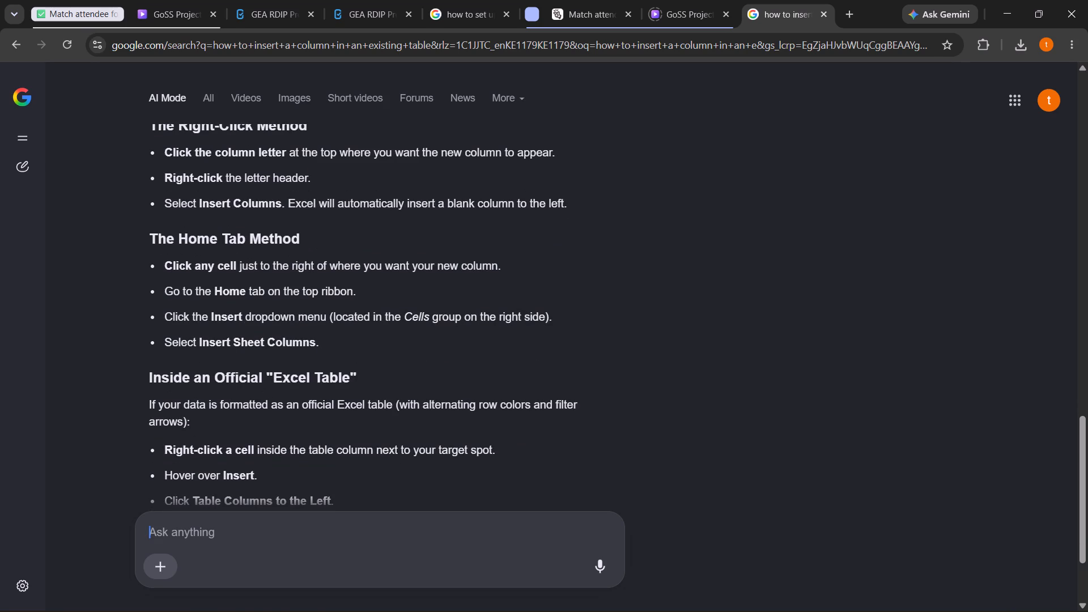
scroll(256, 340, up, 2)
scroll(256, 340, down, 4)
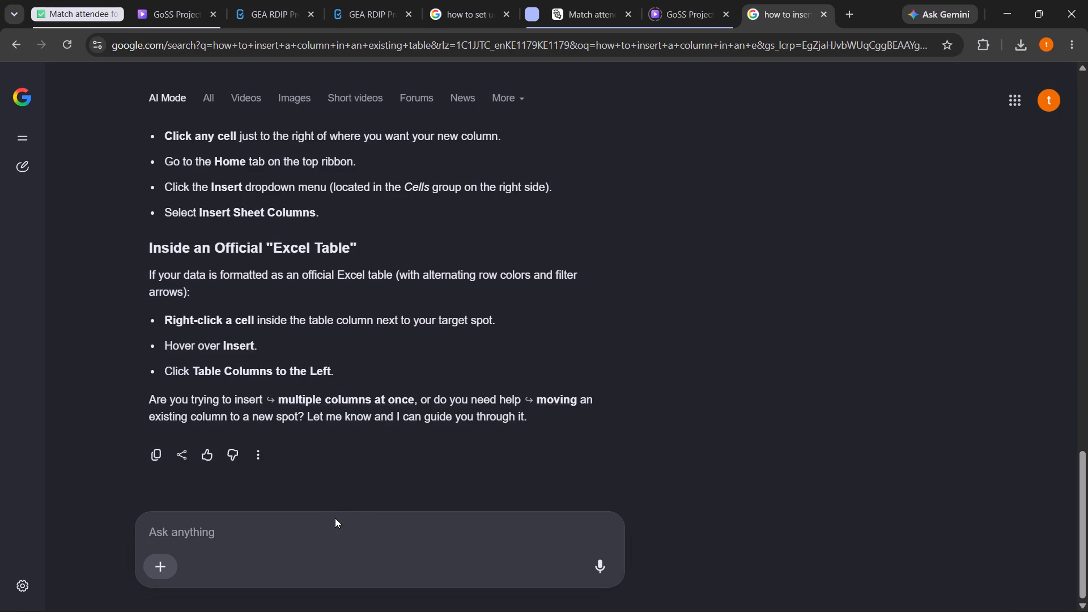
Ask the AI "I want the whole of E to be inside my table, or is it easier to delete the table borders first" and read the answer.
text(I want the whole of)
key(space)
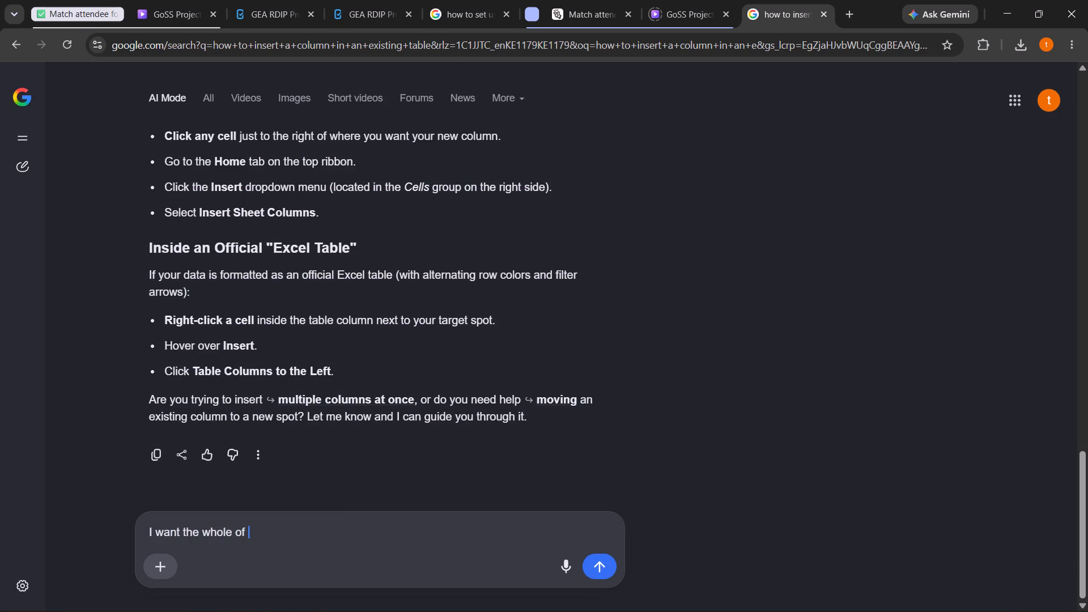
text(E to be inside my)
key(space)
text(tanle)
key(BackSpace)
key(BackSpace)
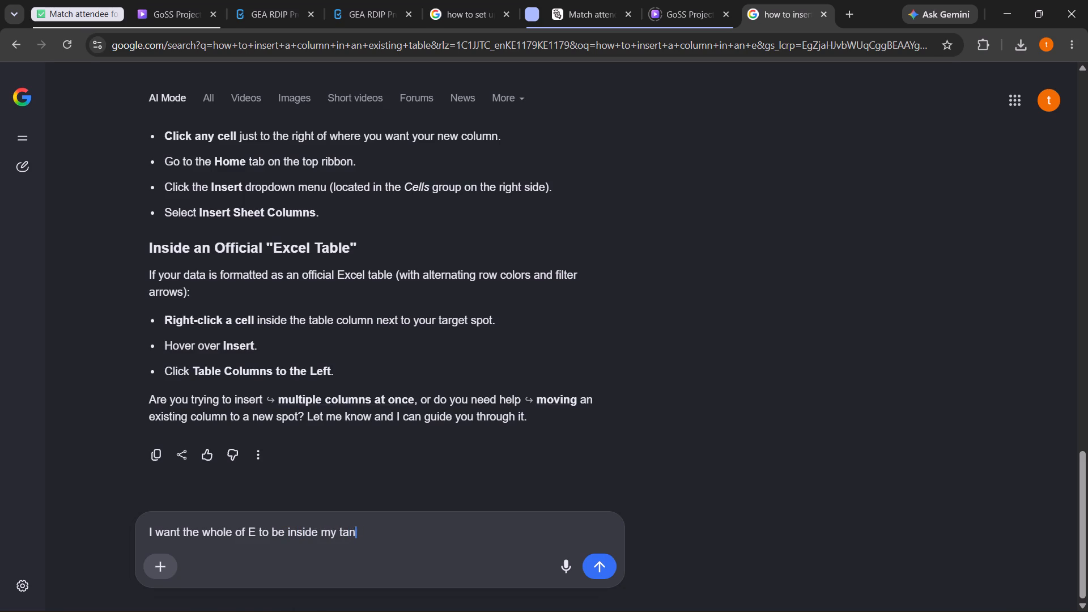
key(BackSpace)
text(ble, or is it ease)
key(BackSpace)
text(oer)
key(BackSpace)
key(BackSpace)
key(BackSpace)
text(ier to dee)
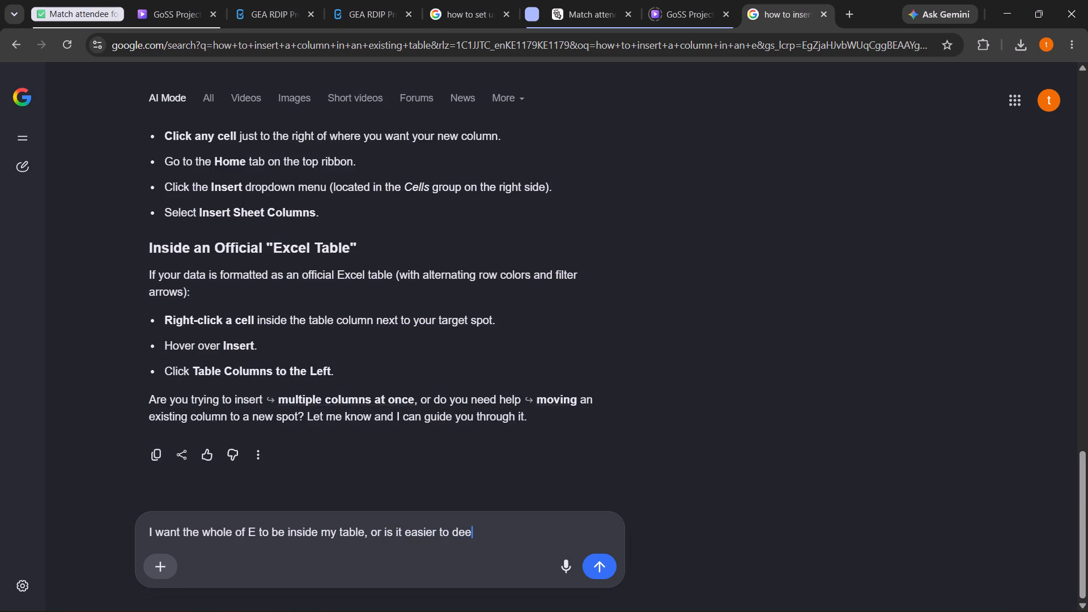
key(BackSpace)
text(lete the tanle)
key(BackSpace)
key(BackSpace)
key(BackSpace)
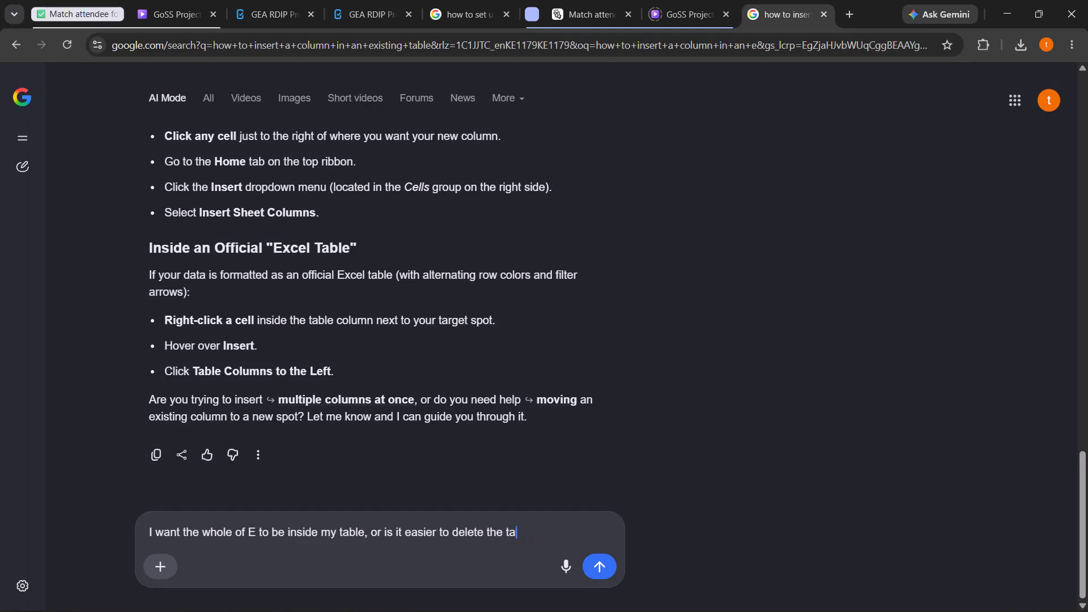
text(ble)
key(space)
text(borders first)
key(Return)
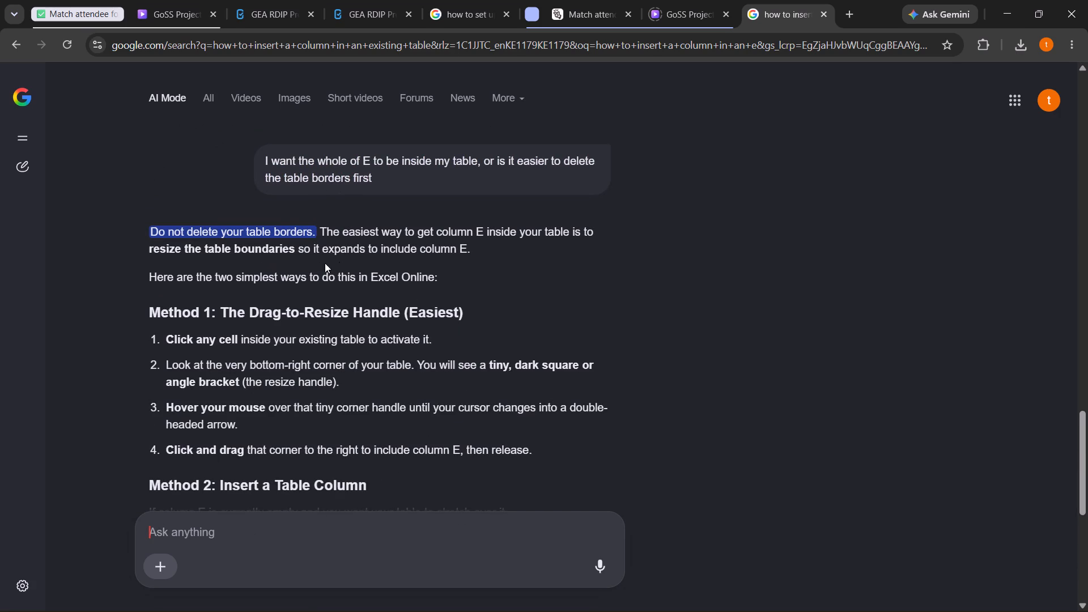
scroll(224, 286, down, 1)
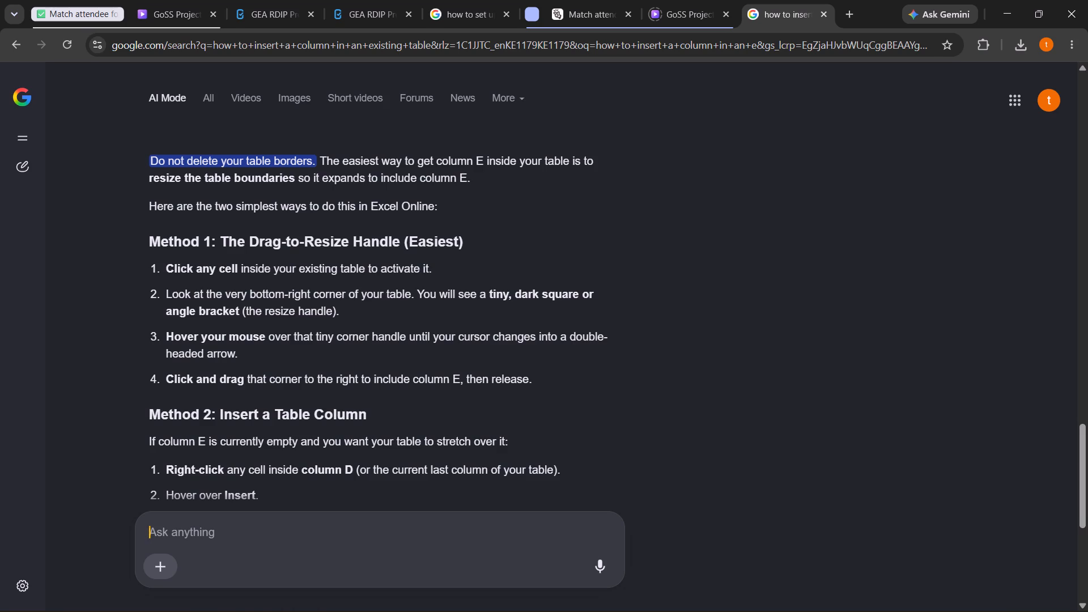
scroll(427, 313, down, 4)
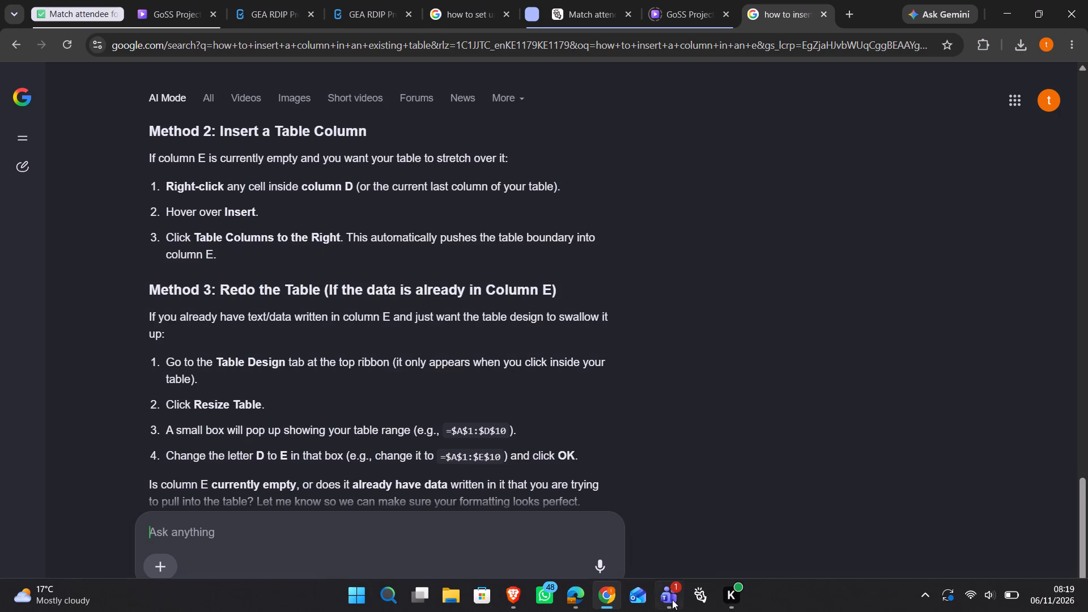
Return to the tracker in Edge and capture a screenshot of the Insert options for Status cell D8 on the Oct 29 sheet.
click(567, 606)
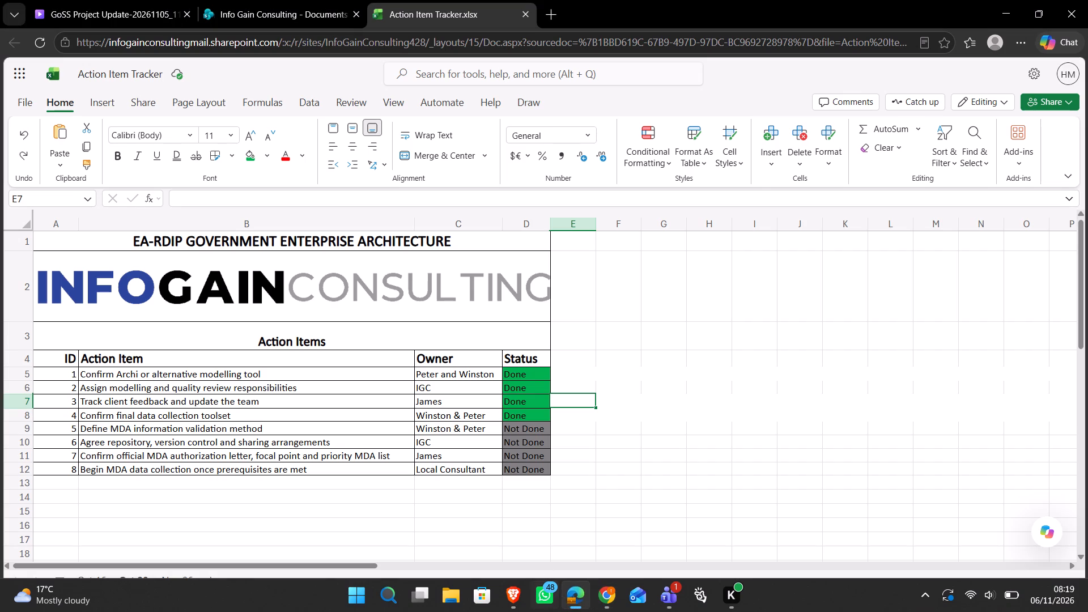
right_click(530, 419)
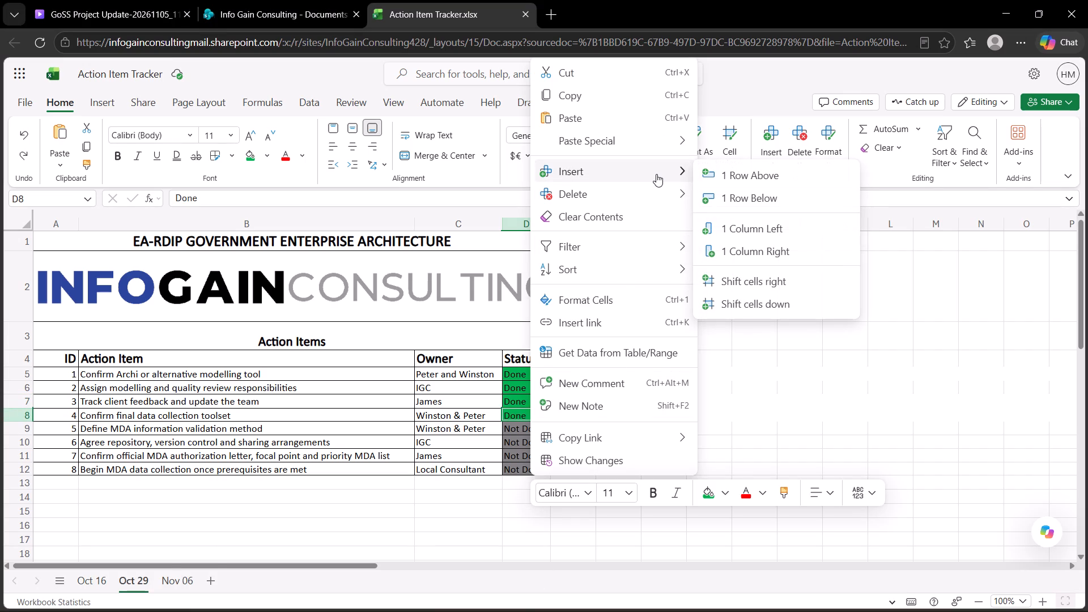
key(Print)
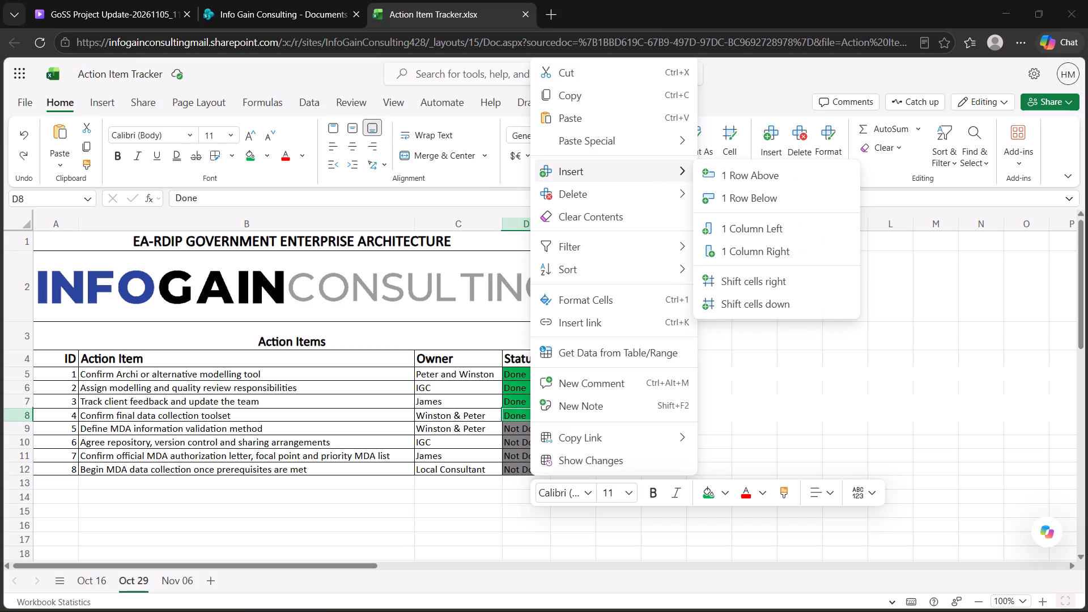
drag(456, 69, 534, 122)
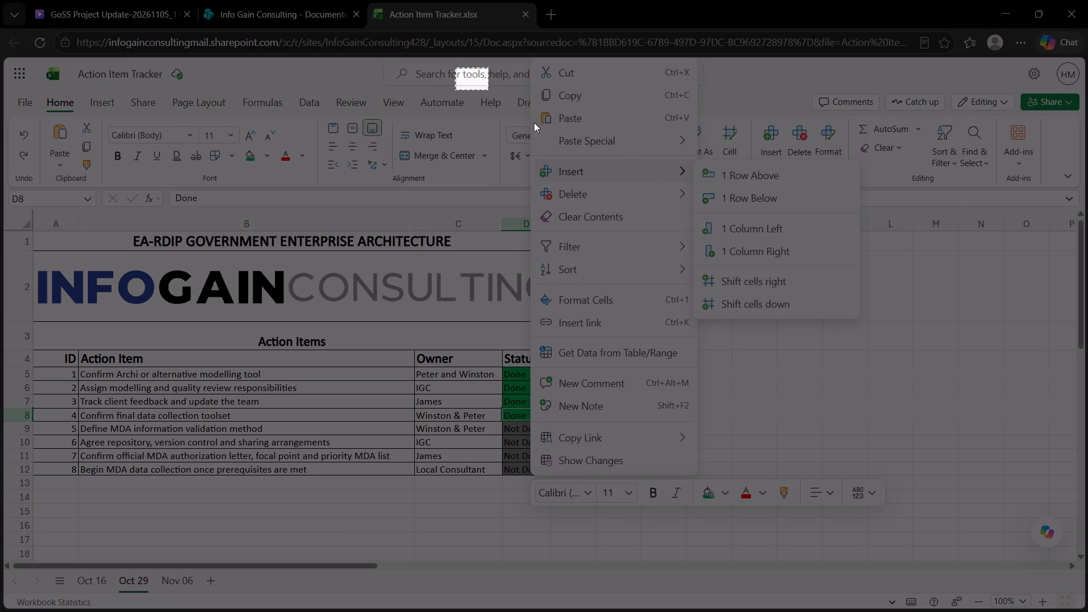
drag(534, 122, 956, 522)
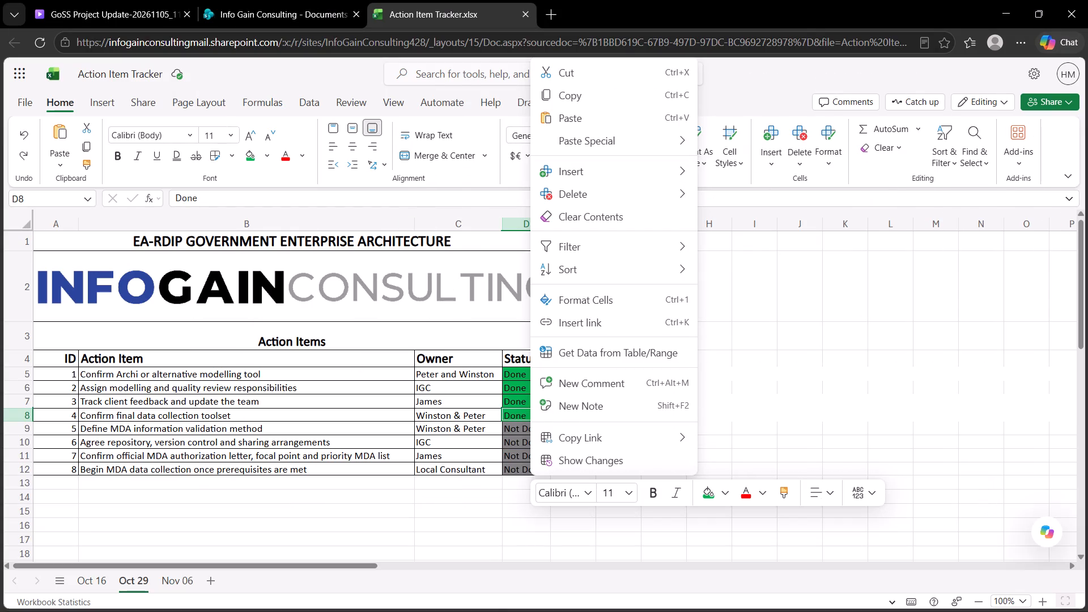
Send the AI in Chrome the captured screenshot with the message "it is not giving the option for method 2".
click(610, 595)
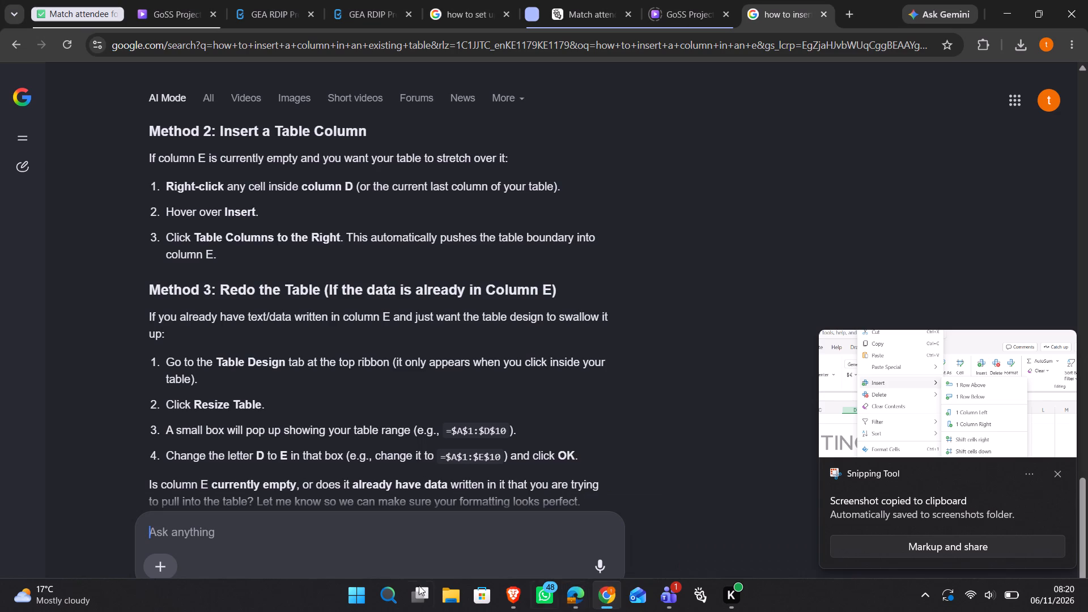
key(ctrl+v)
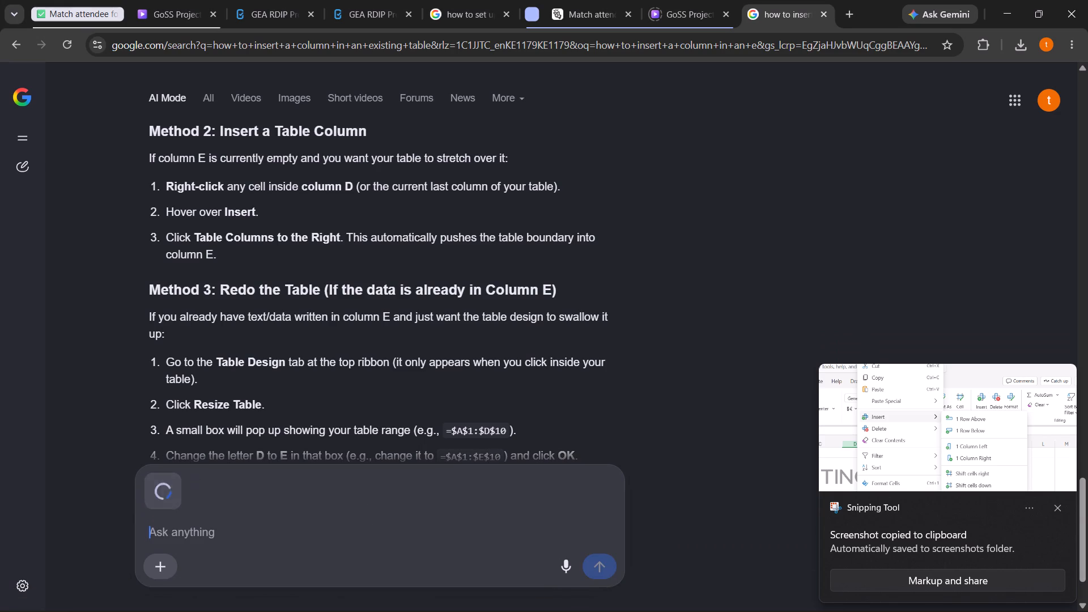
key(Return)
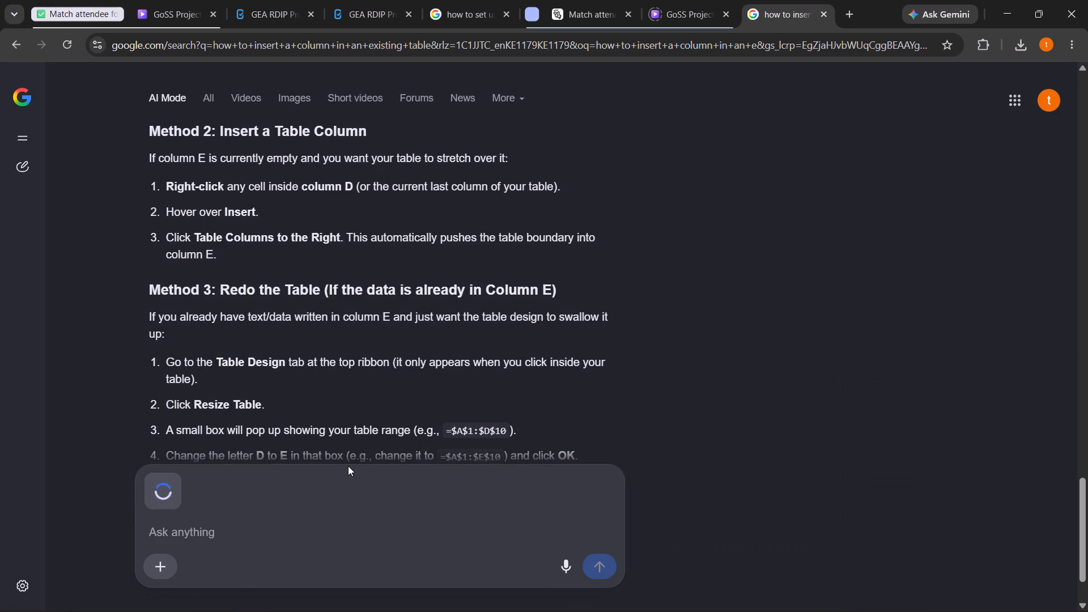
text(it is mot)
key(space)
key(BackSpace)
key(BackSpace)
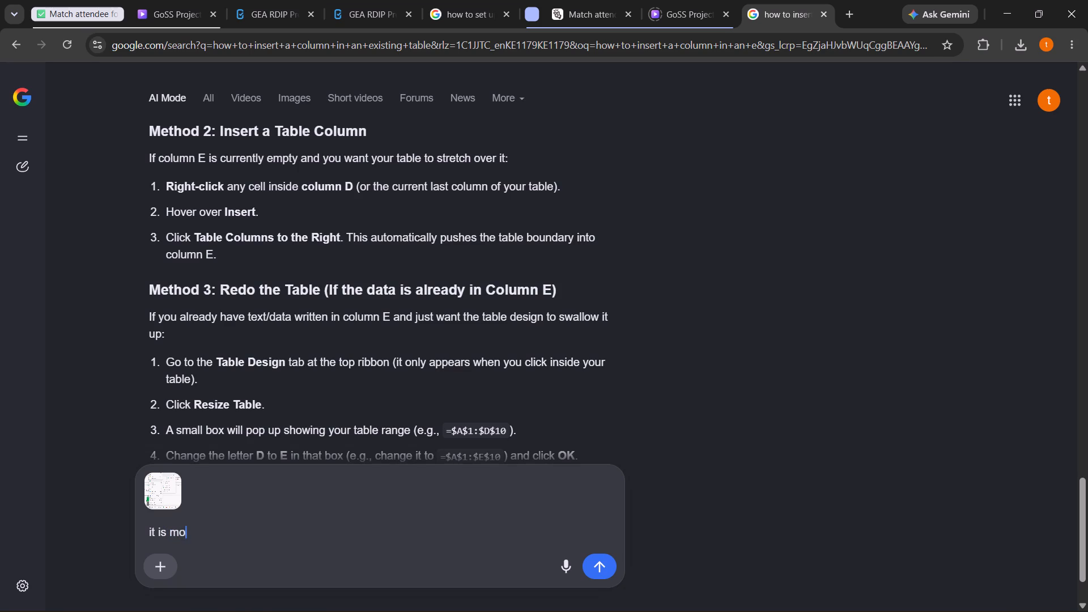
key(BackSpace)
key(BackSpace)
text(not)
key(space)
text(giving the option for meto)
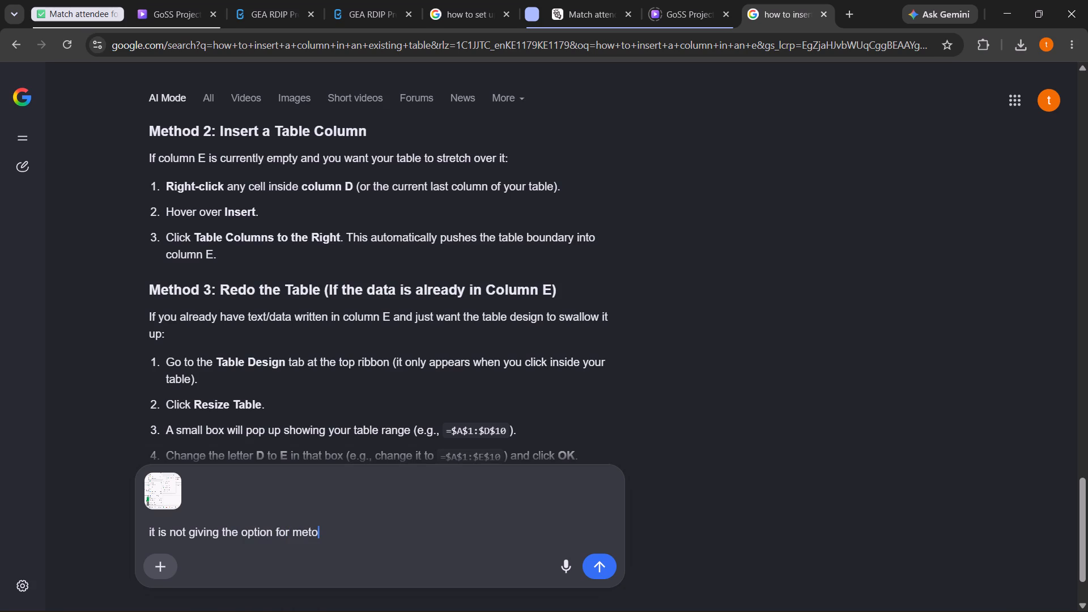
key(BackSpace)
text(hod 2)
key(Return)
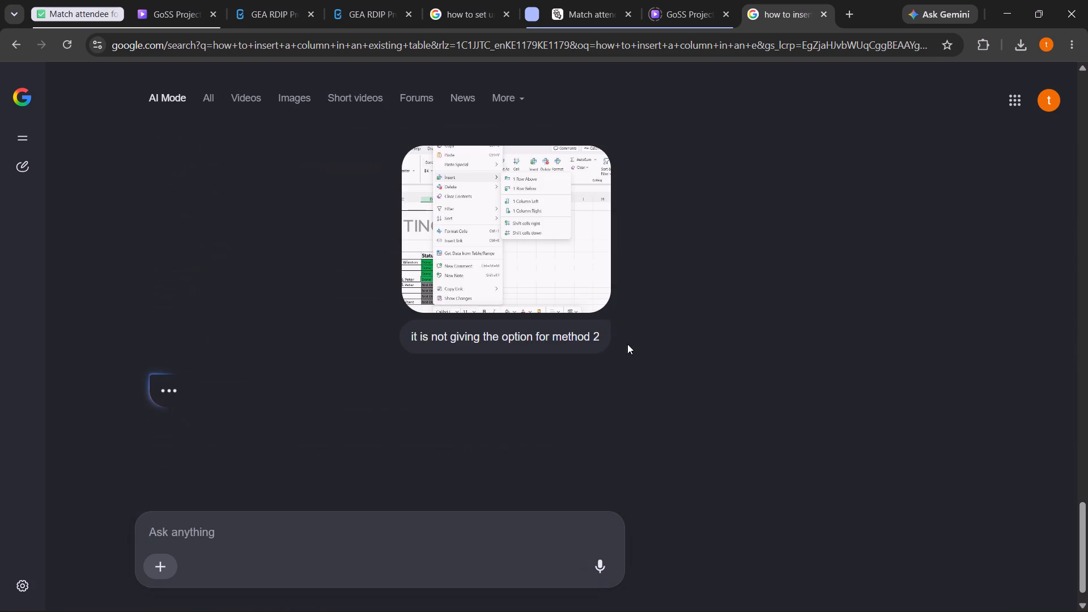
Return to the tracker in Edge and widen the Status column (D) very slightly on the Oct 29 sheet.
click(581, 599)
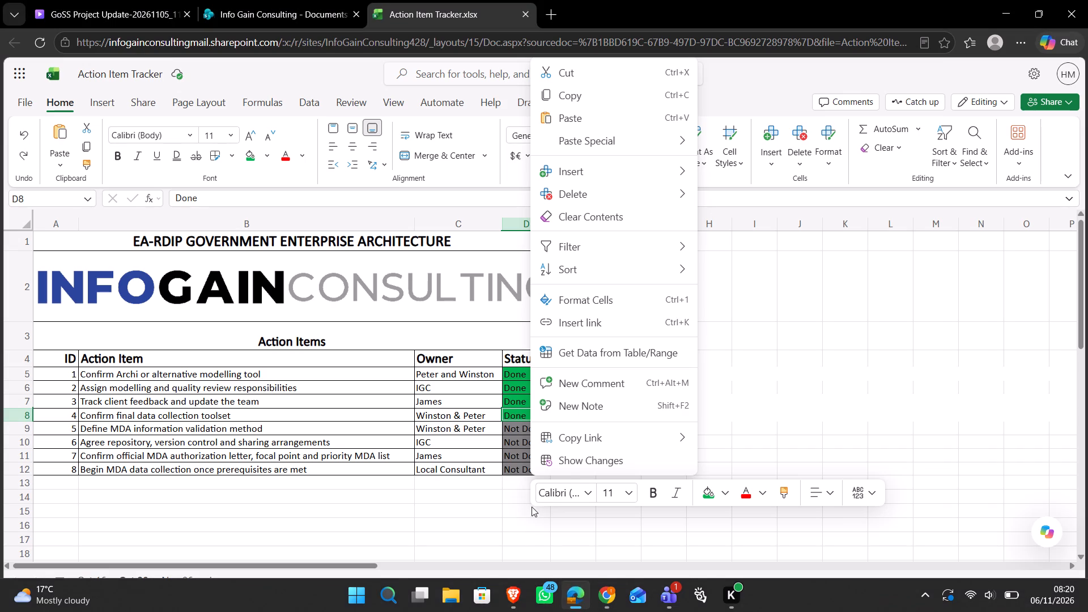
click(703, 355)
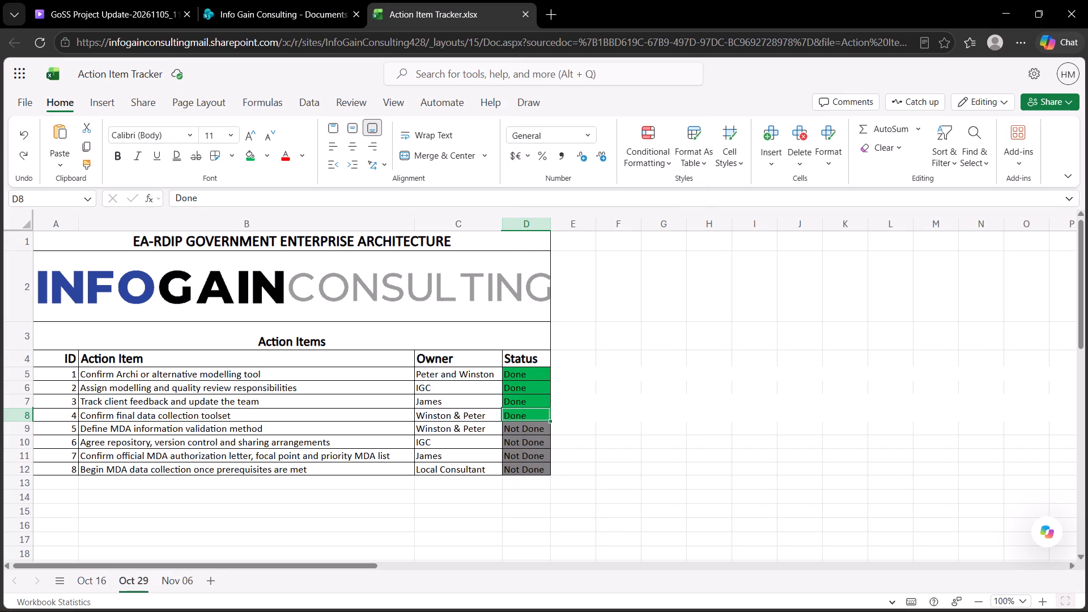
click(530, 333)
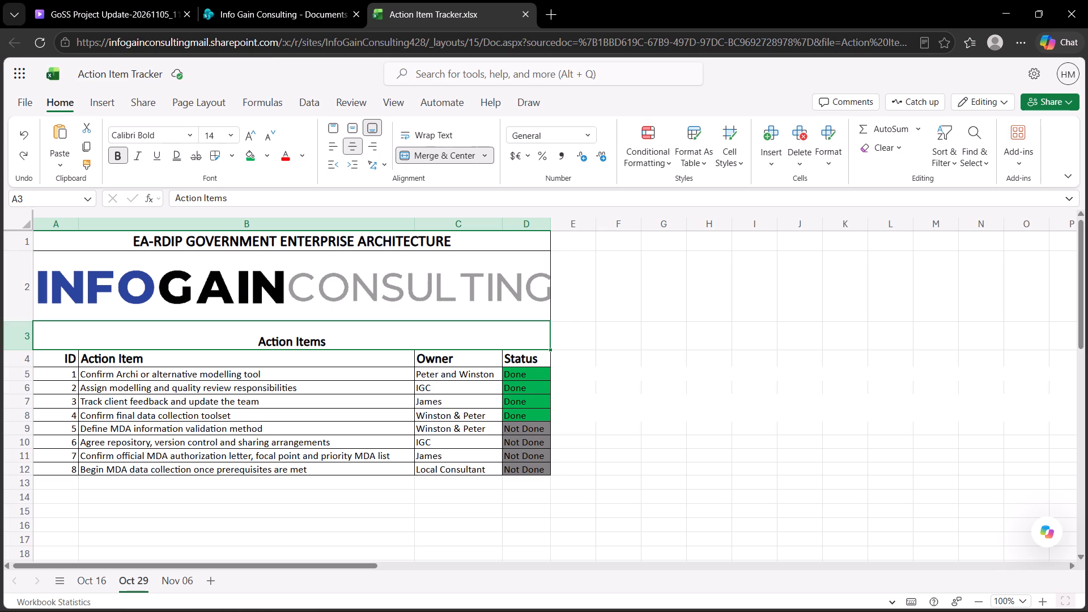
click(266, 430)
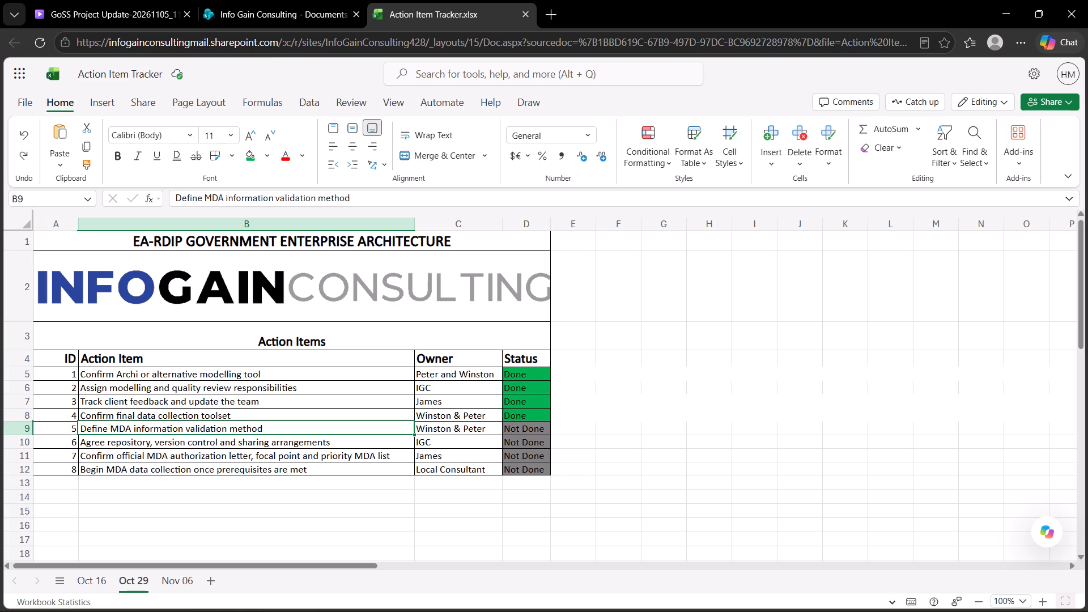
click(535, 460)
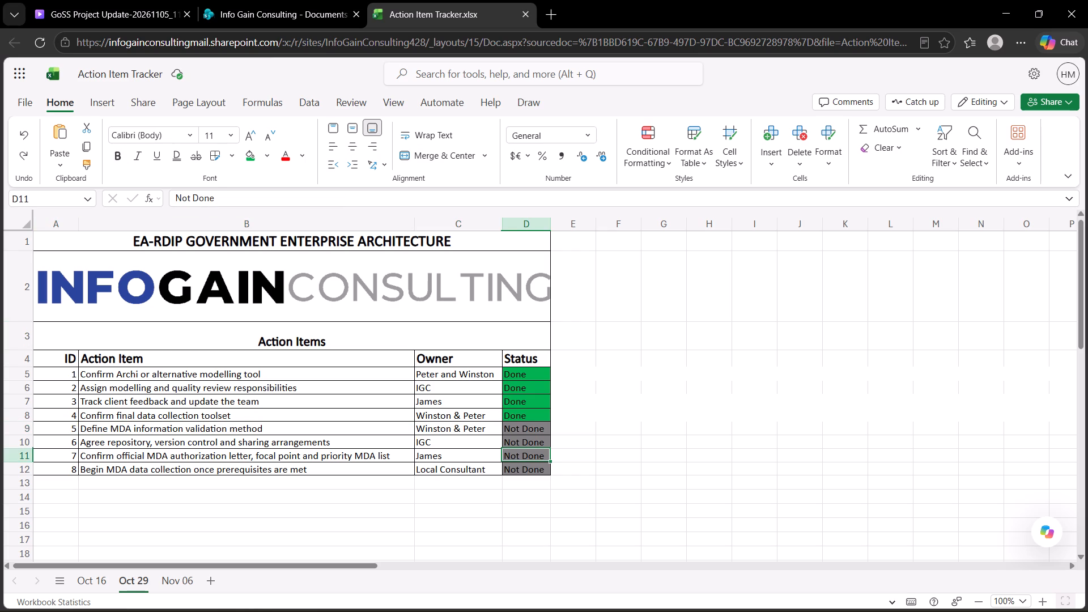
click(531, 225)
drag(551, 226, 552, 231)
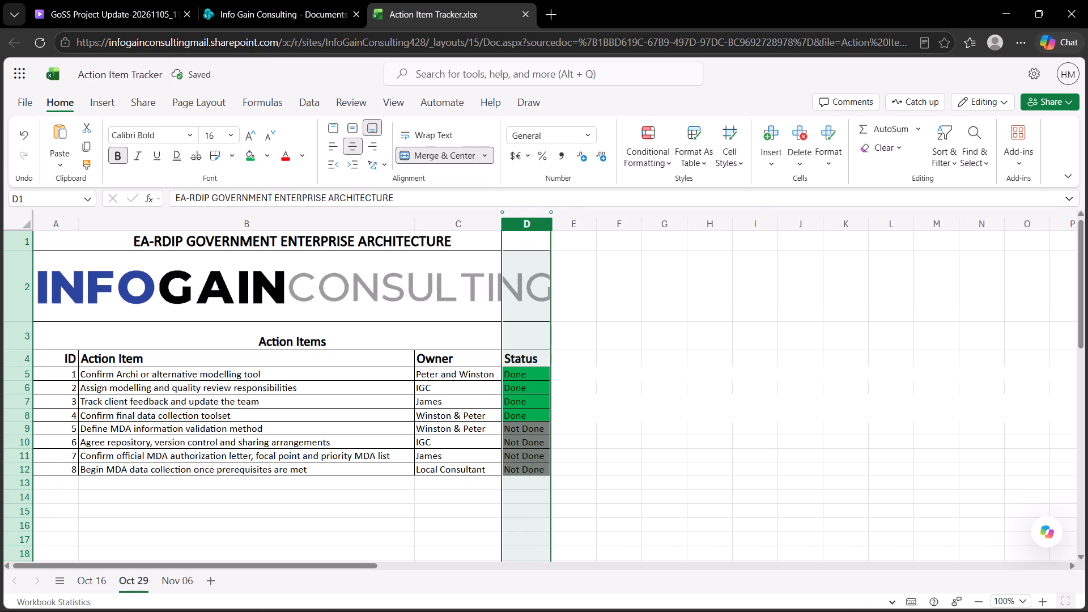
Switch to Chrome and read the AI's reply about expanding the table into column E.
click(610, 602)
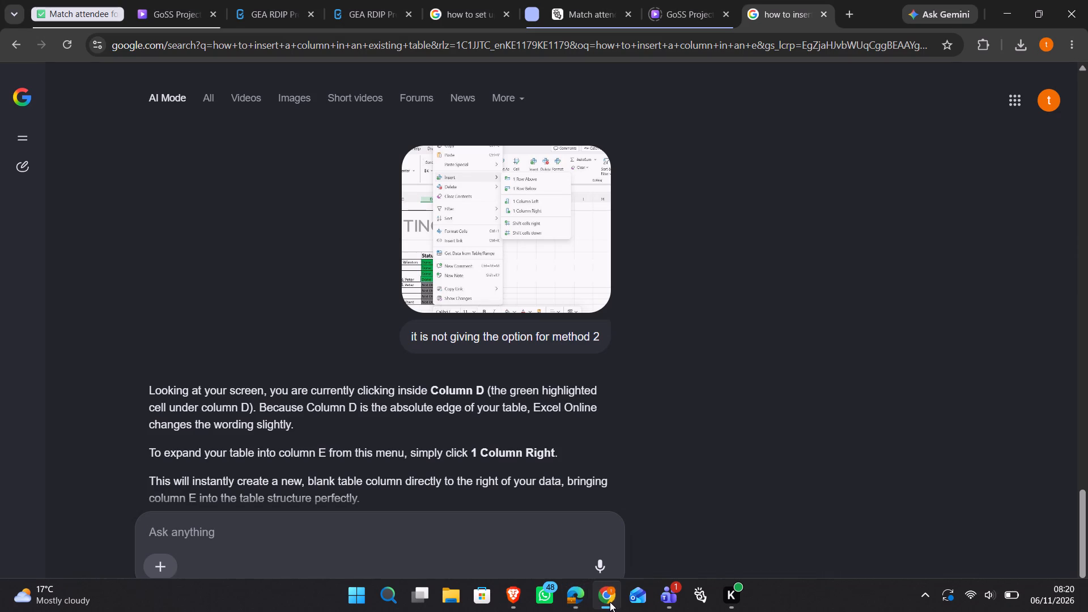
scroll(359, 453, down, 1)
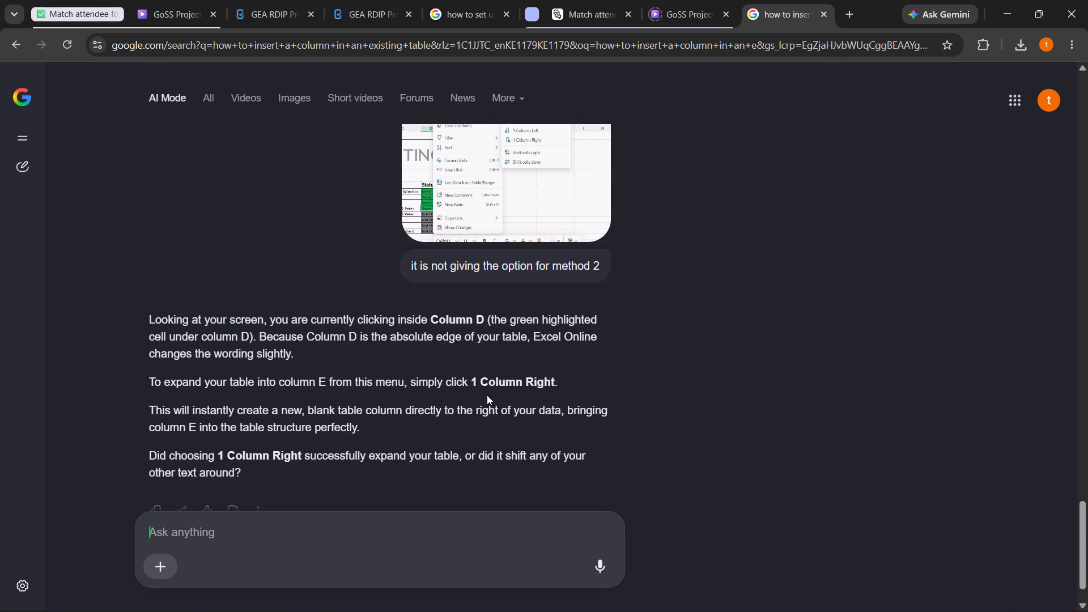
Return to the tracker in Edge and insert one column after Status, from the Done cell D7 on the Oct 29 sheet.
scroll(487, 395, down, 1)
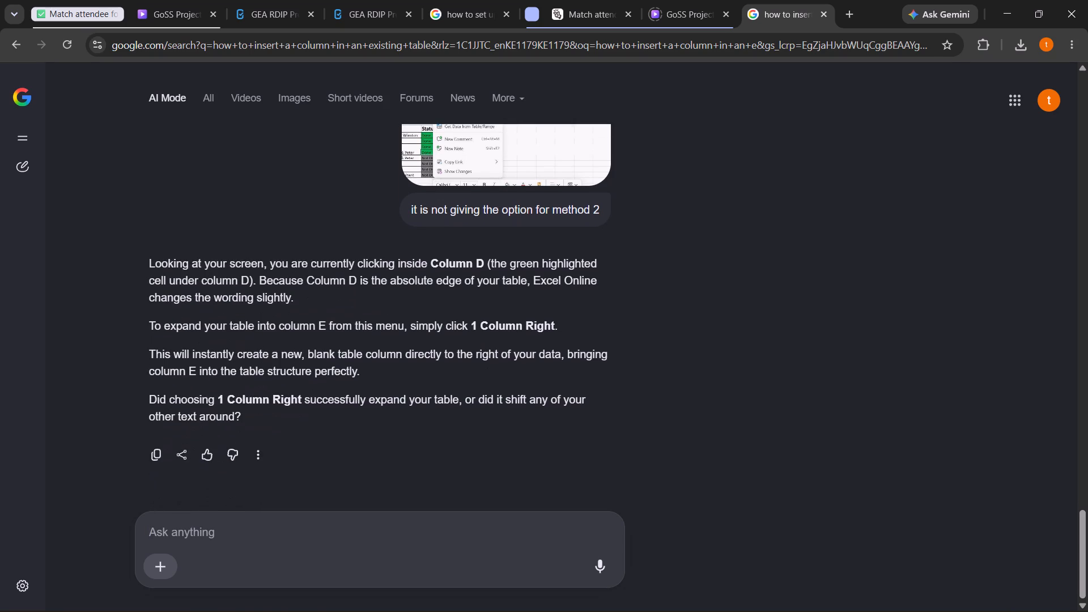
click(579, 600)
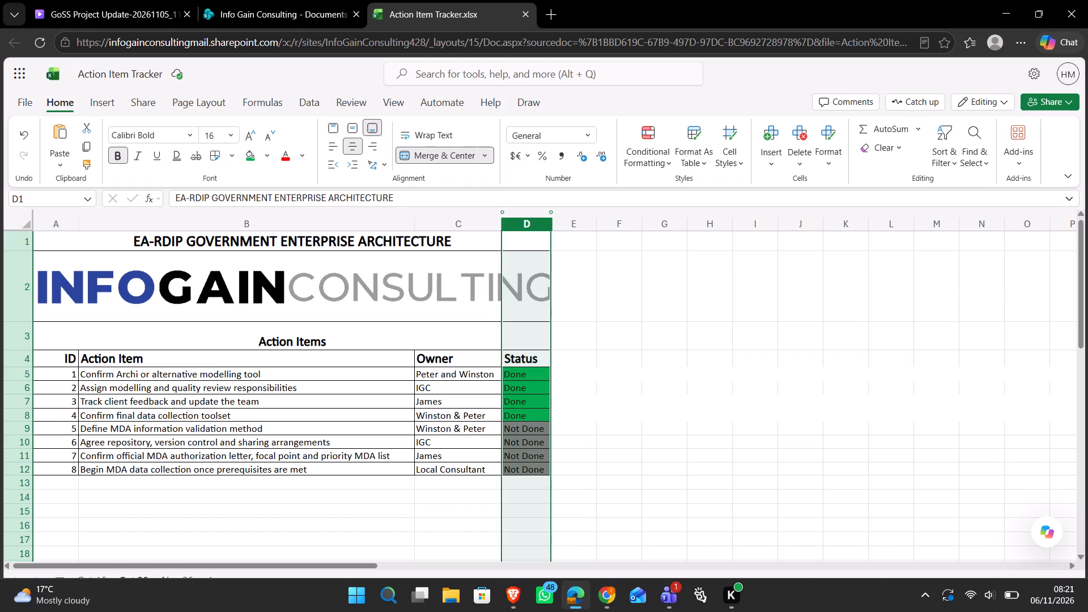
click(547, 385)
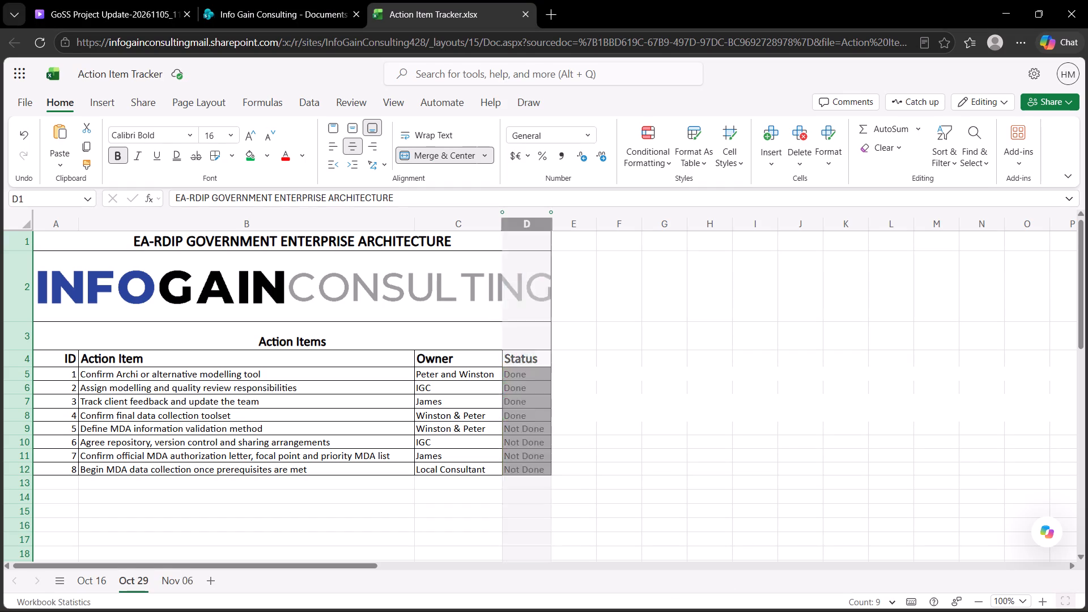
click(526, 396)
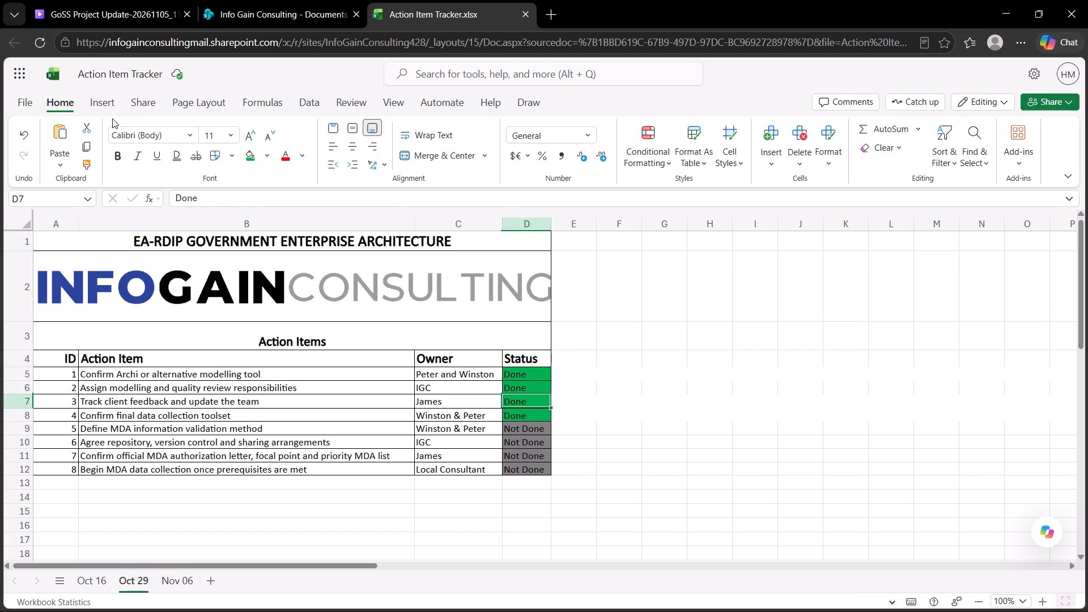
right_click(525, 402)
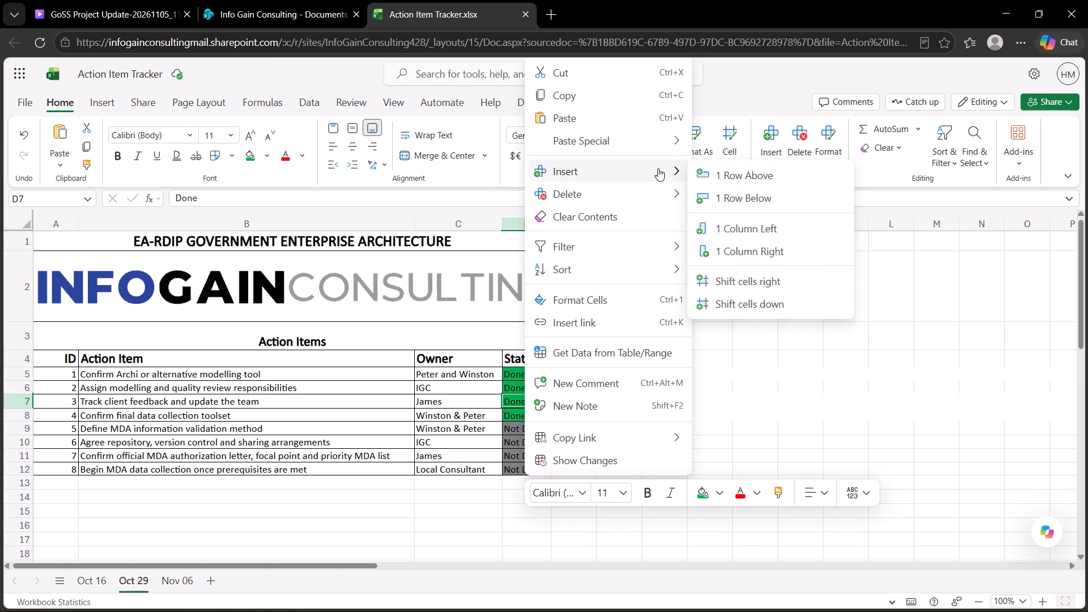
click(740, 252)
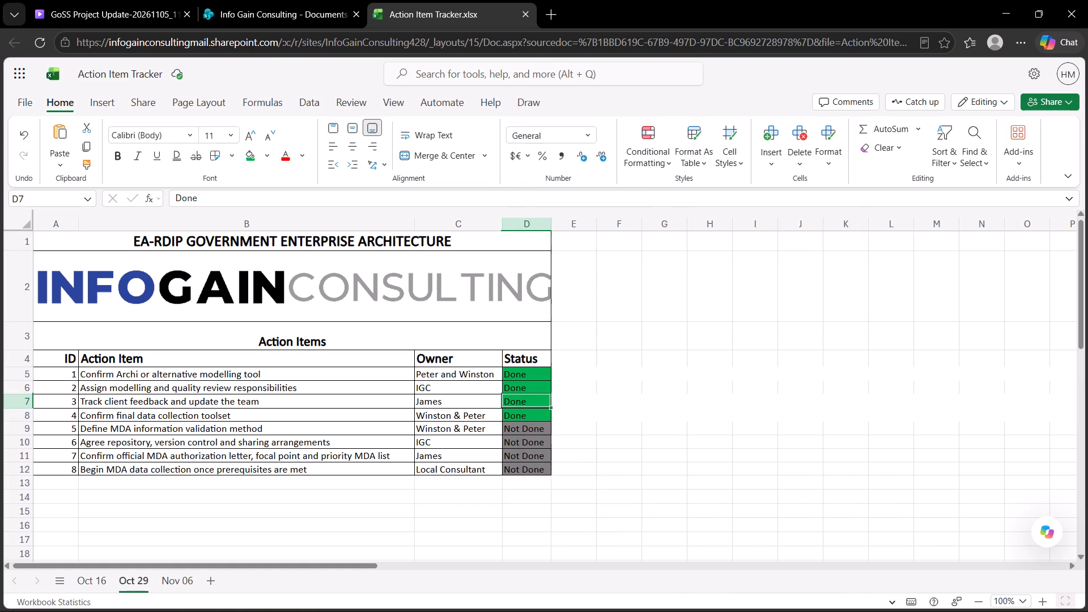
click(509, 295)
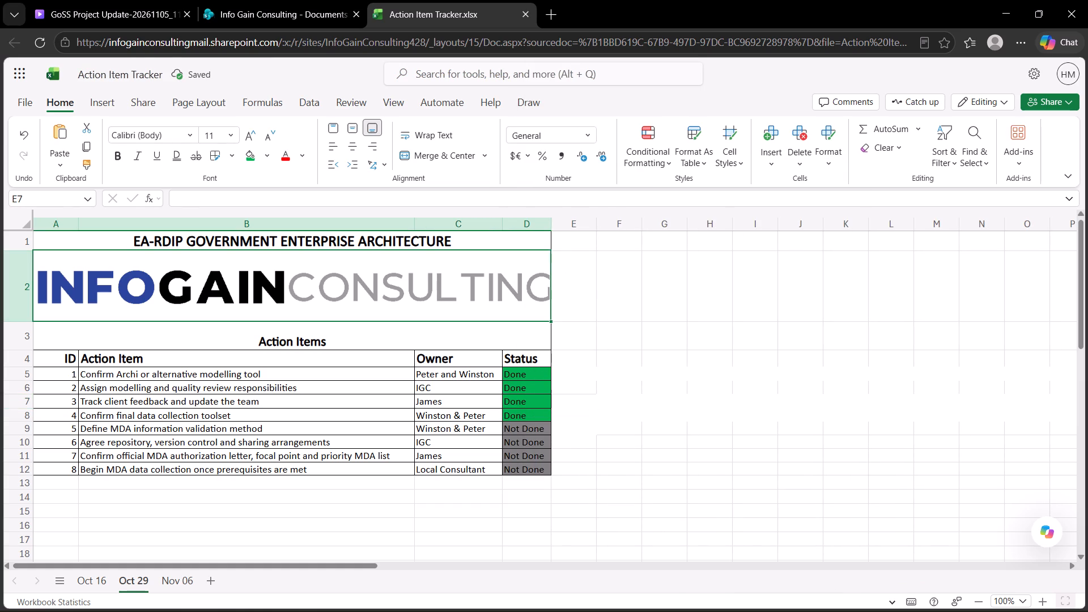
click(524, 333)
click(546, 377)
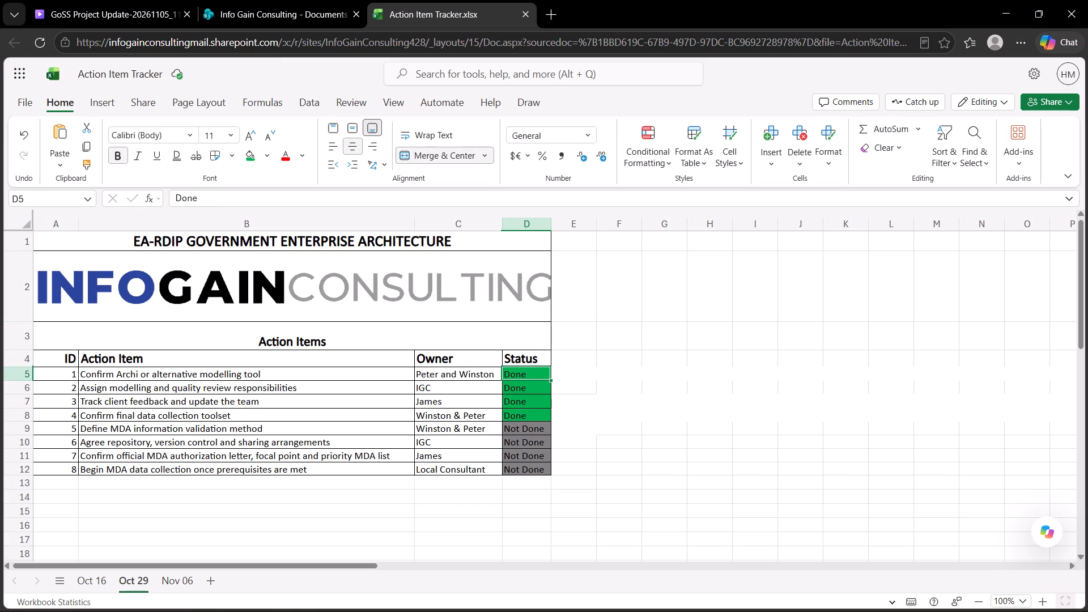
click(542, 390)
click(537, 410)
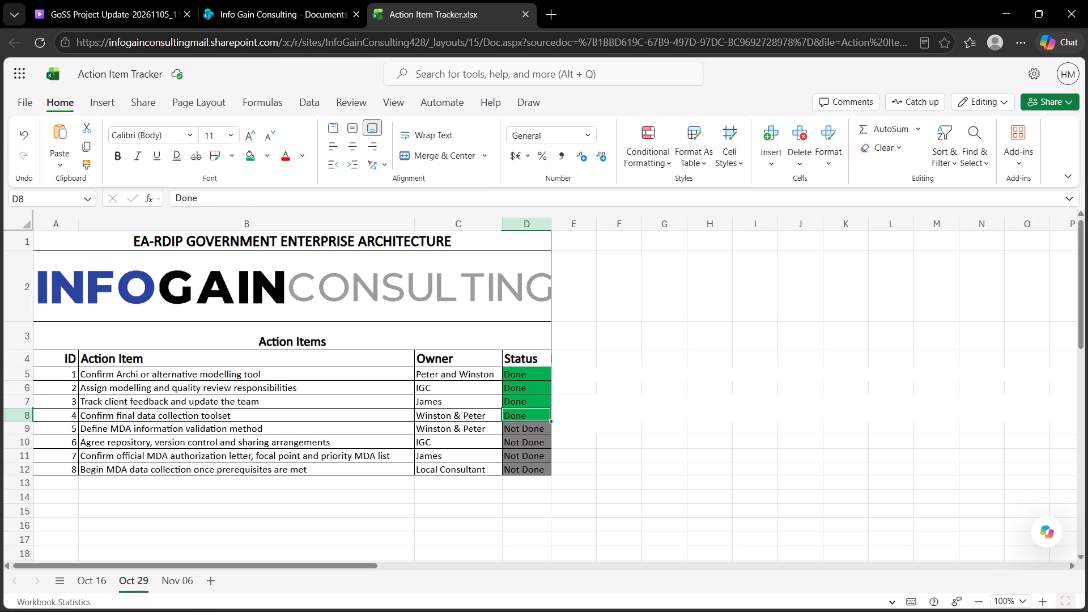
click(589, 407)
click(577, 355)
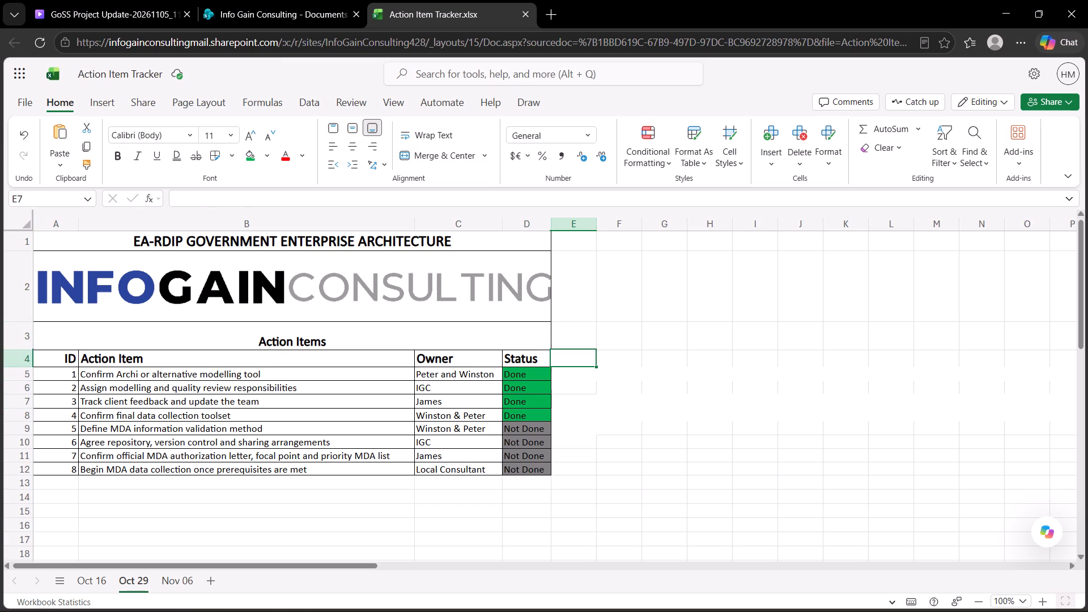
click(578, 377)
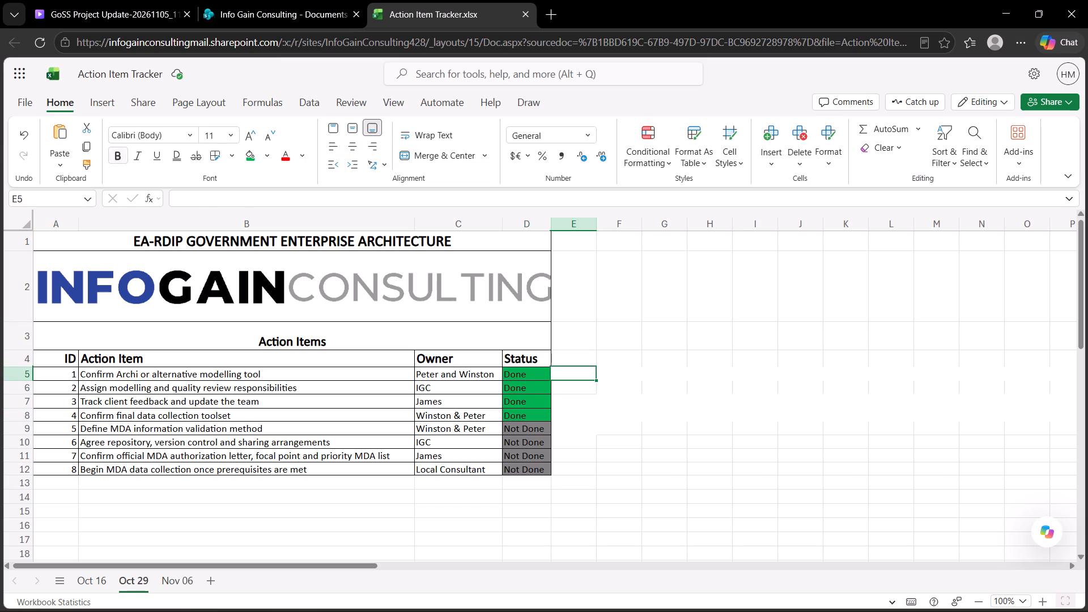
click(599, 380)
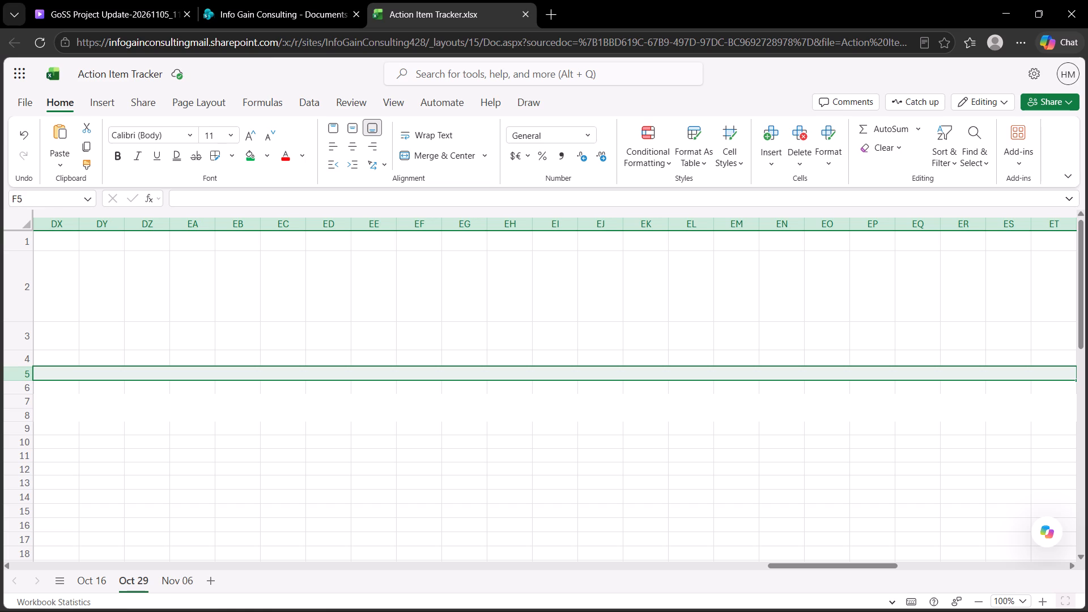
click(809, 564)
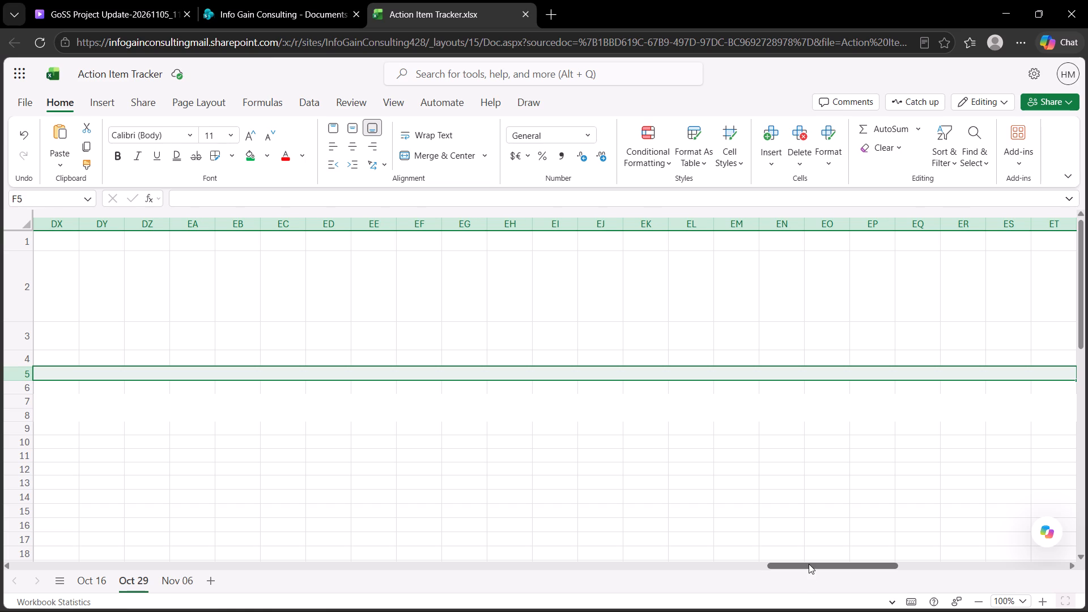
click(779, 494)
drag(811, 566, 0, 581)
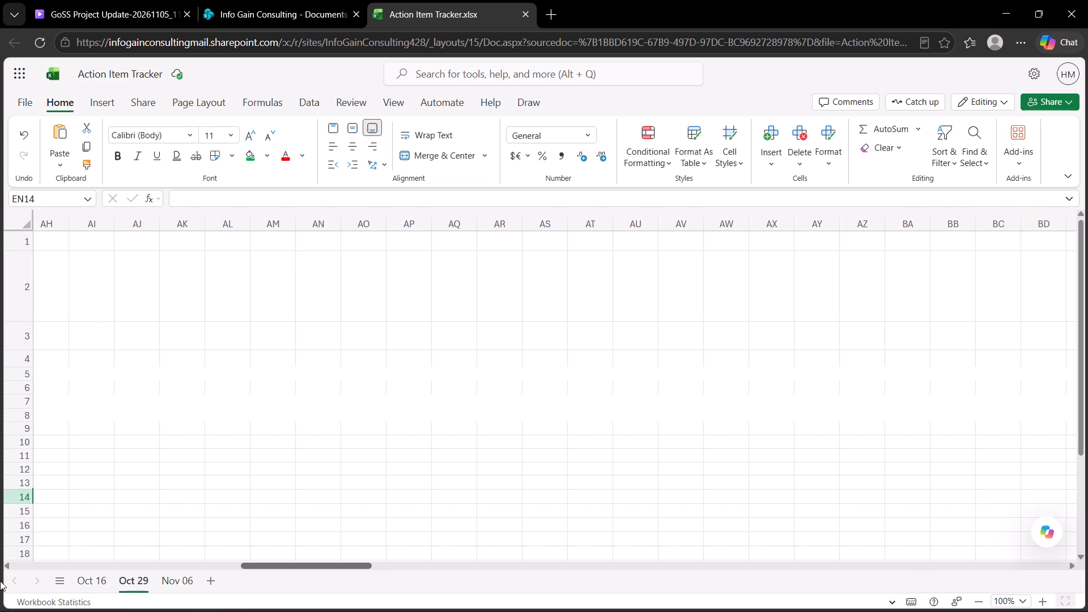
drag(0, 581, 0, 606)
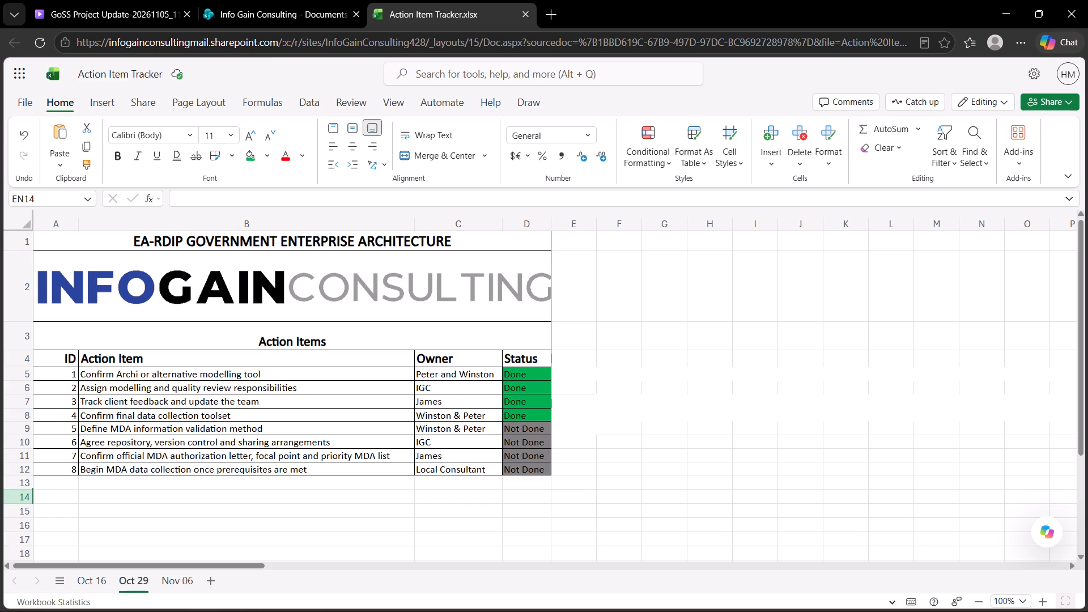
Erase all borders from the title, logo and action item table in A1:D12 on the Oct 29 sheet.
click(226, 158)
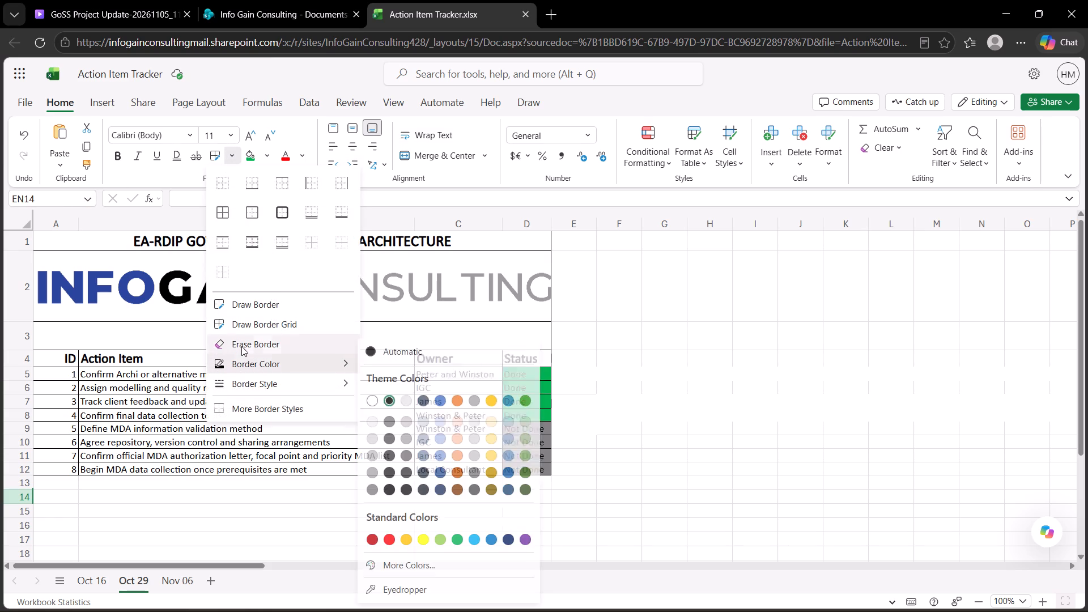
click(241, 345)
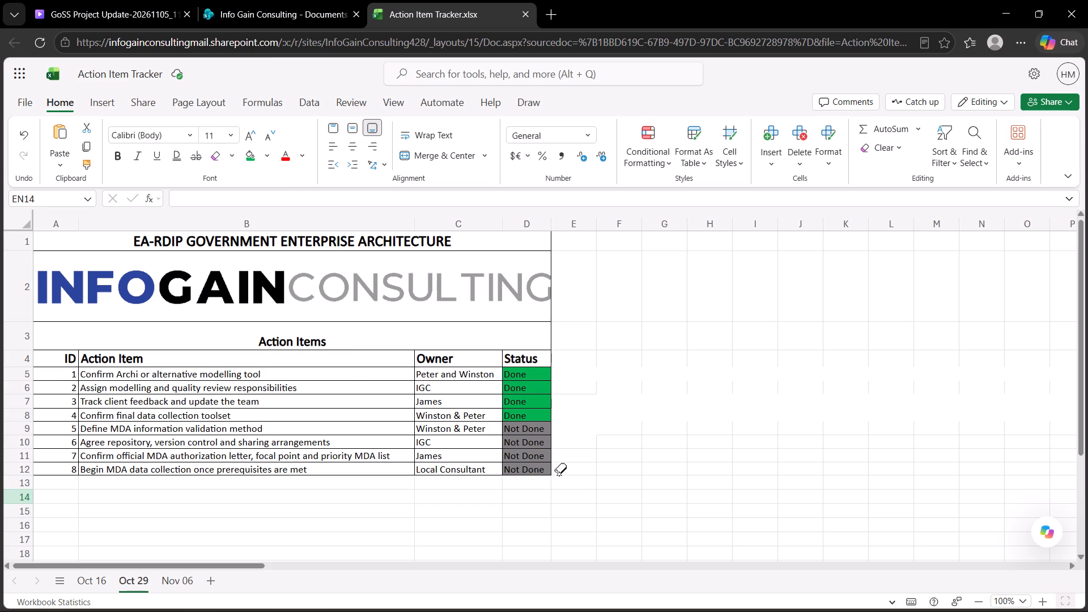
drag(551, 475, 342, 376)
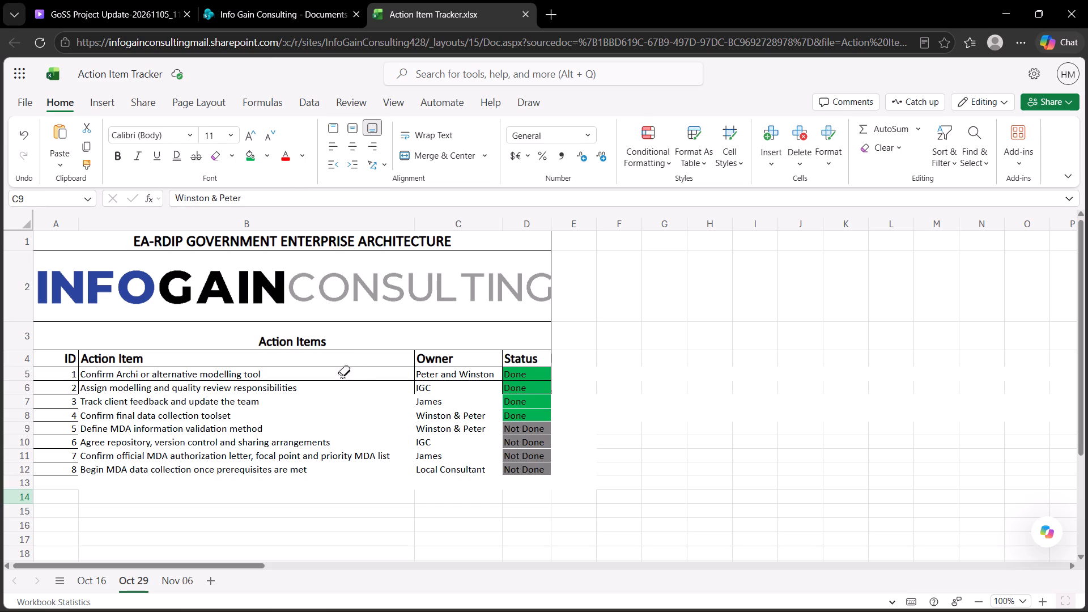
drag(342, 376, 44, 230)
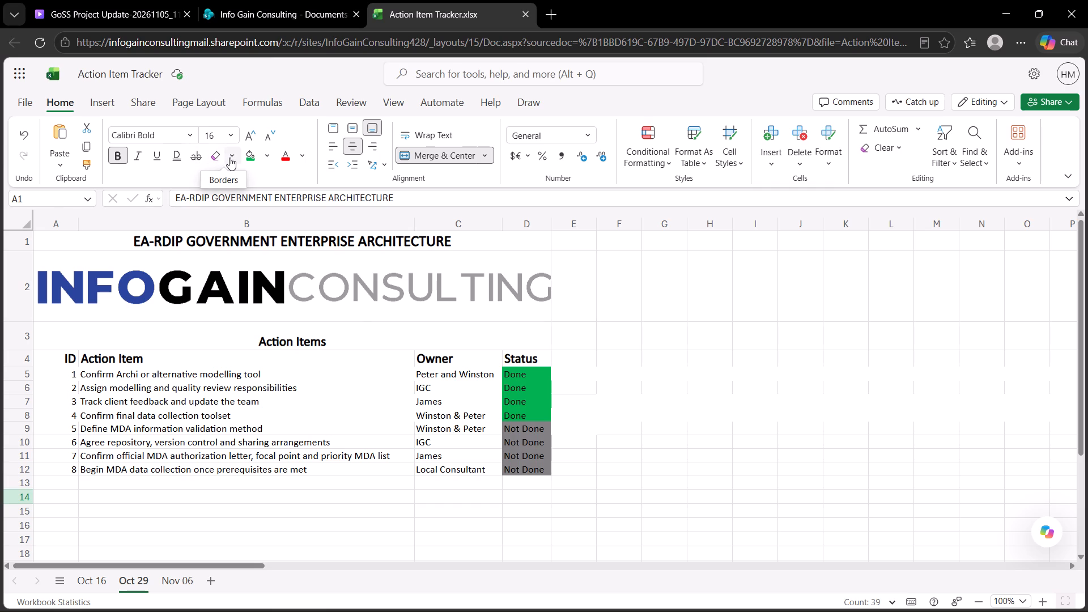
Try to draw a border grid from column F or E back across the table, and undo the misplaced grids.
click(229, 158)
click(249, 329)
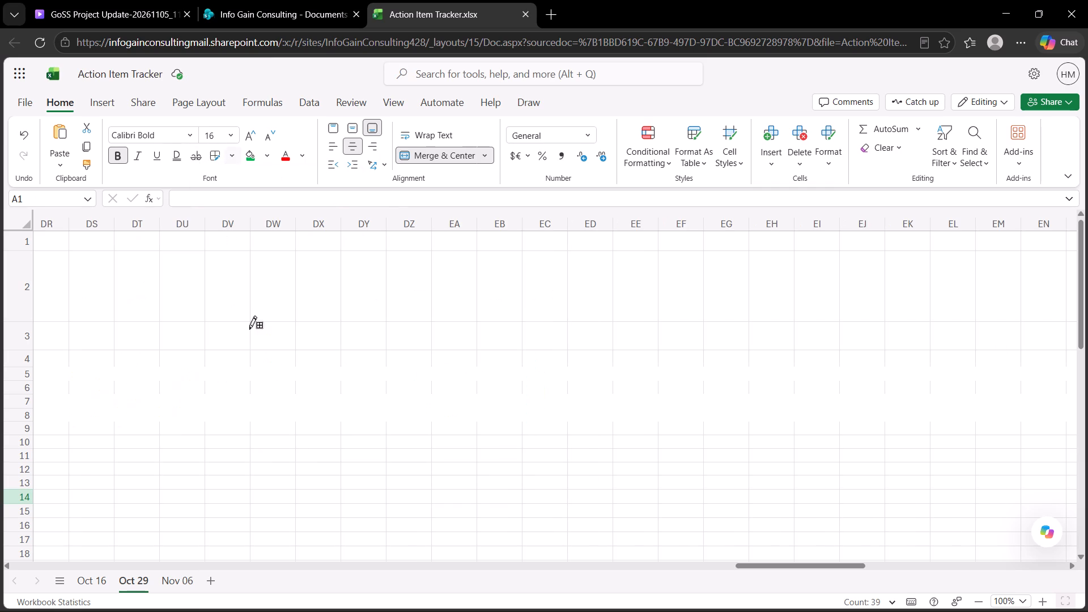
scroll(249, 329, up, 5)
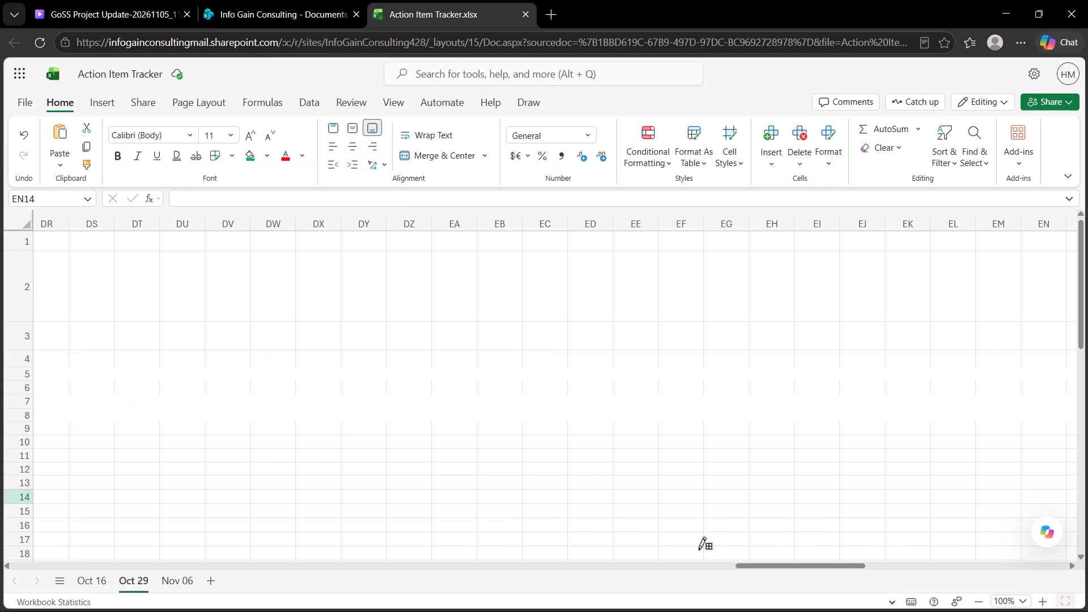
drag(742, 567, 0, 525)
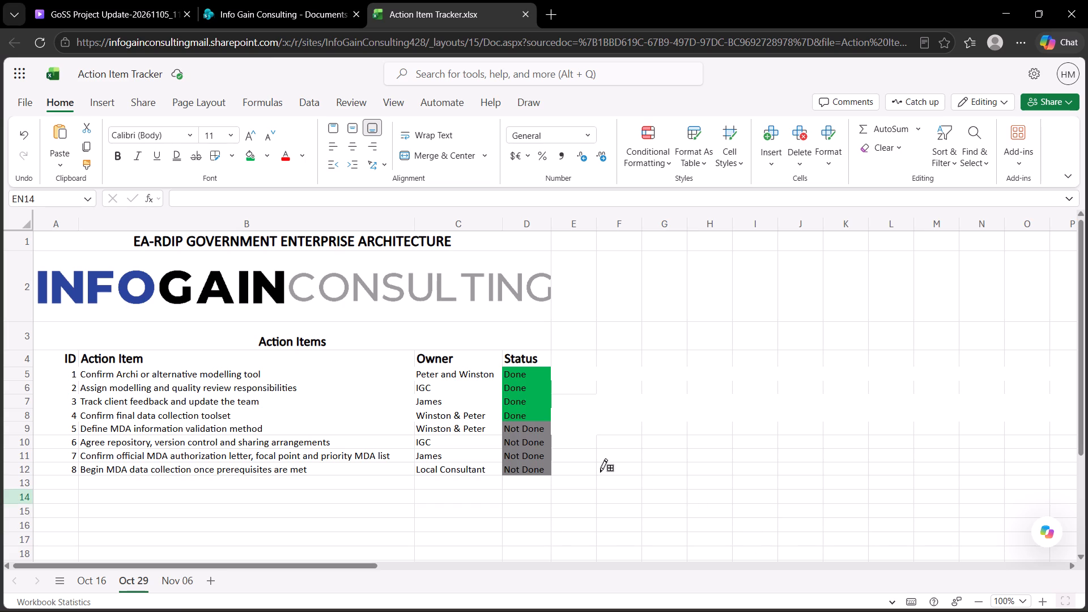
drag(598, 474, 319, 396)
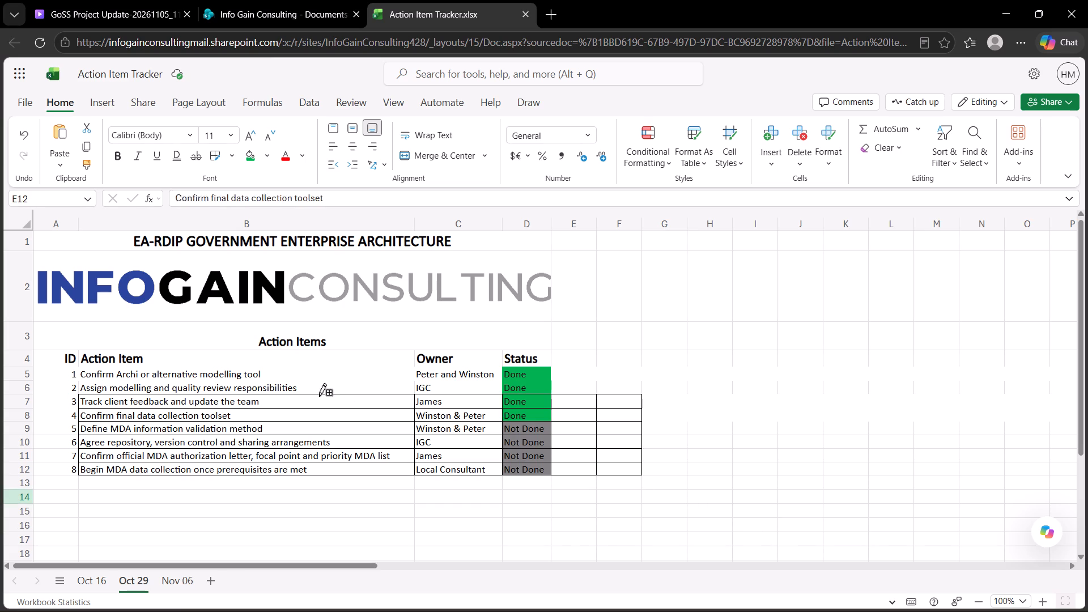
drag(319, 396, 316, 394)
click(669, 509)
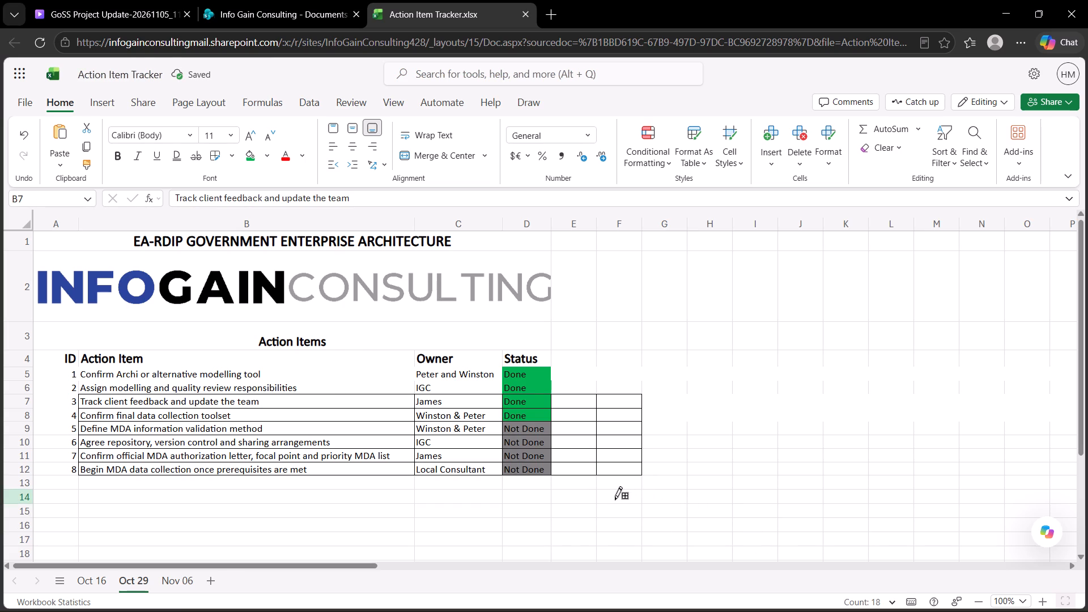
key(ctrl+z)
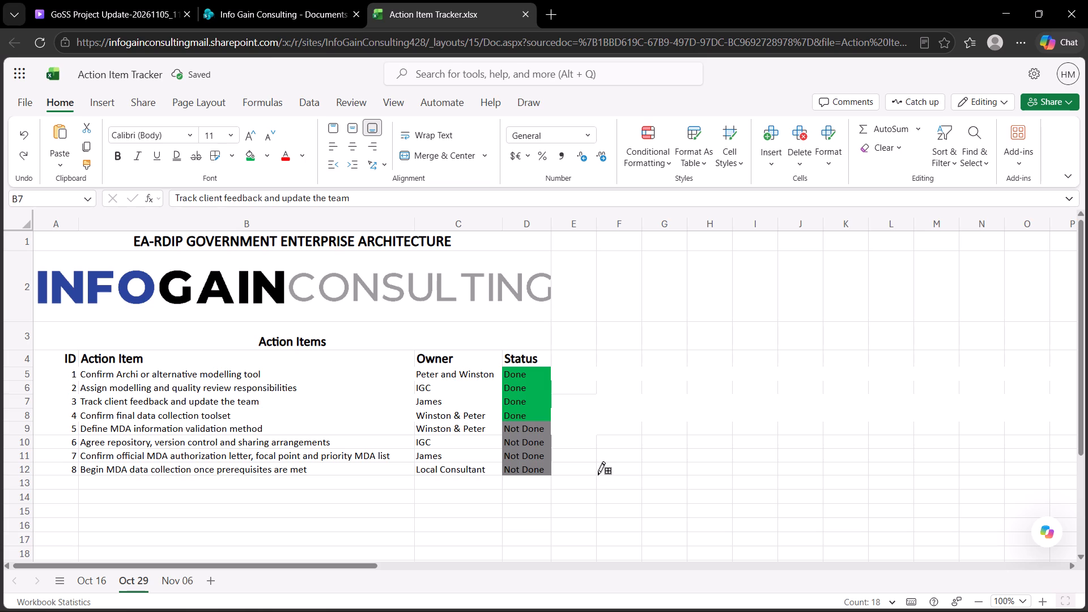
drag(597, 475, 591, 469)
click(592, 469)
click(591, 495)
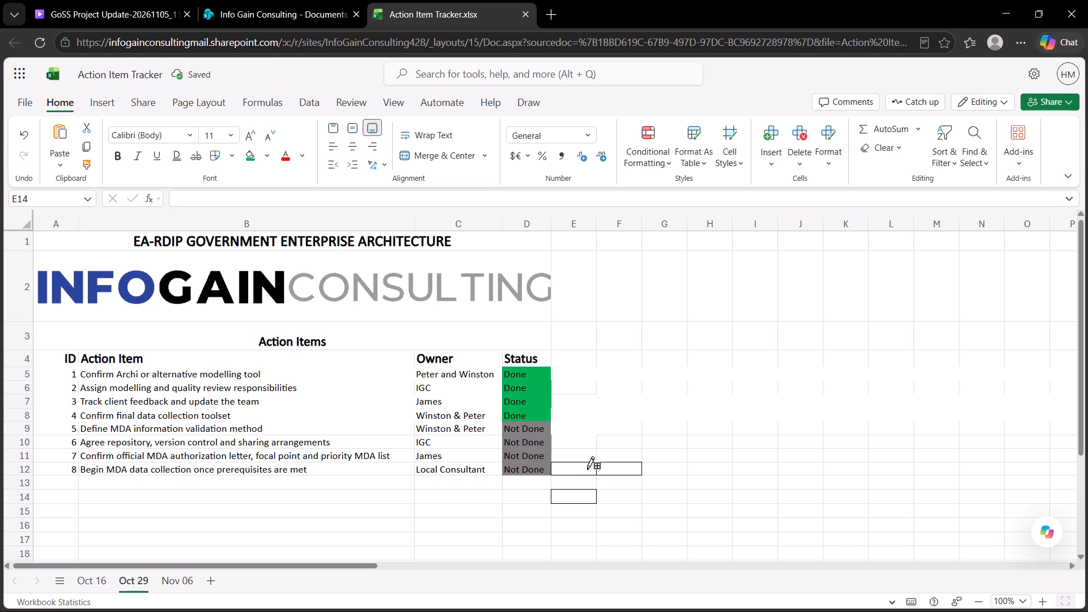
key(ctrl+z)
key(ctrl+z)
Draw a border grid over A1:E12 on the Oct 29 sheet and leave the Draw Border Grid mode.
drag(596, 474, 474, 402)
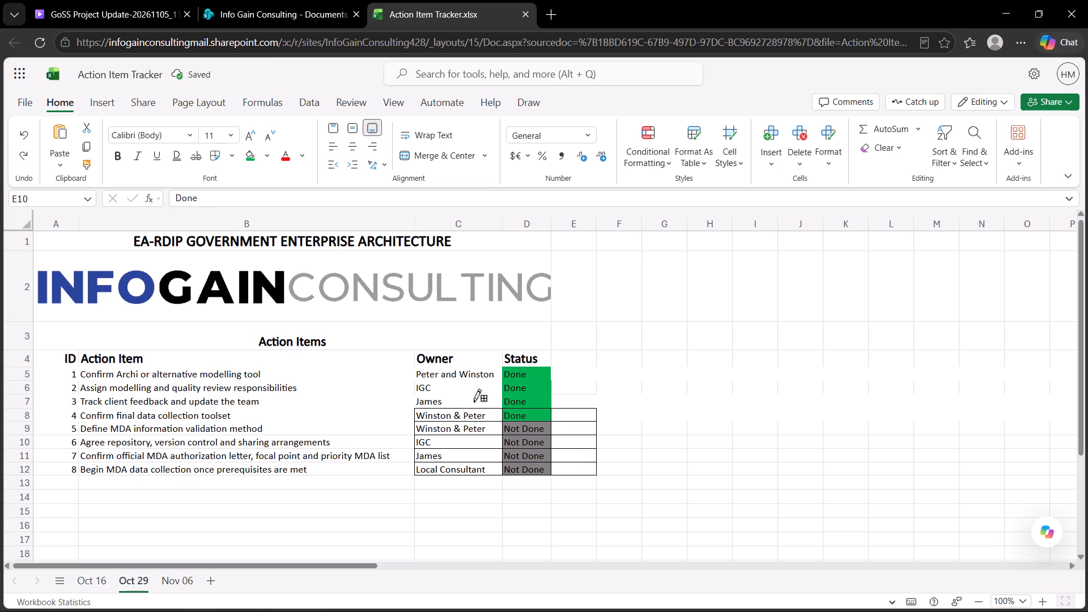
drag(474, 402, 26, 236)
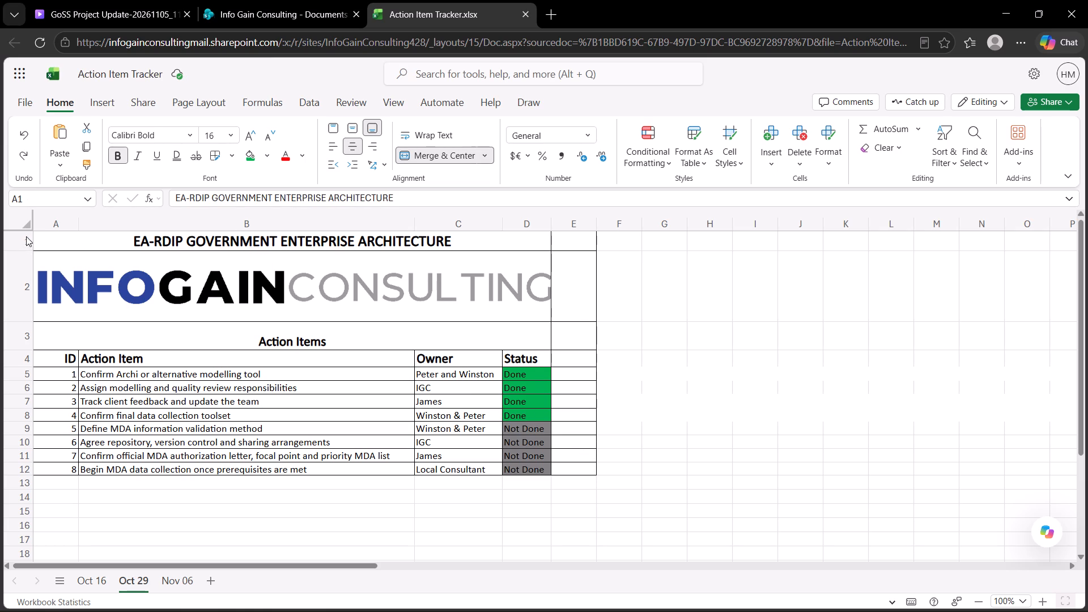
drag(26, 236, 32, 231)
drag(506, 266, 539, 269)
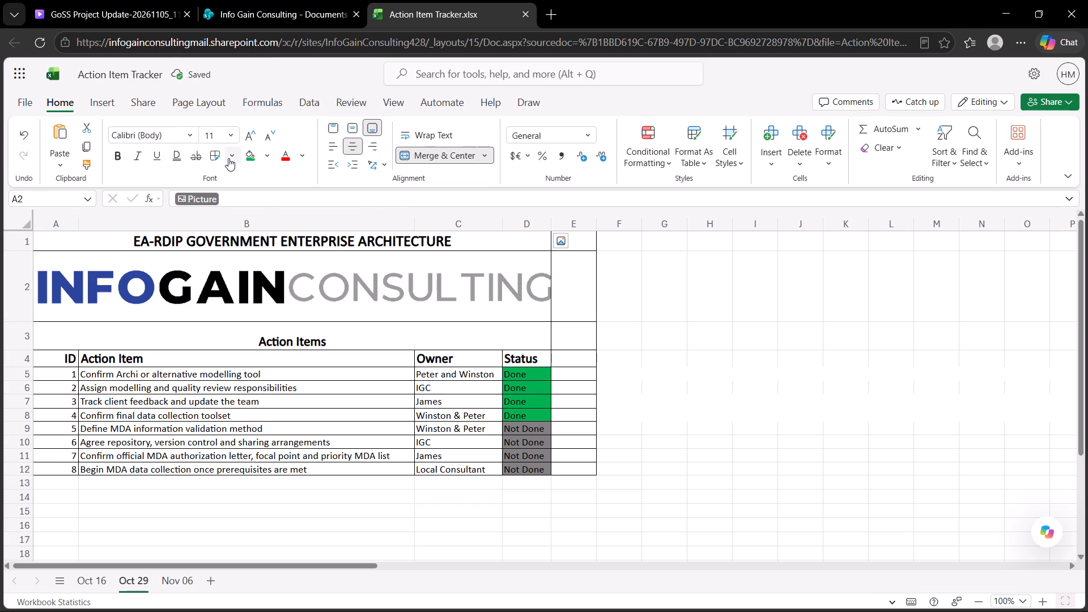
click(228, 158)
click(261, 331)
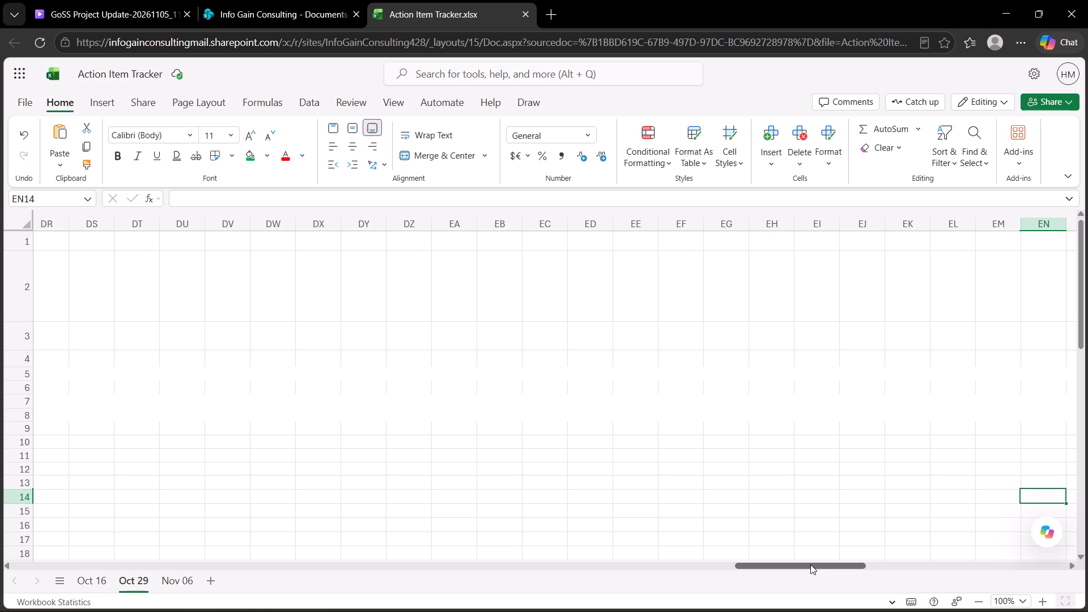
click(869, 499)
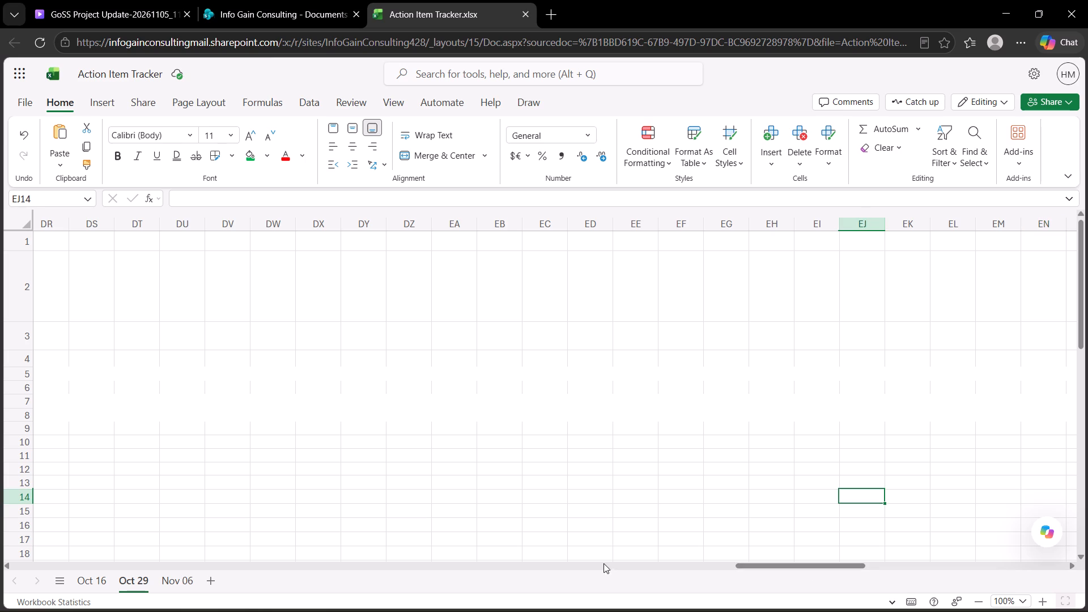
drag(745, 567, 0, 501)
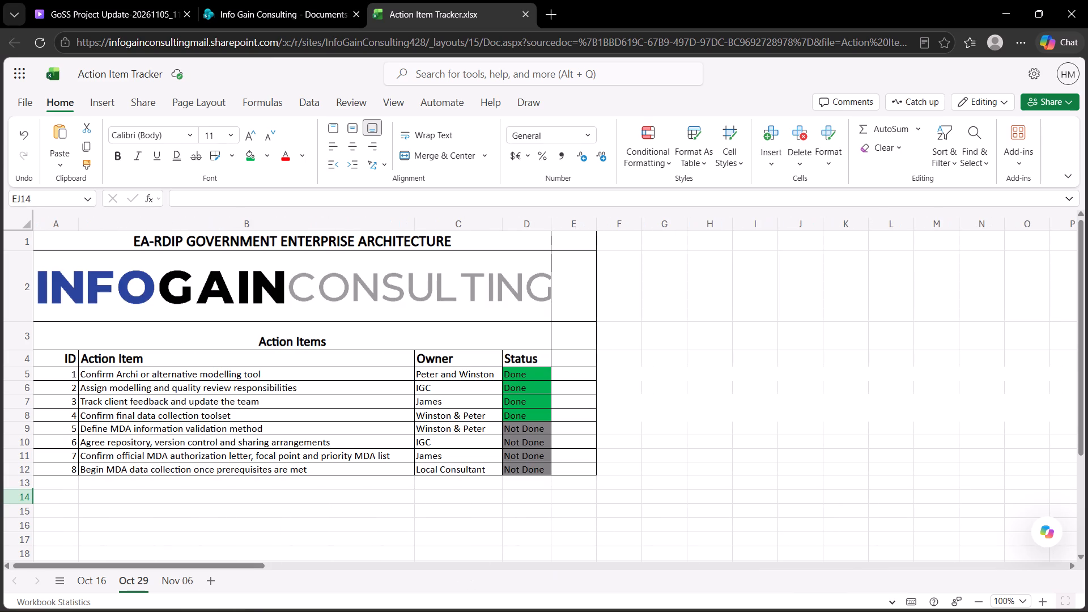
click(403, 511)
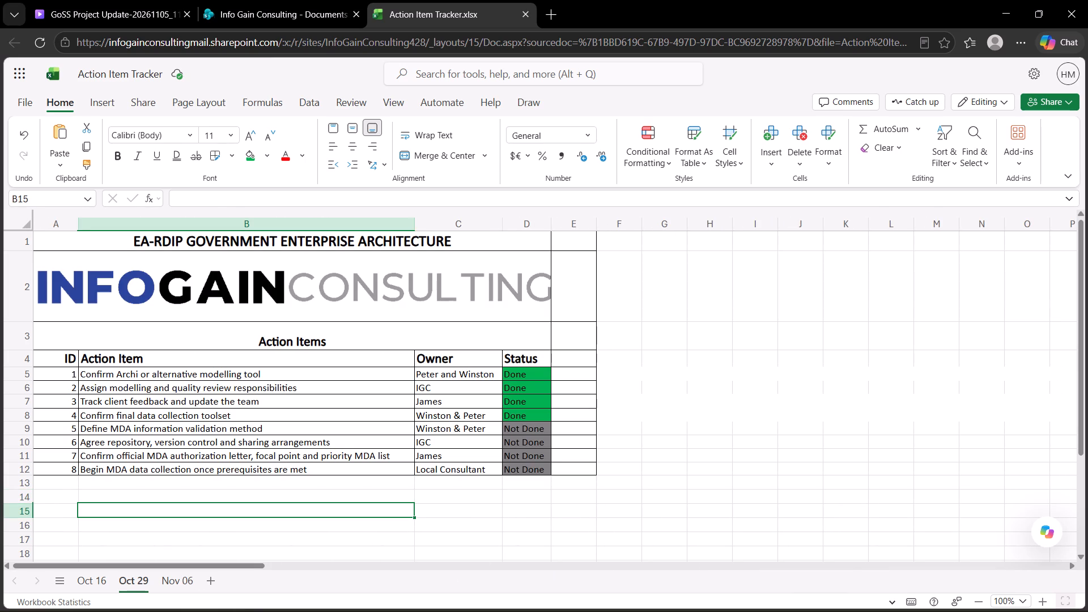
Re-merge and center the logo across A2:E2 and the project title across A1:E1 on the Oct 29 sheet.
drag(527, 288, 571, 290)
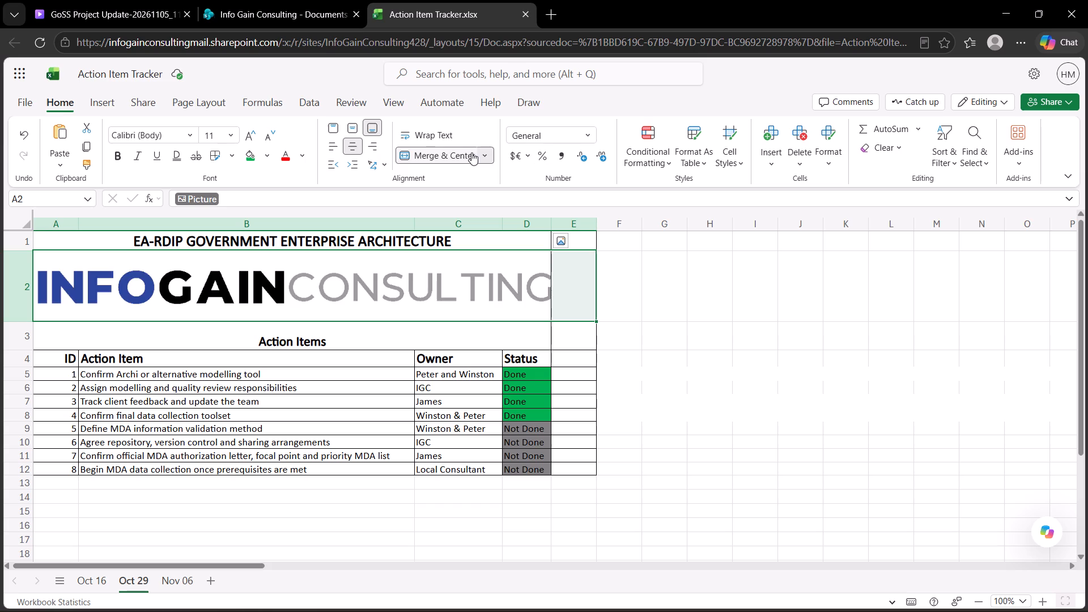
click(471, 152)
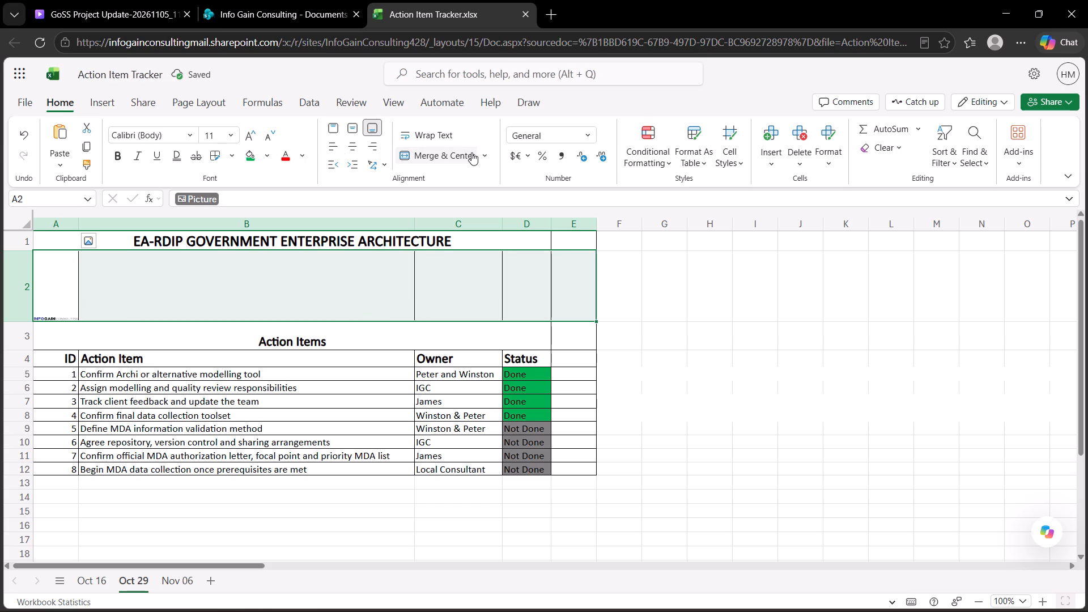
click(471, 152)
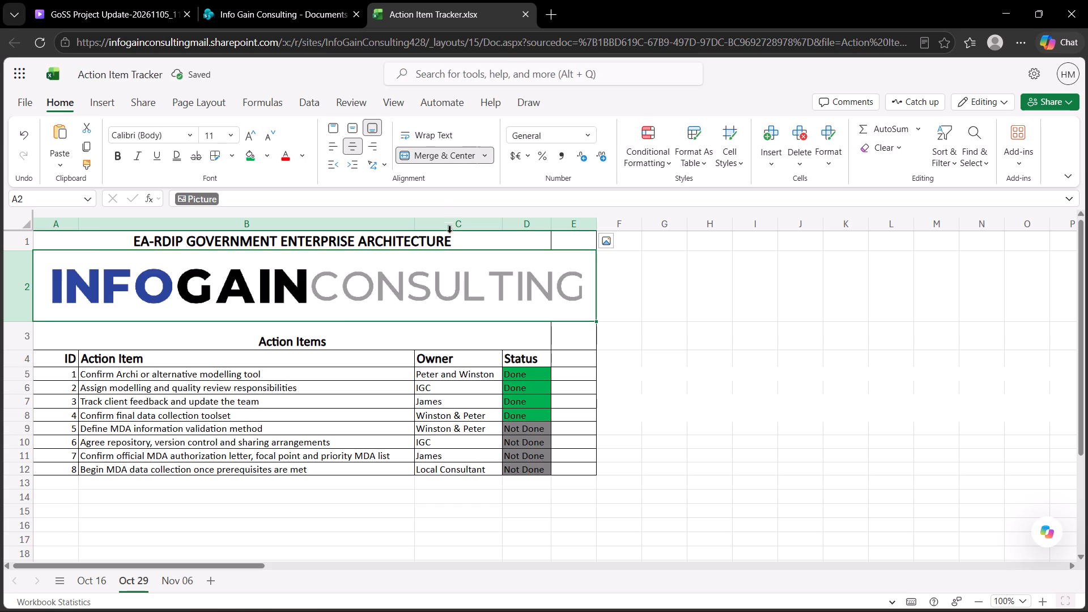
scroll(444, 301, up, 2)
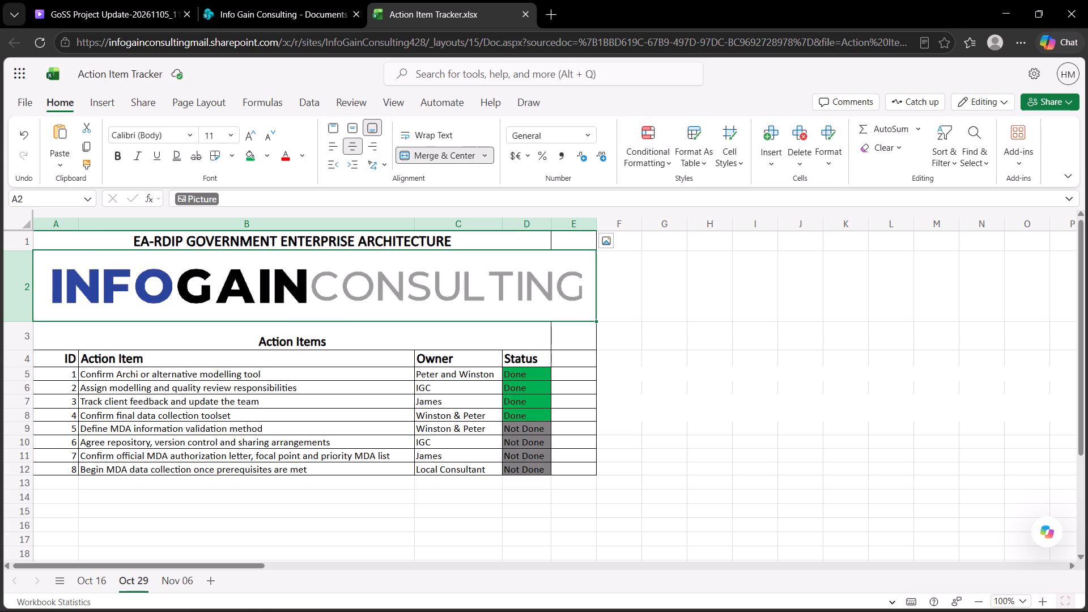
drag(534, 243, 560, 243)
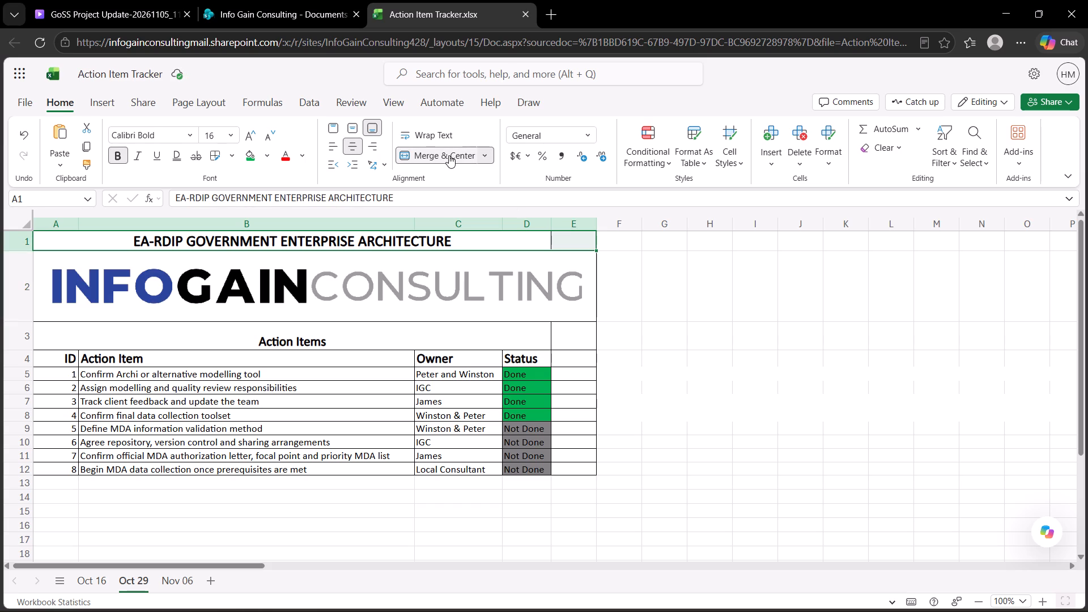
click(449, 155)
click(449, 155)
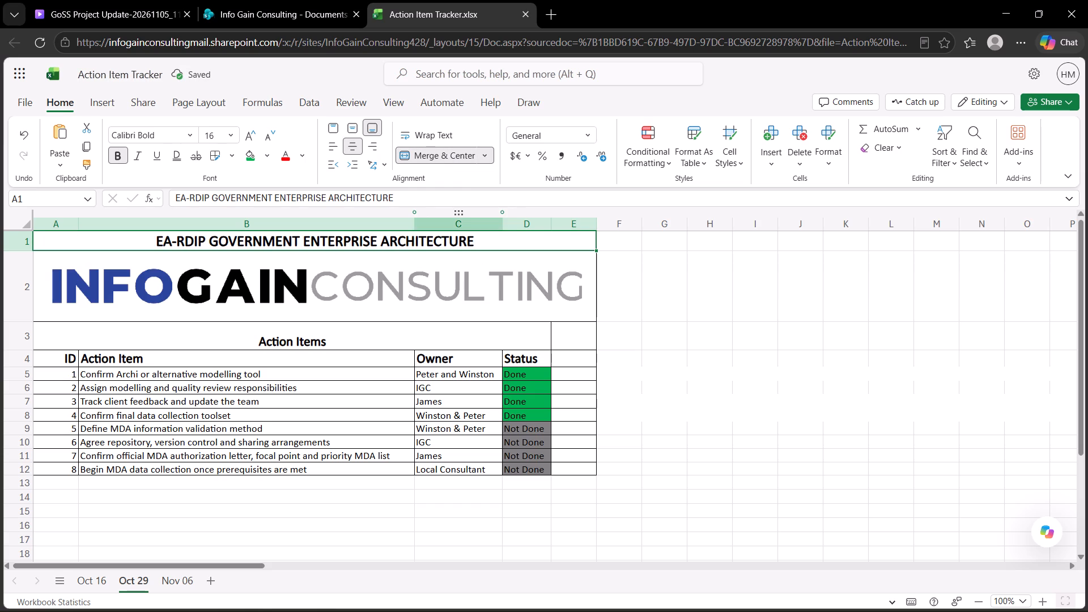
Enter the column header "Completion Date" in E4, beside Status on the Oct 29 sheet.
click(575, 337)
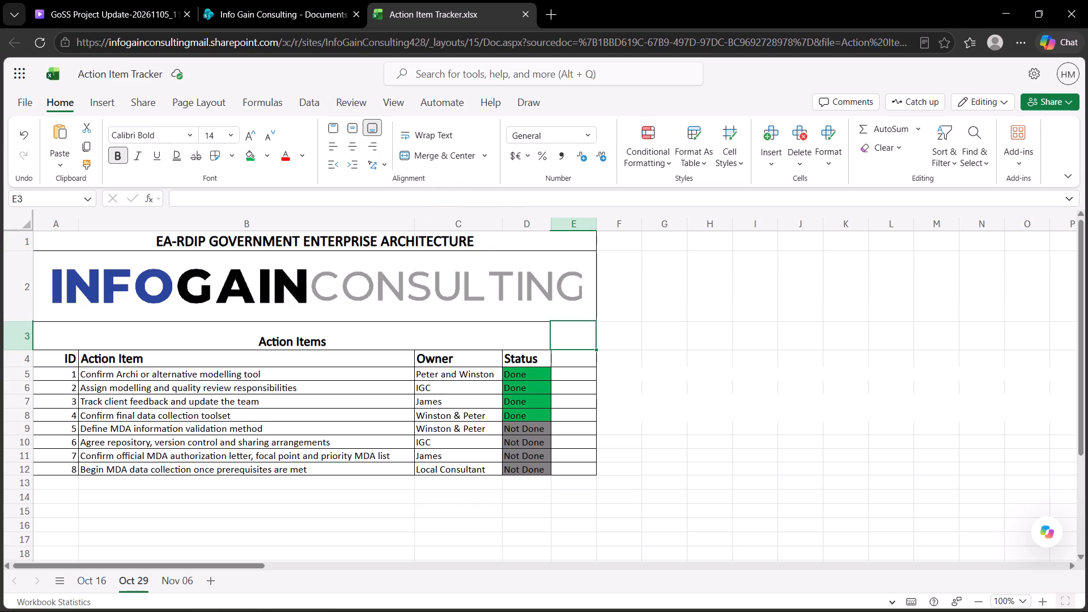
key(shift+c)
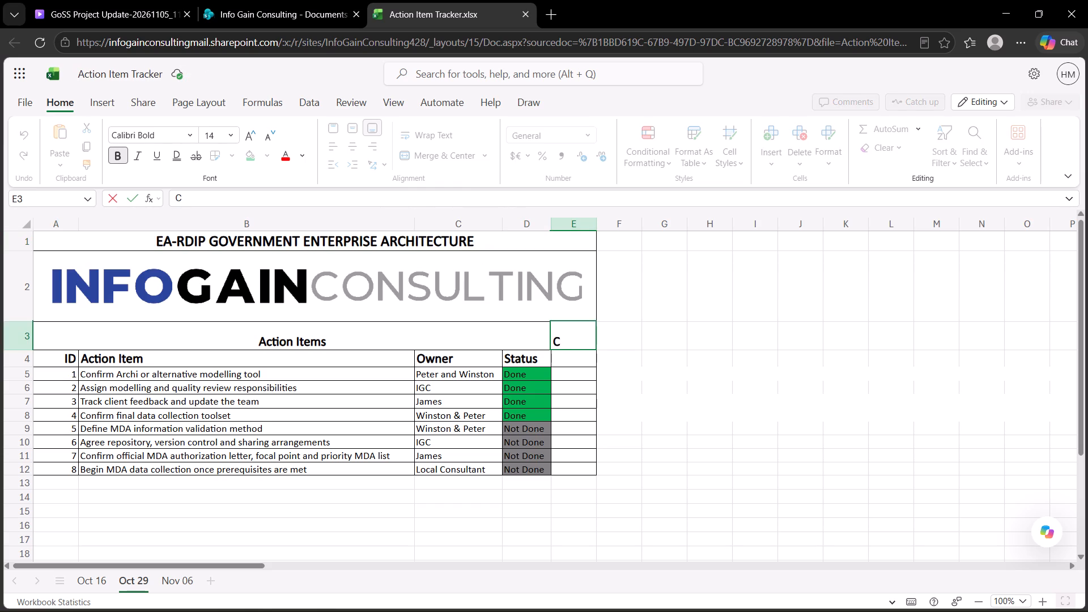
key(BackSpace)
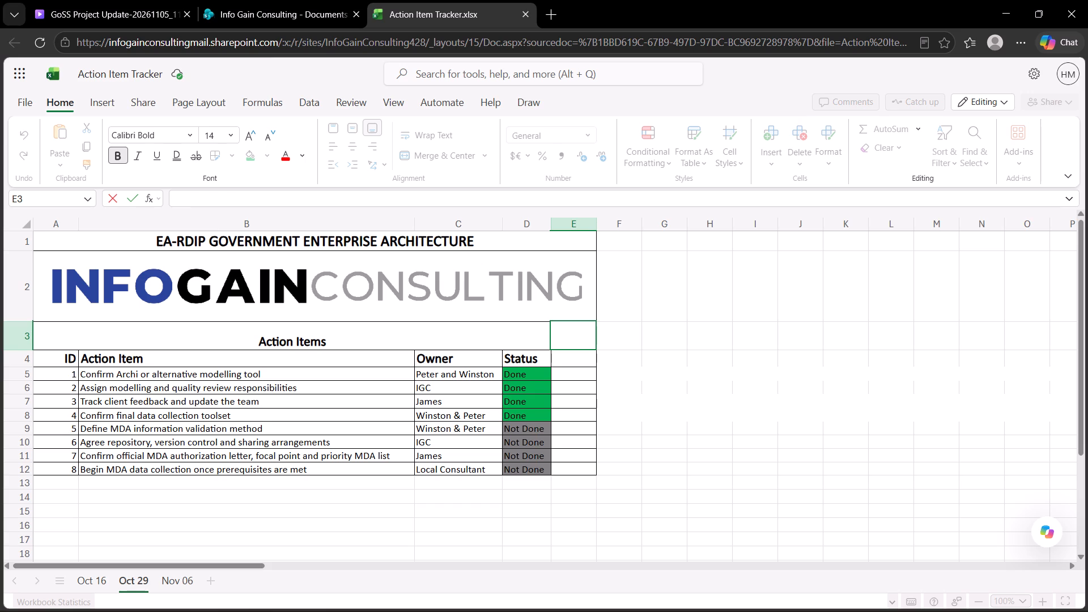
click(559, 351)
text(Completion)
key(space)
text(Date)
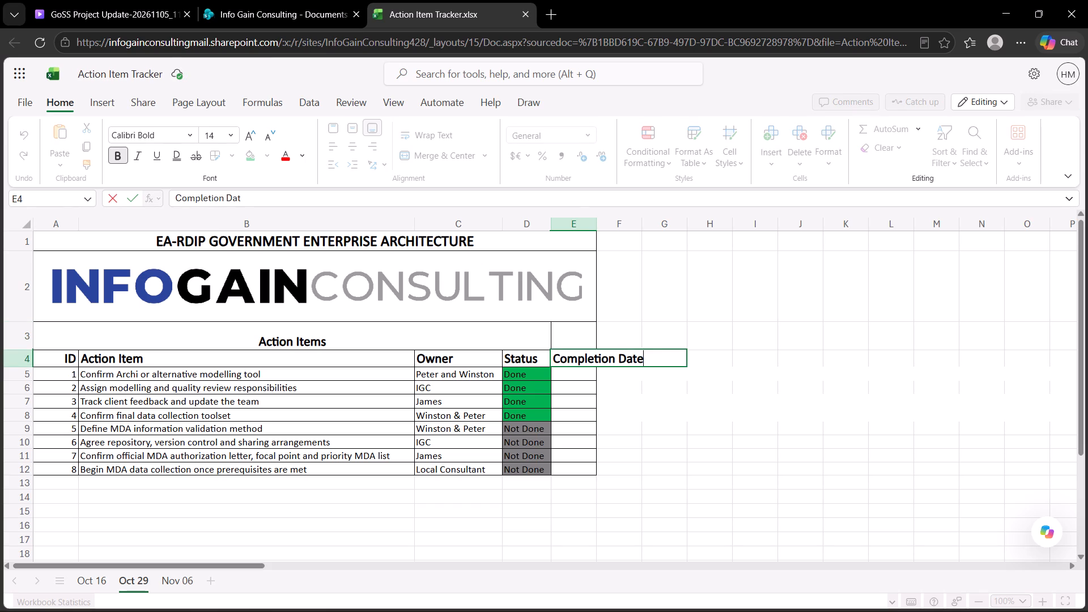
Widen column E on the Oct 29 sheet to fit the Completion Date header.
click(575, 218)
drag(596, 222, 634, 224)
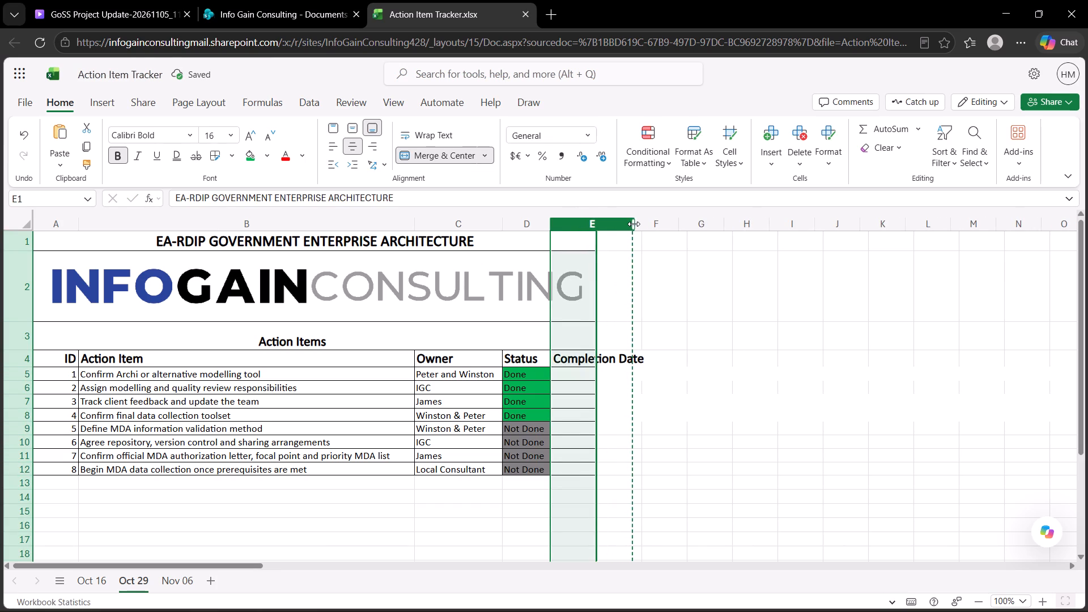
drag(634, 224, 645, 224)
double_click(644, 224)
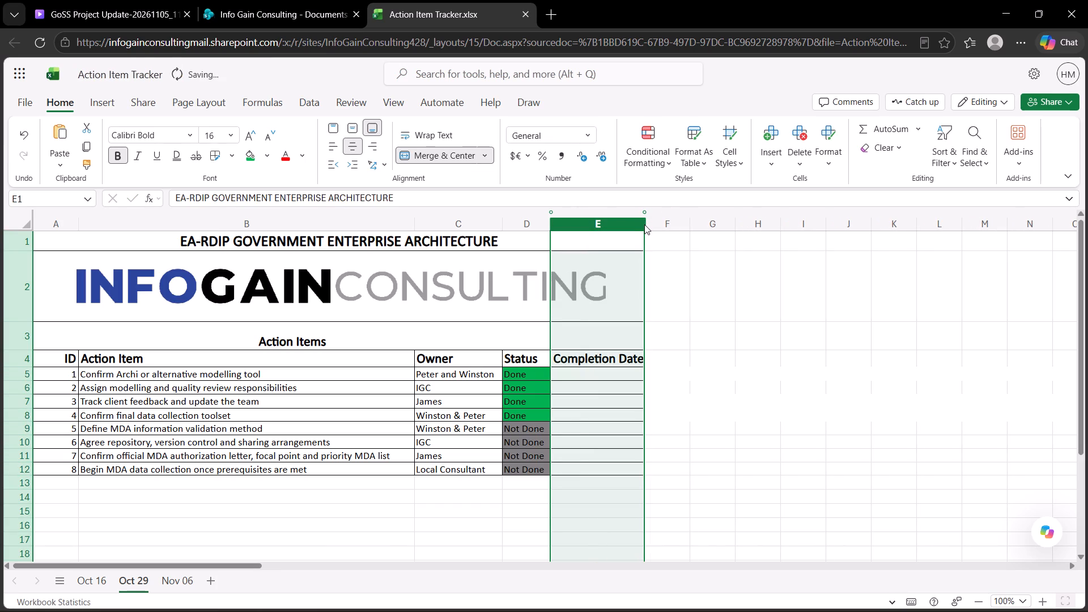
click(618, 265)
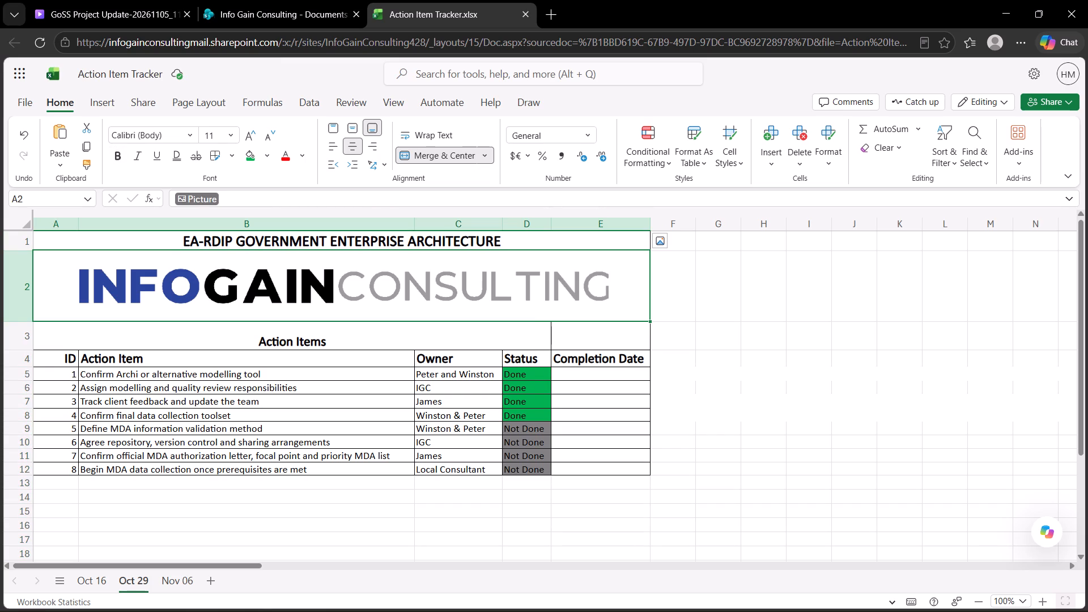
On the Oct 16 sheet, erase all borders from the title, logo and action item table in A1:D15.
click(84, 579)
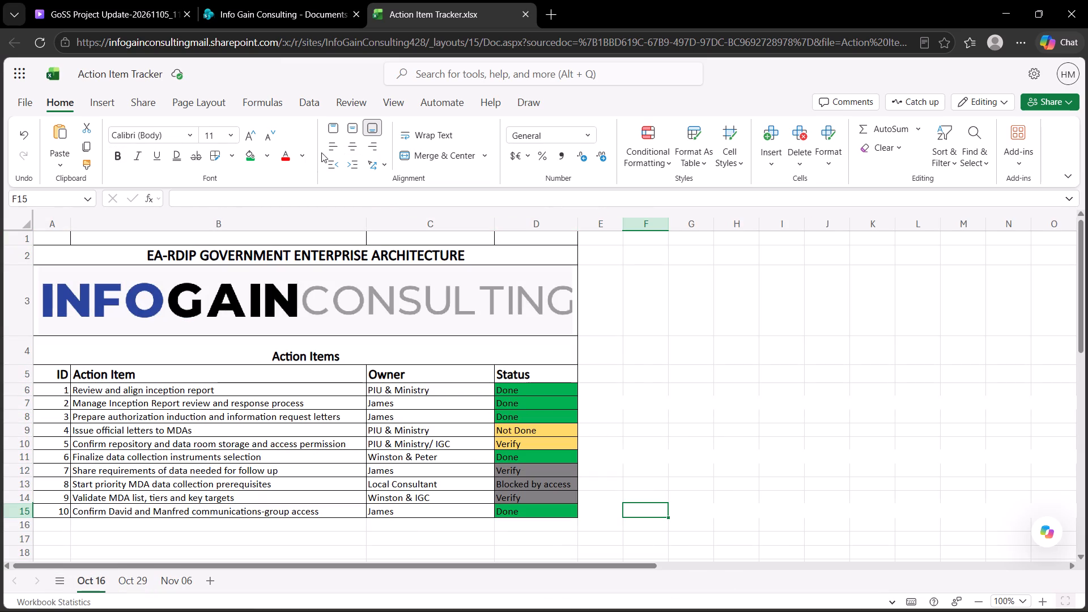
click(222, 159)
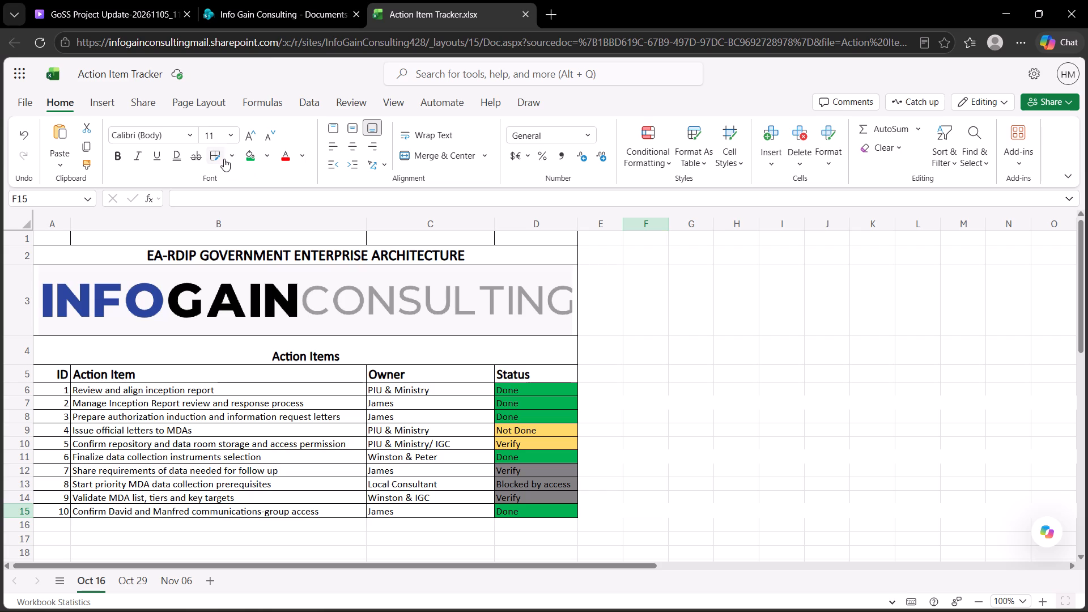
click(226, 159)
click(229, 335)
drag(576, 515, 71, 225)
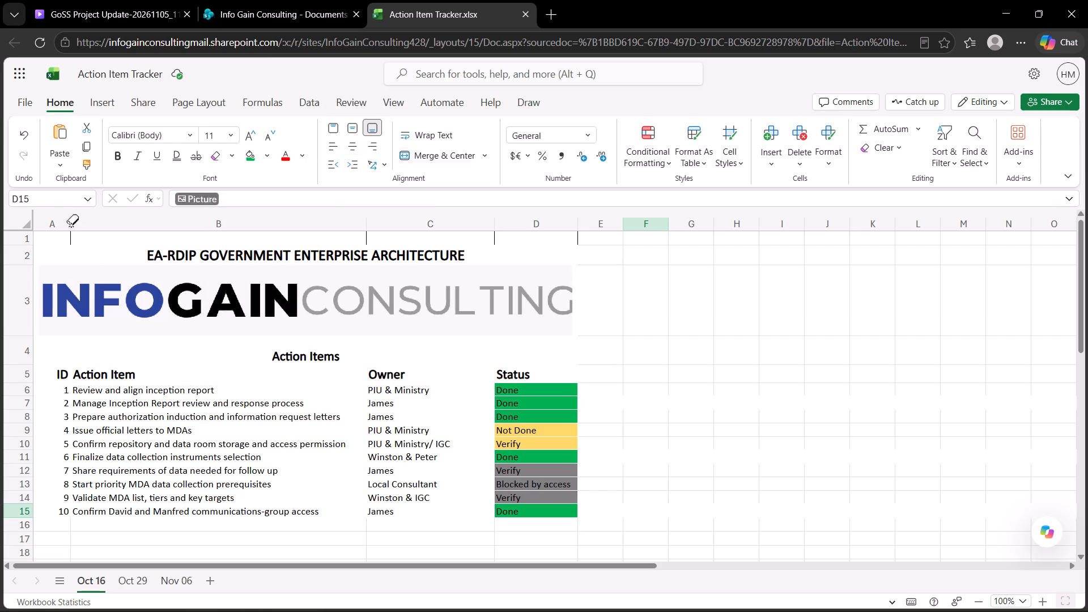
drag(71, 225, 41, 211)
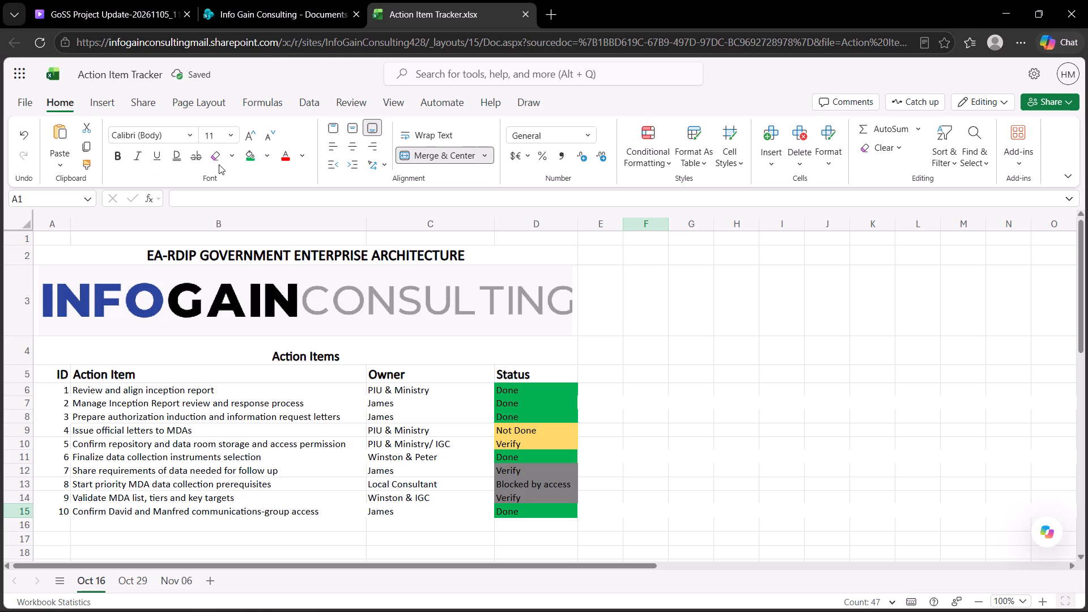
Draw a border grid over A1:E15 on the Oct 16 sheet, undoing the stray grid at E15:F15, and leave the Draw Border Grid mode.
click(228, 158)
click(266, 326)
scroll(571, 395, down, 2)
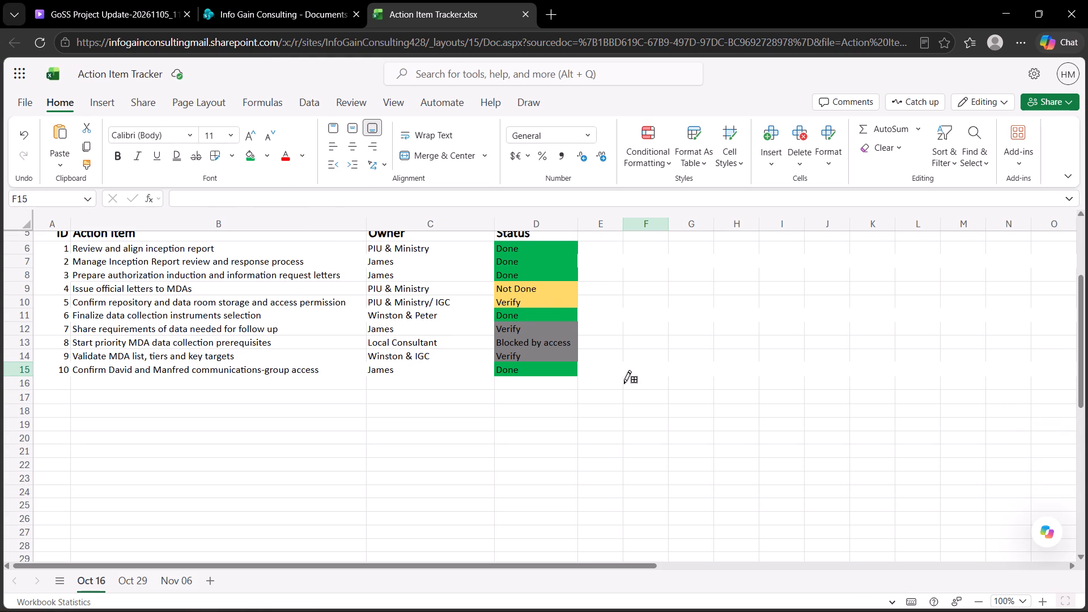
drag(623, 375, 594, 369)
click(596, 369)
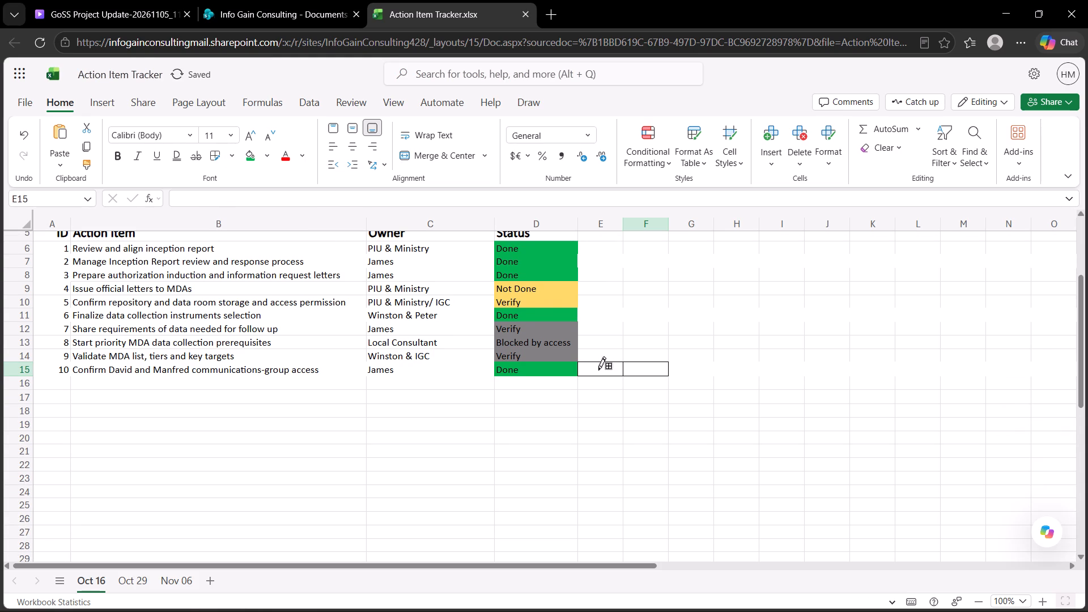
key(ctrl+z)
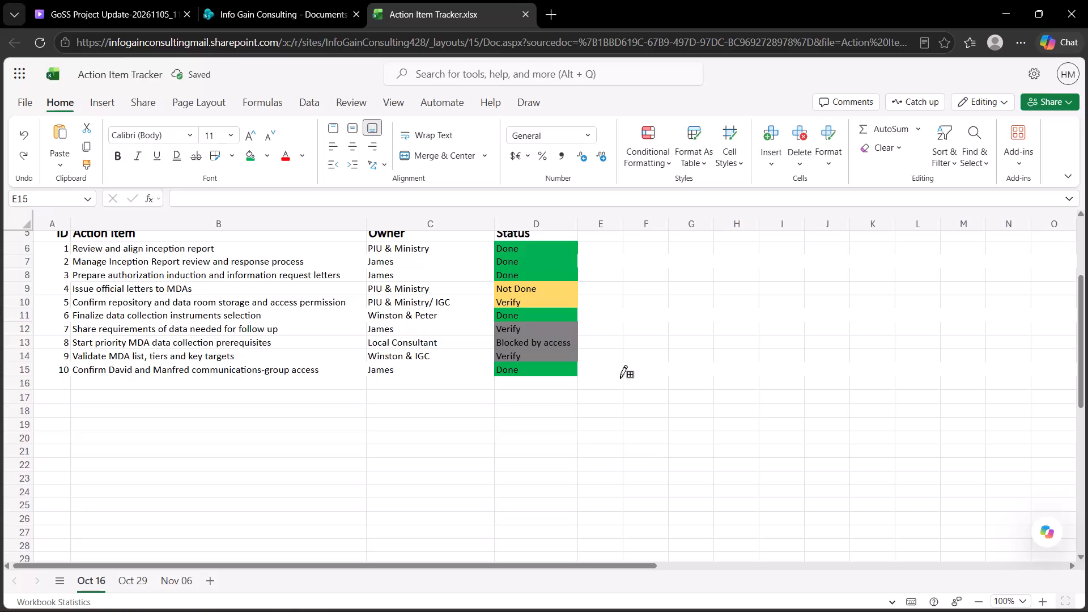
drag(622, 372, 475, 297)
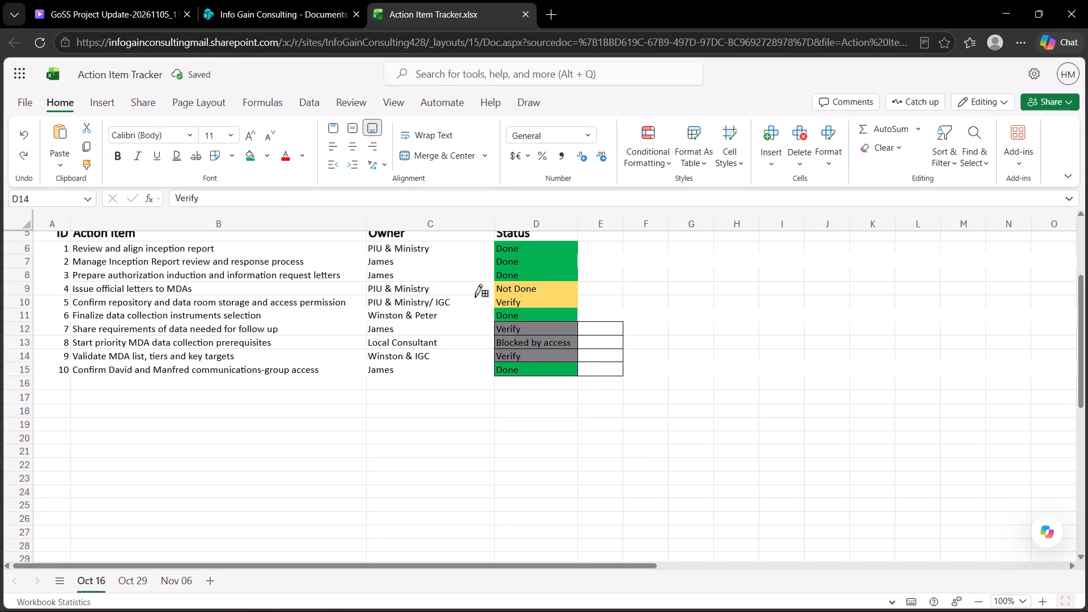
drag(475, 297, 35, 240)
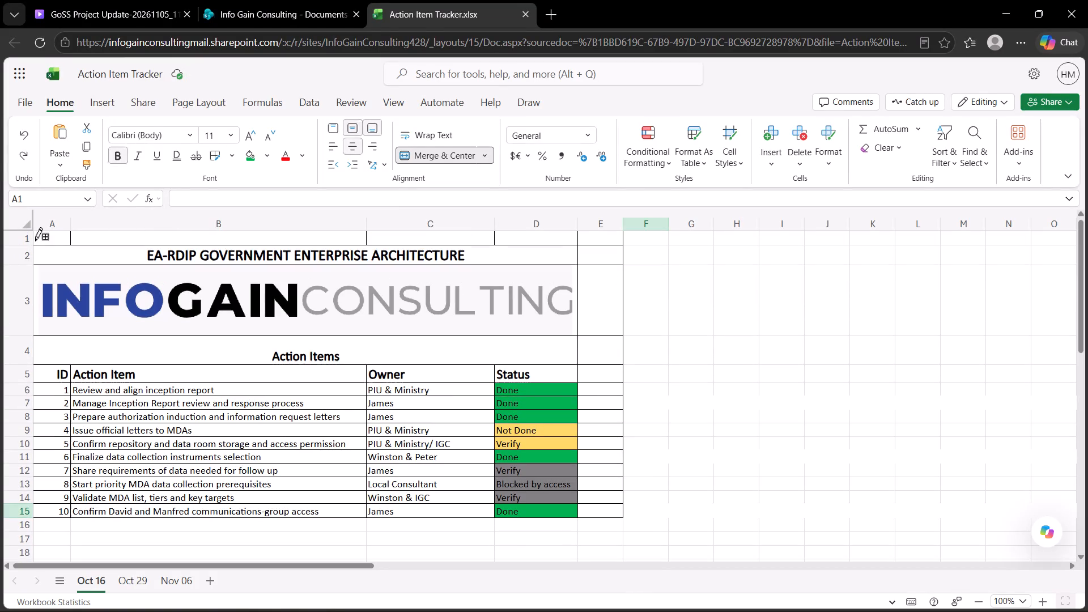
drag(35, 240, 33, 231)
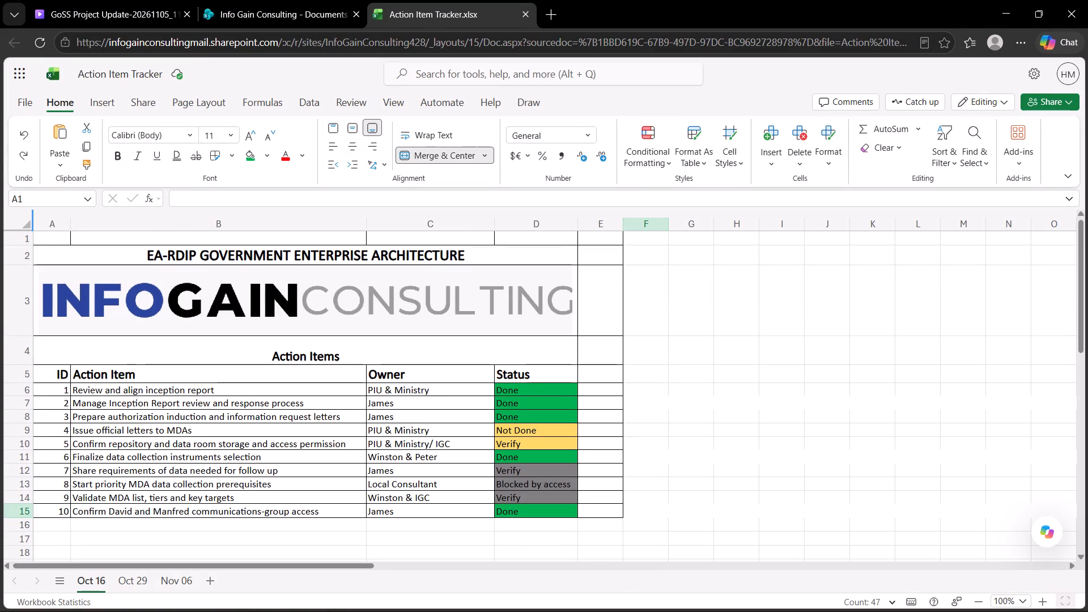
drag(33, 231, 37, 233)
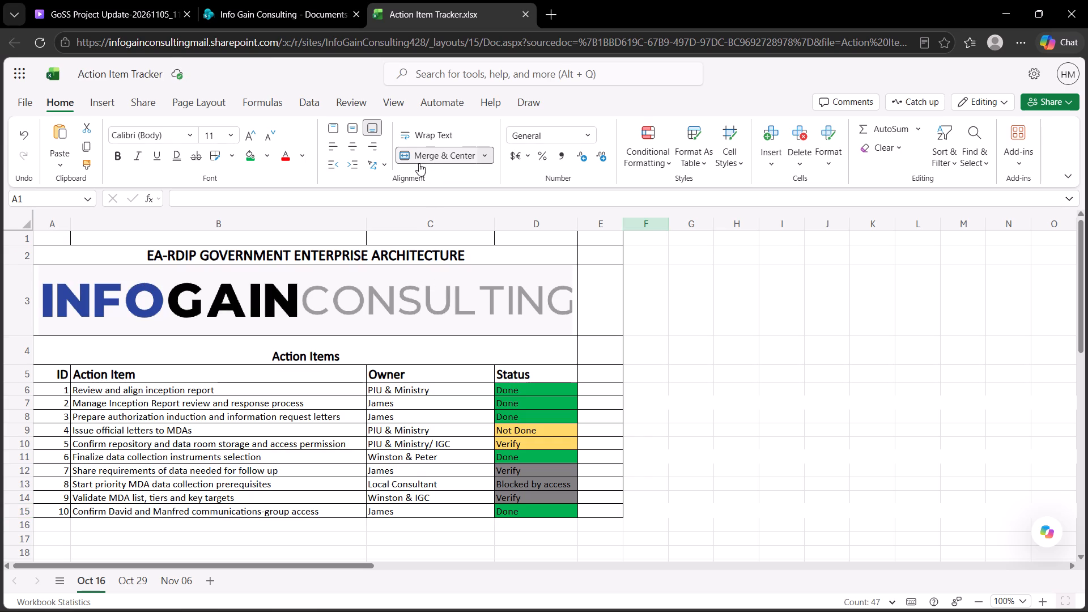
click(228, 160)
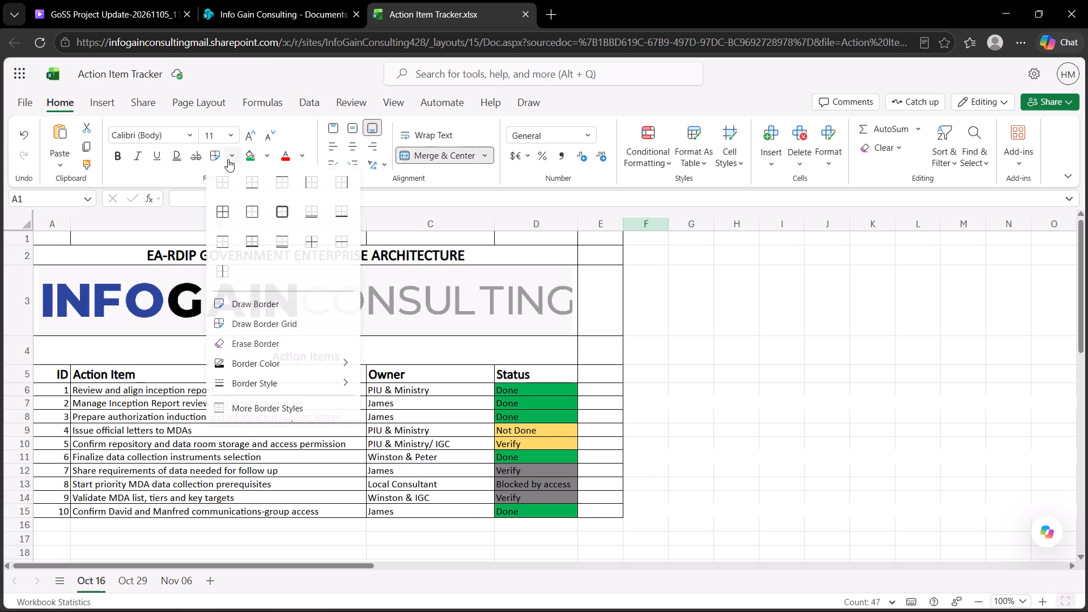
click(245, 318)
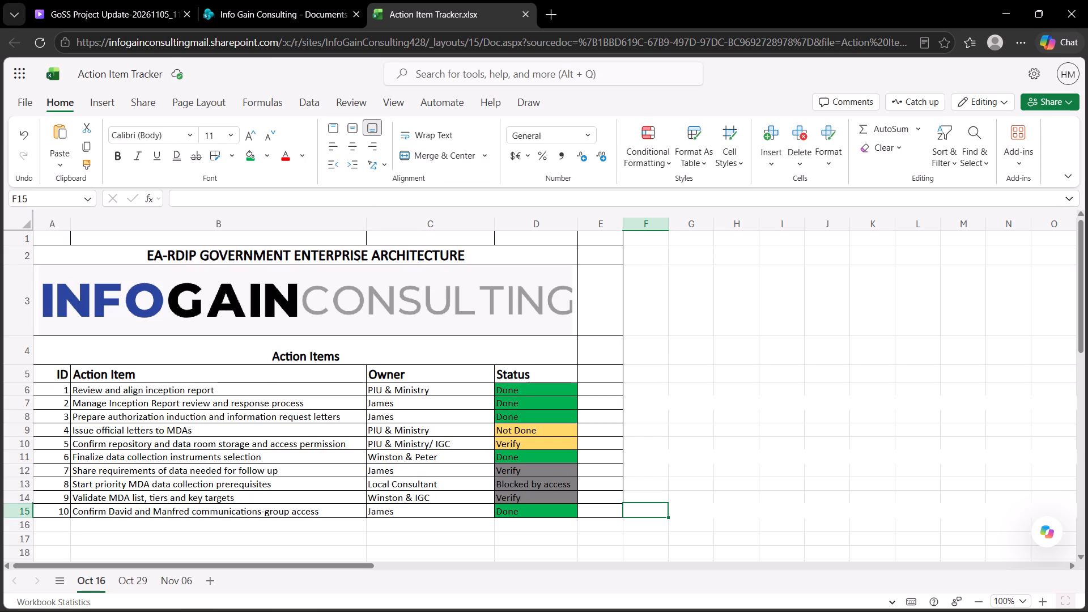
Enter the header "Completion Date" in E5 on the Oct 16 sheet and autofit column E to it.
click(596, 372)
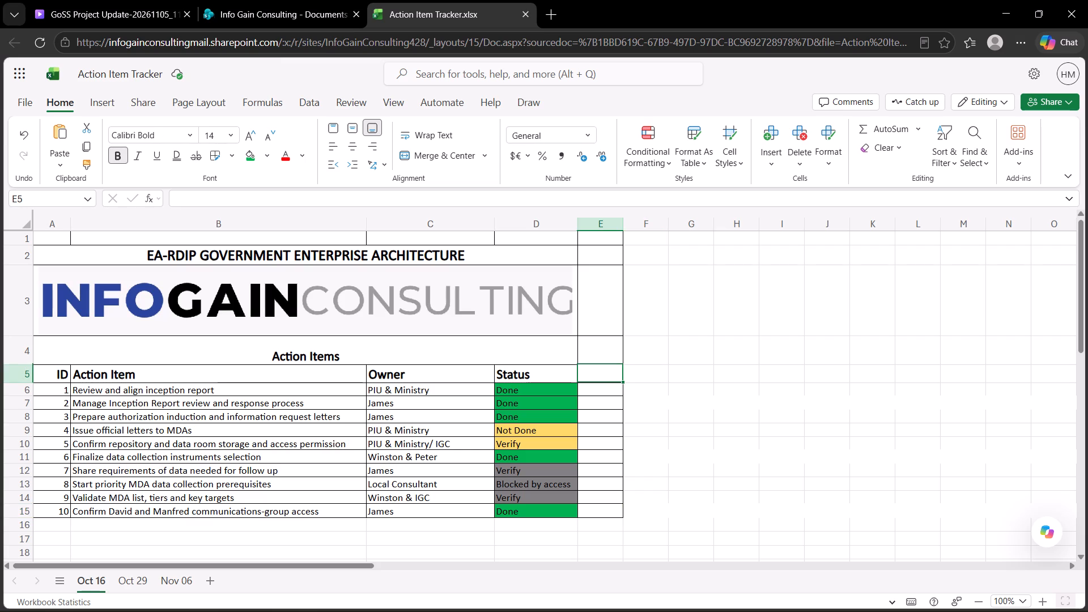
text(Completion)
key(space)
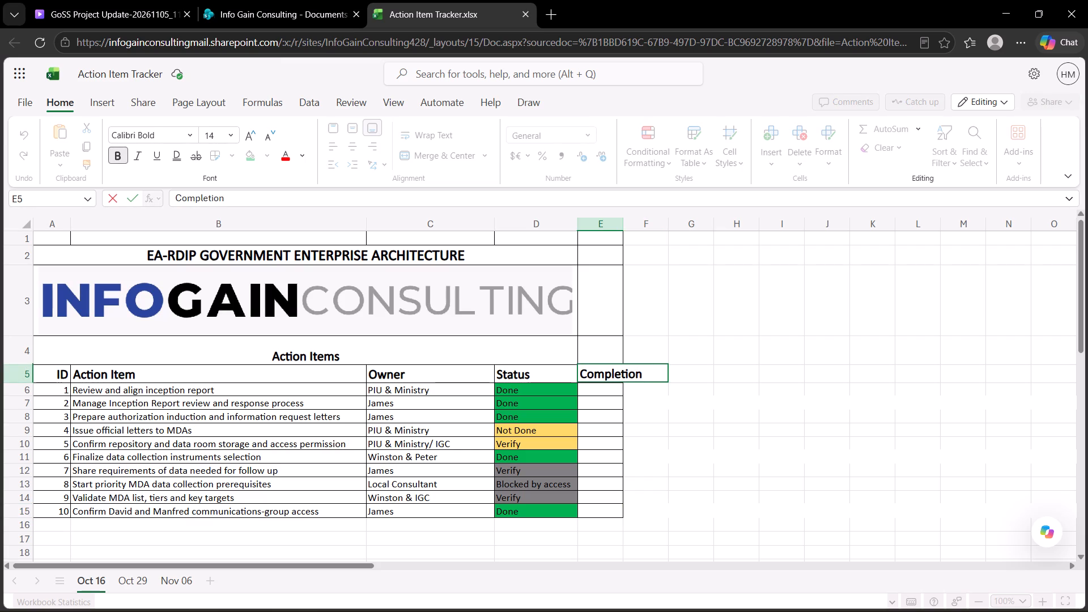
text(Date)
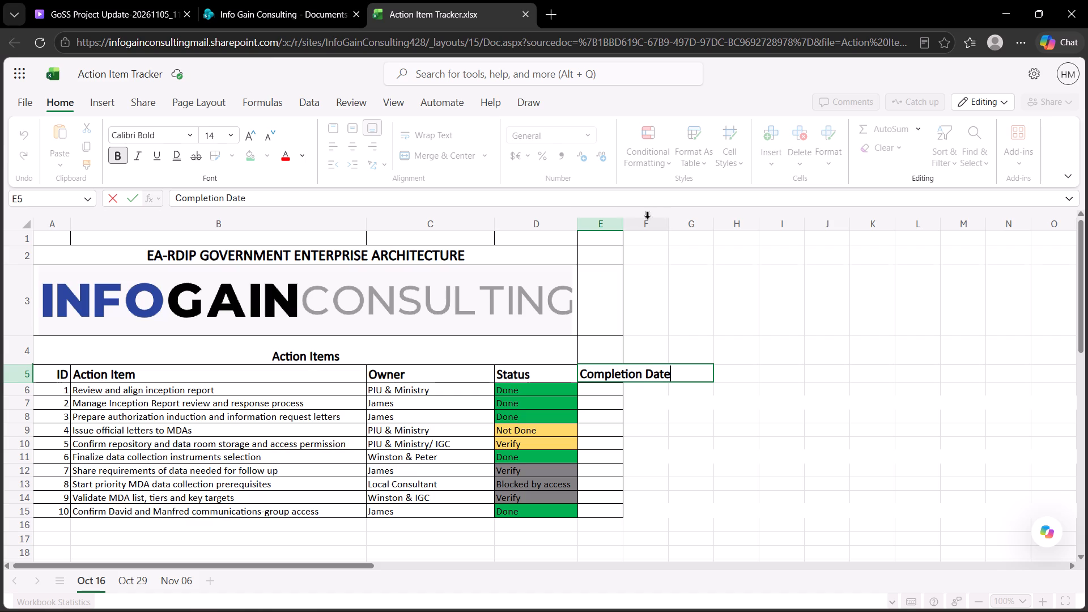
click(605, 226)
double_click(623, 224)
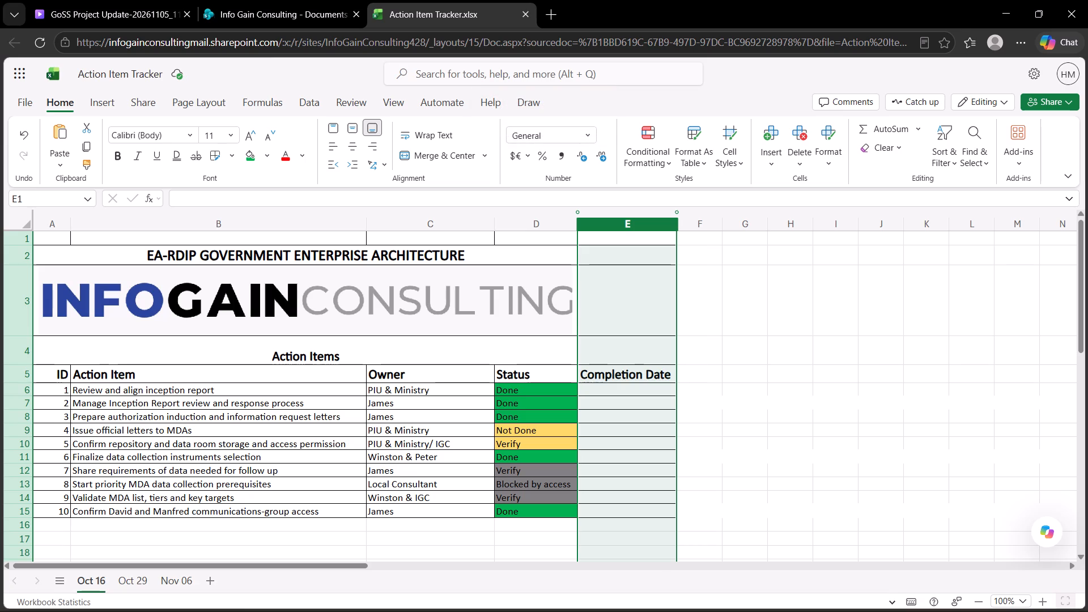
Re-merge and center the logo across A3:E3 on the Oct 16 sheet.
click(556, 287)
drag(556, 282, 626, 280)
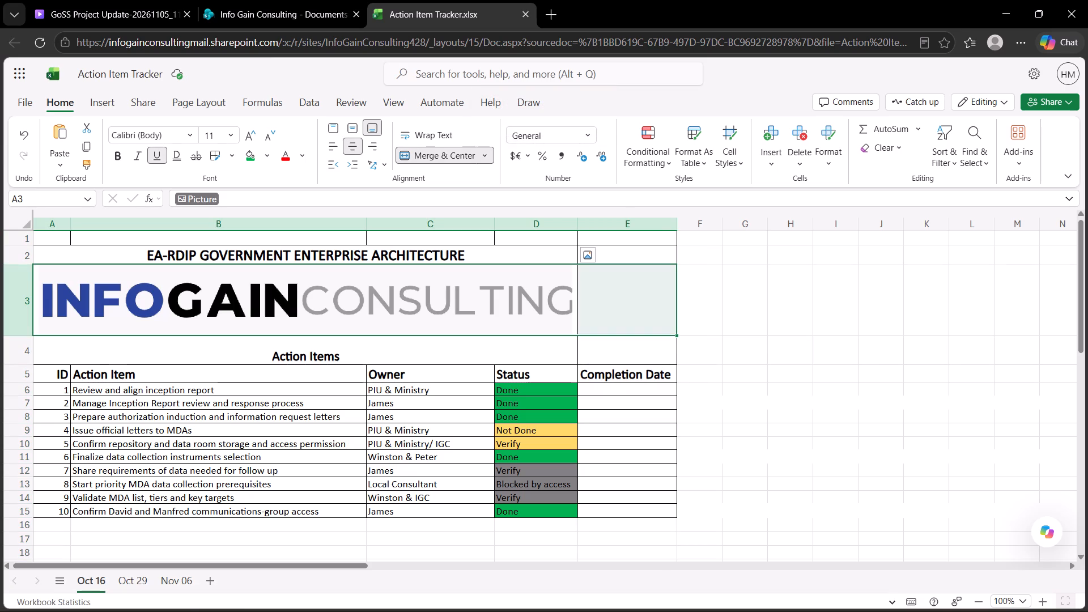
click(458, 155)
click(458, 155)
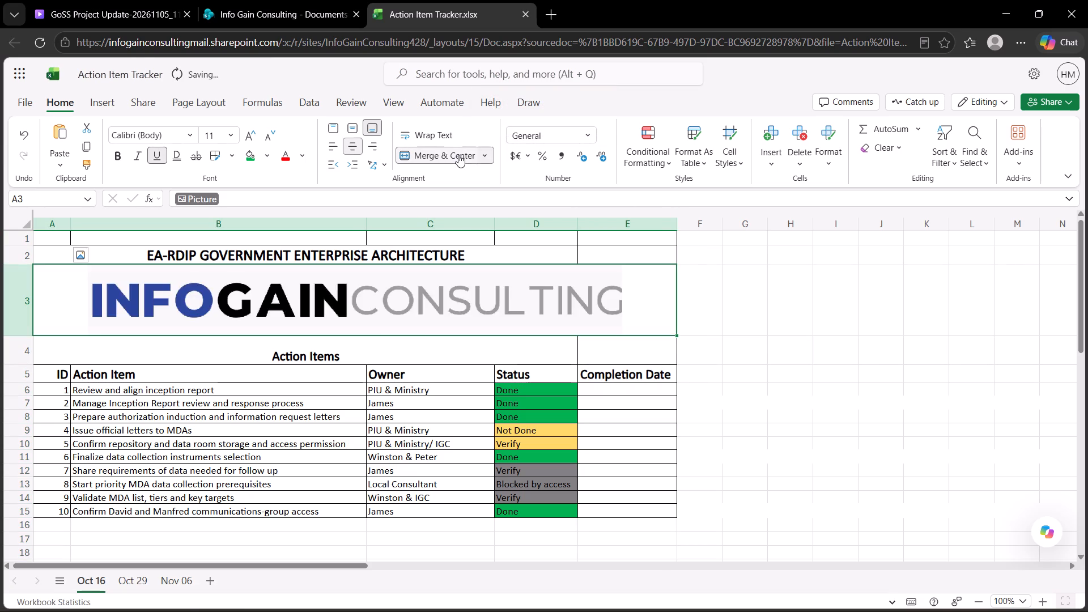
Re-merge and center the title EA-RDIP GOVERNMENT ENTERPRISE ARCHITECTURE across A2:E2 on the Oct 16 sheet.
click(481, 254)
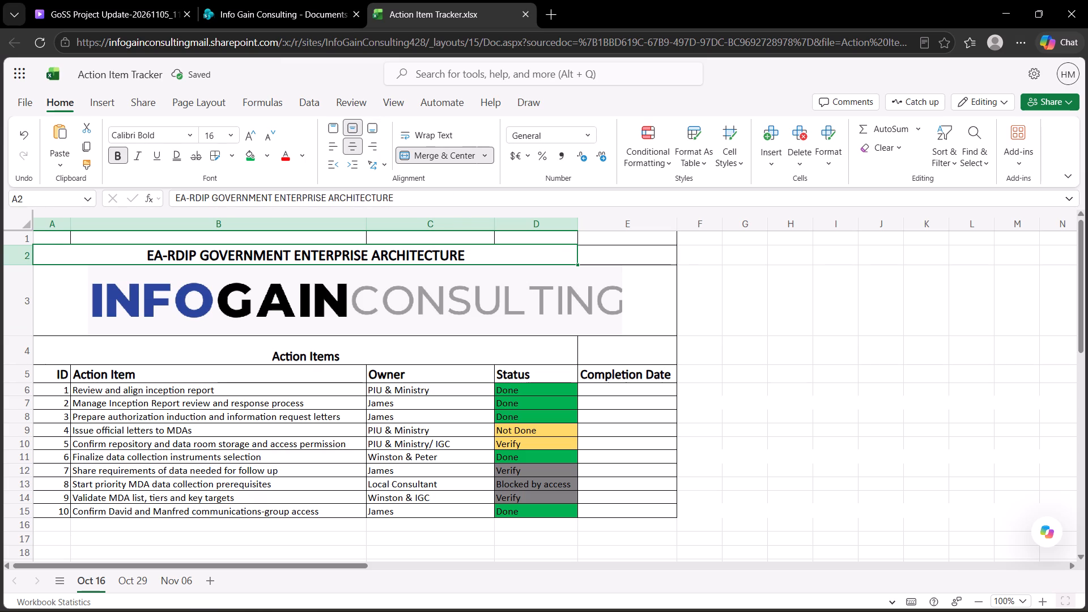
drag(501, 255, 660, 261)
click(428, 160)
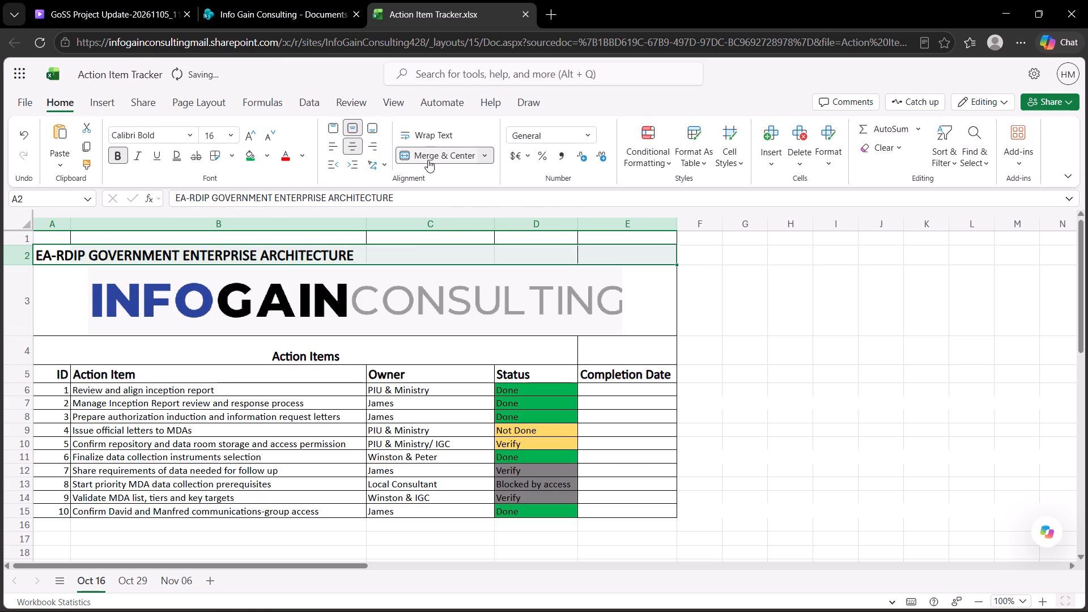
click(428, 160)
Insert one blank row above the title row on the Nov 06 sheet.
scroll(406, 265, down, 1)
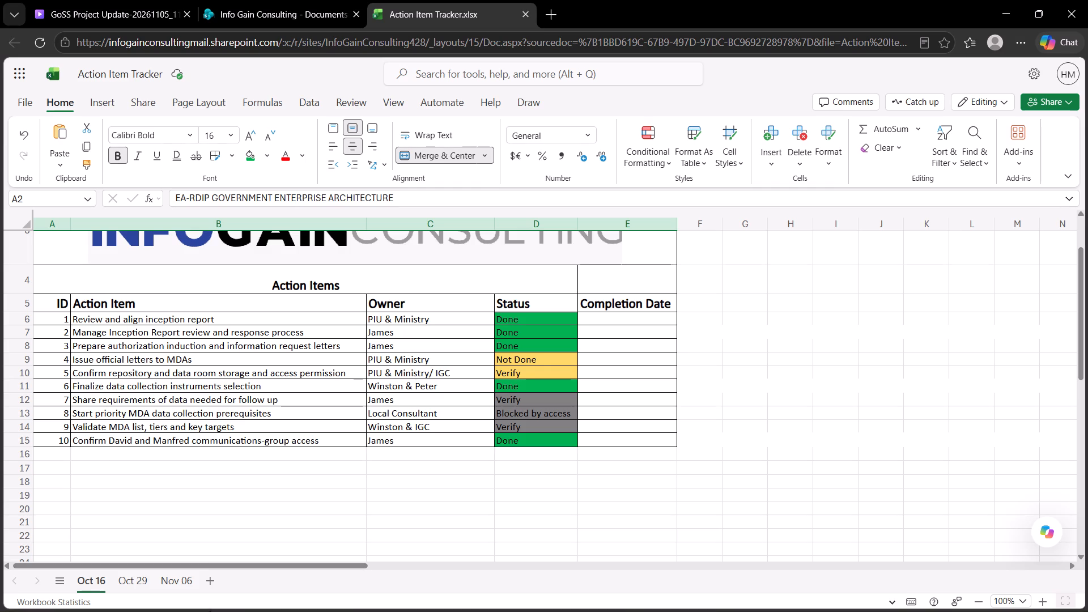
click(172, 574)
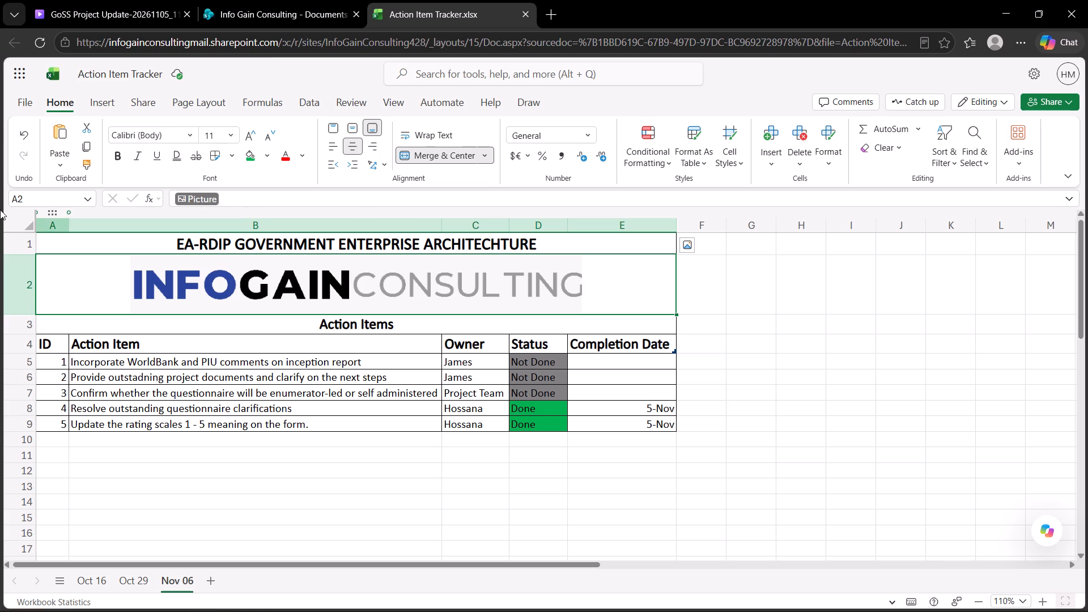
click(10, 243)
scroll(10, 243, up, 1)
right_click(10, 243)
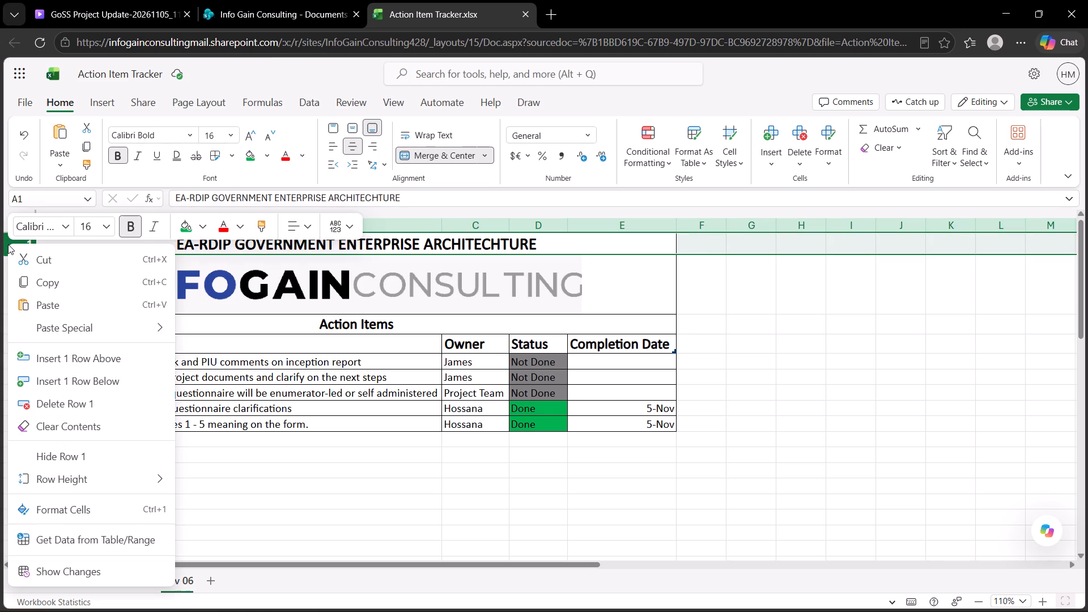
click(64, 352)
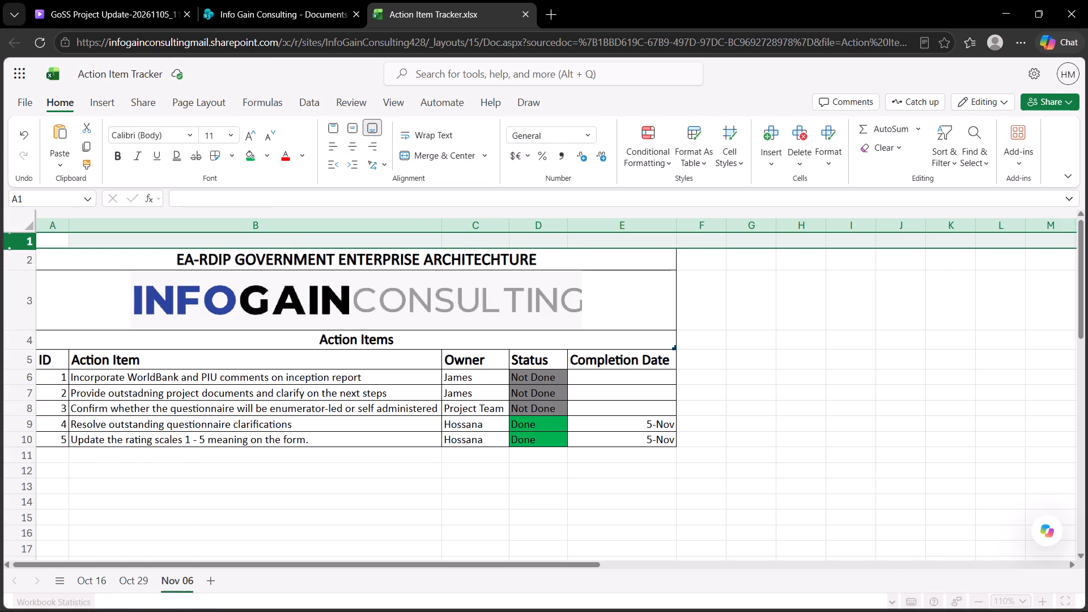
Compare the title, logo and header row layouts of the Oct 29, Nov 06 and Oct 16 sheets.
click(128, 579)
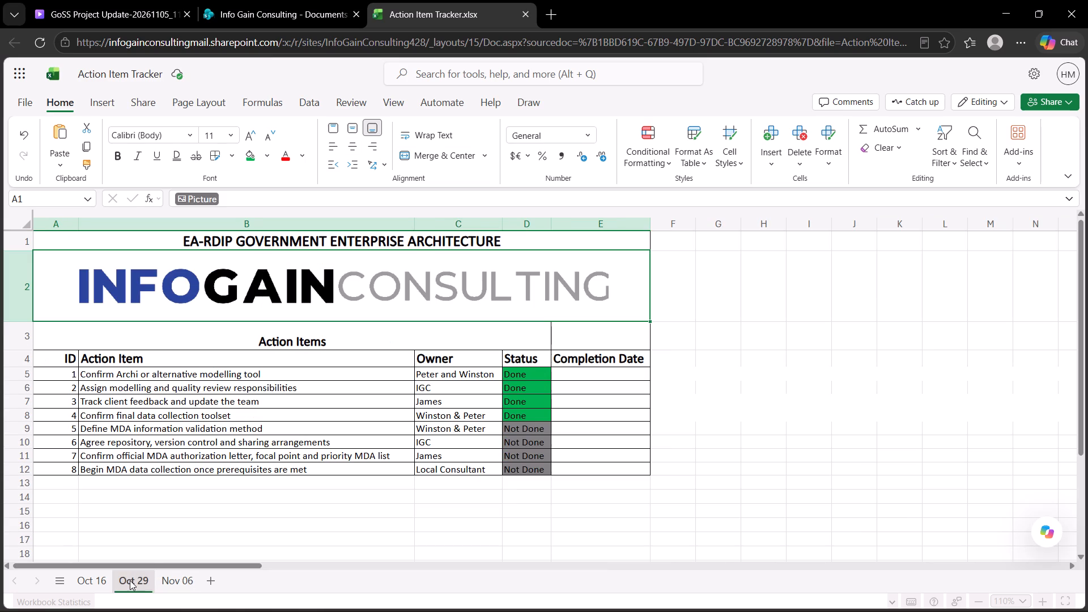
click(168, 586)
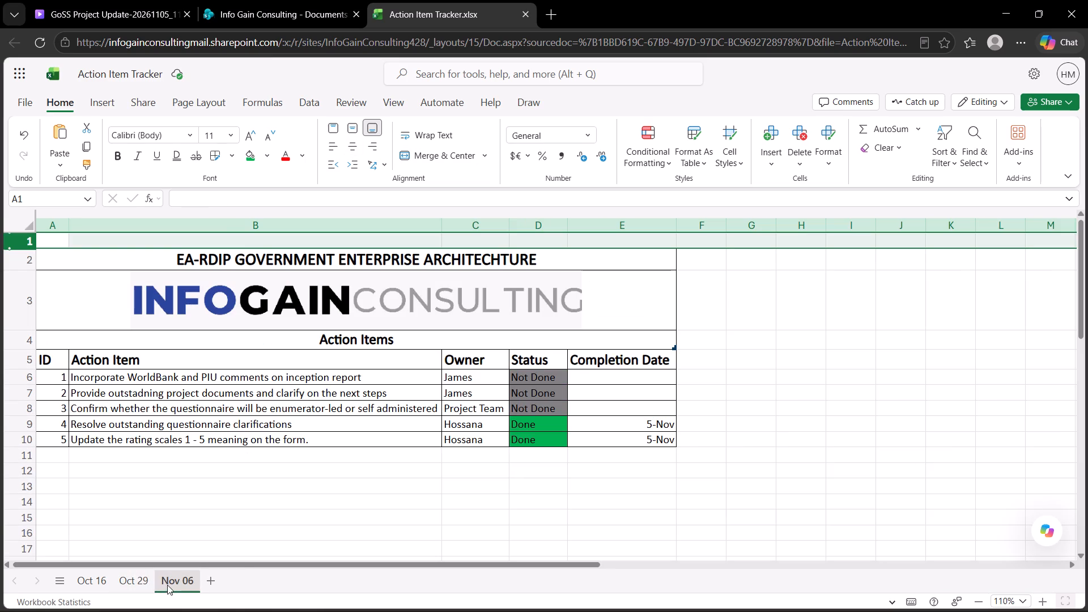
click(135, 581)
click(92, 583)
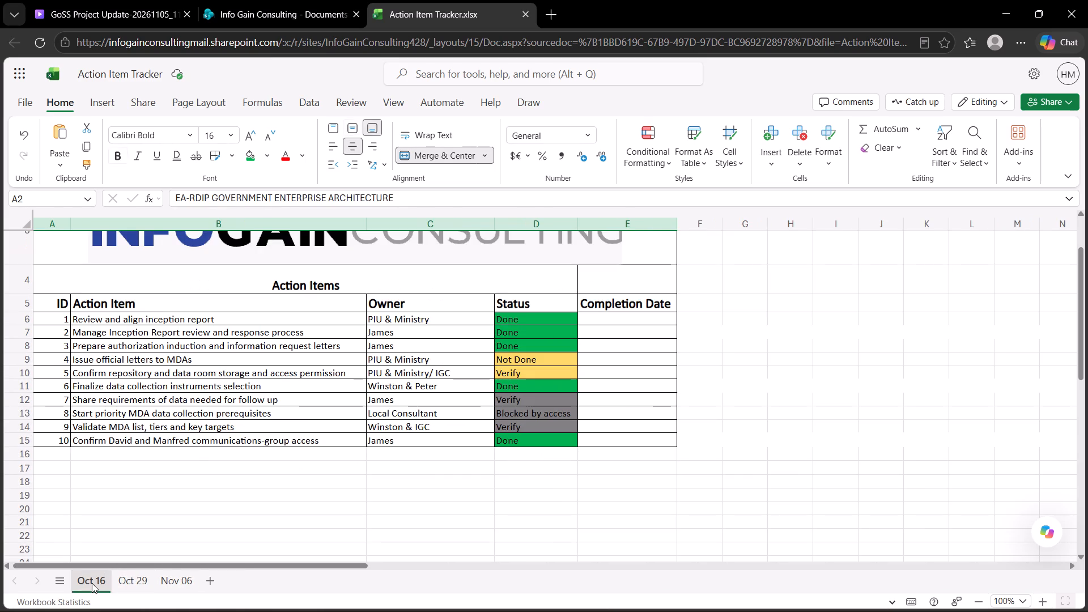
click(179, 575)
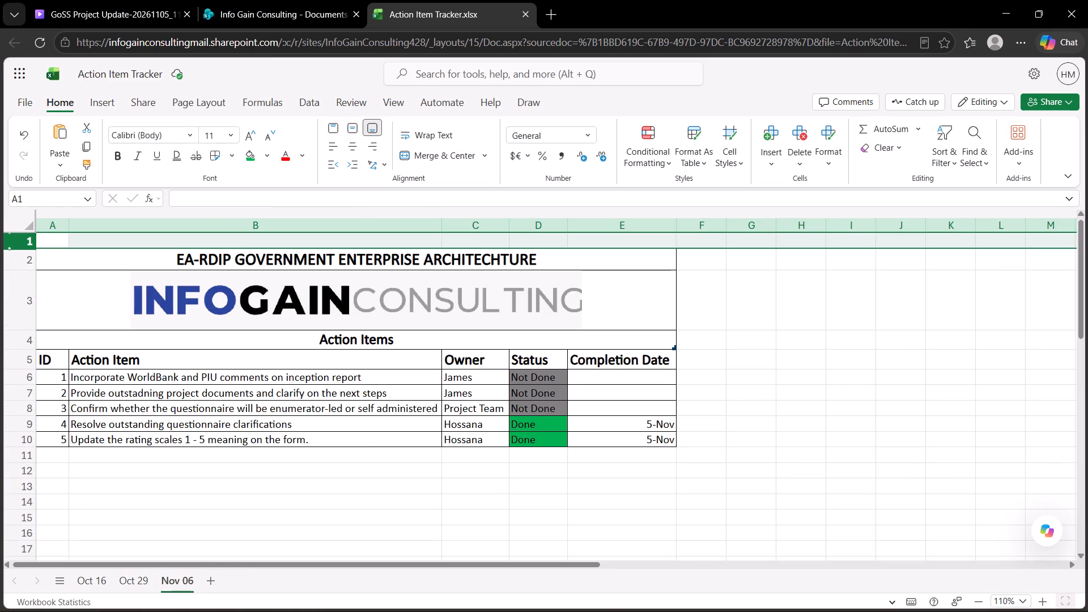
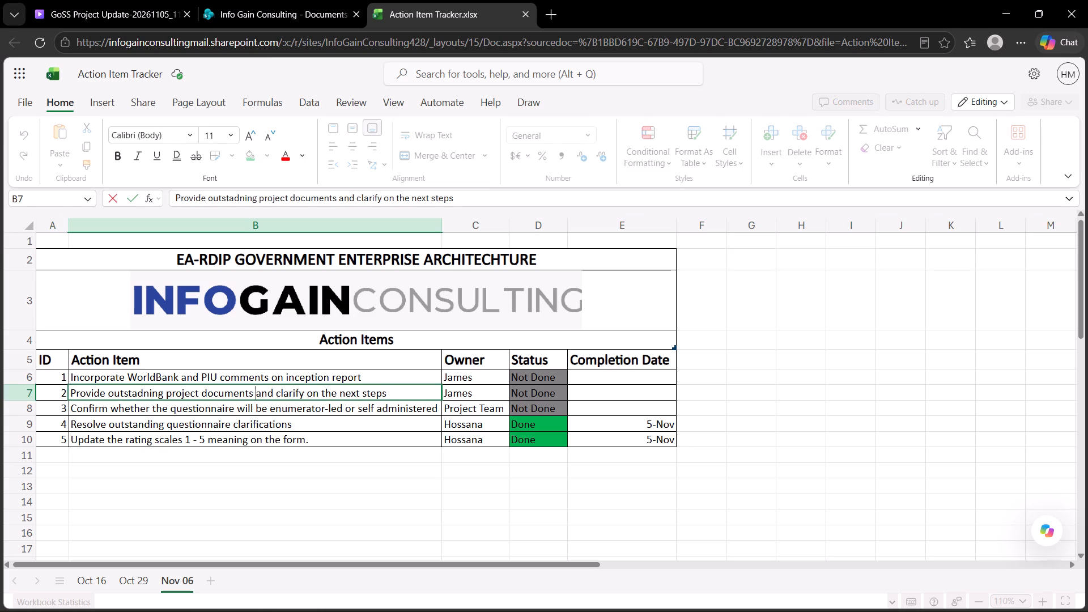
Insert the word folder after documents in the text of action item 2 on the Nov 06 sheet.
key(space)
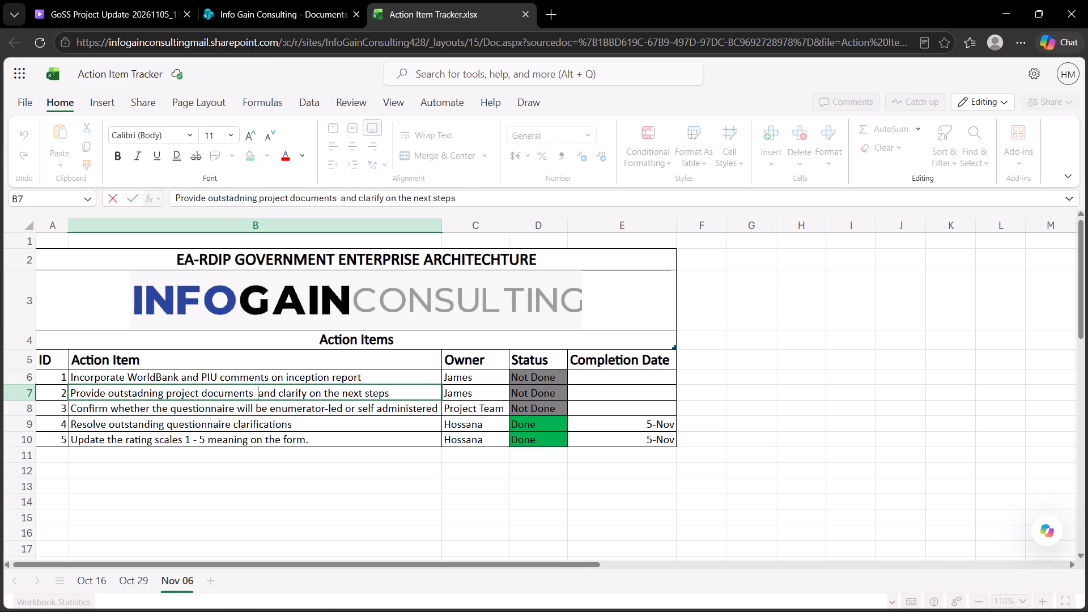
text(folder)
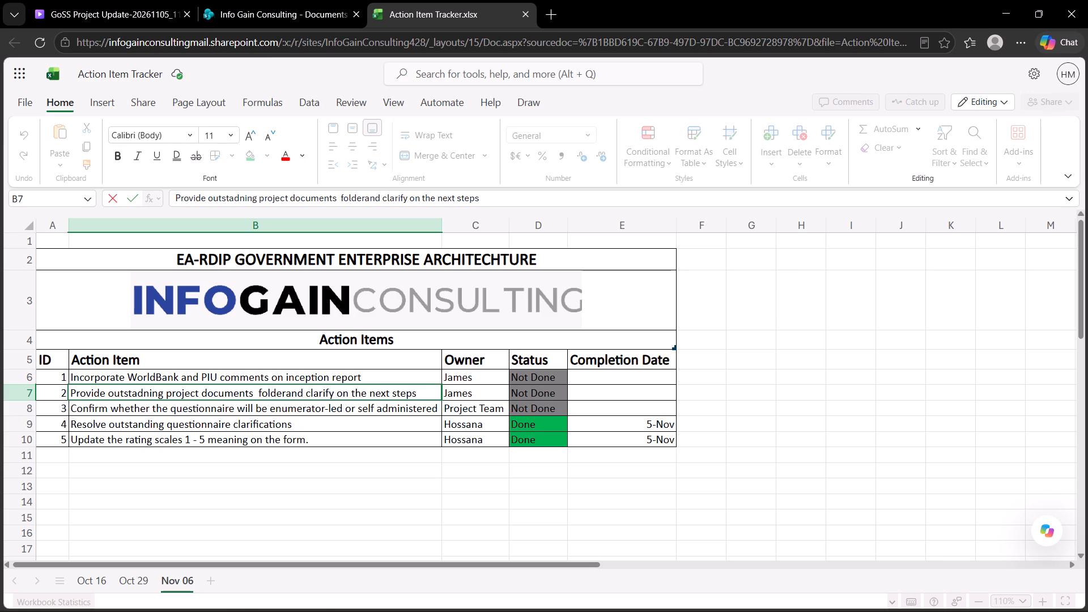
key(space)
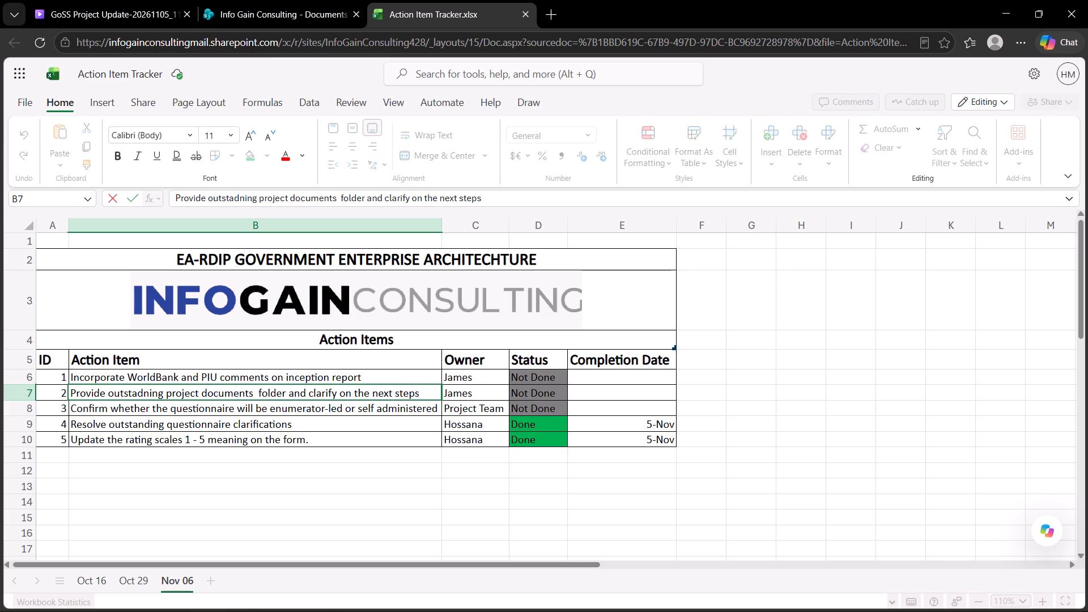
Clear the existing wording of action item 2 in cell B7 on the Nov 06 sheet.
click(166, 395)
key(ctrl+BackSpace)
key(ctrl+BackSpace)
key(BackSpace)
key(BackSpace)
key(BackSpace)
key(BackSpace)
key(BackSpace)
key(BackSpace)
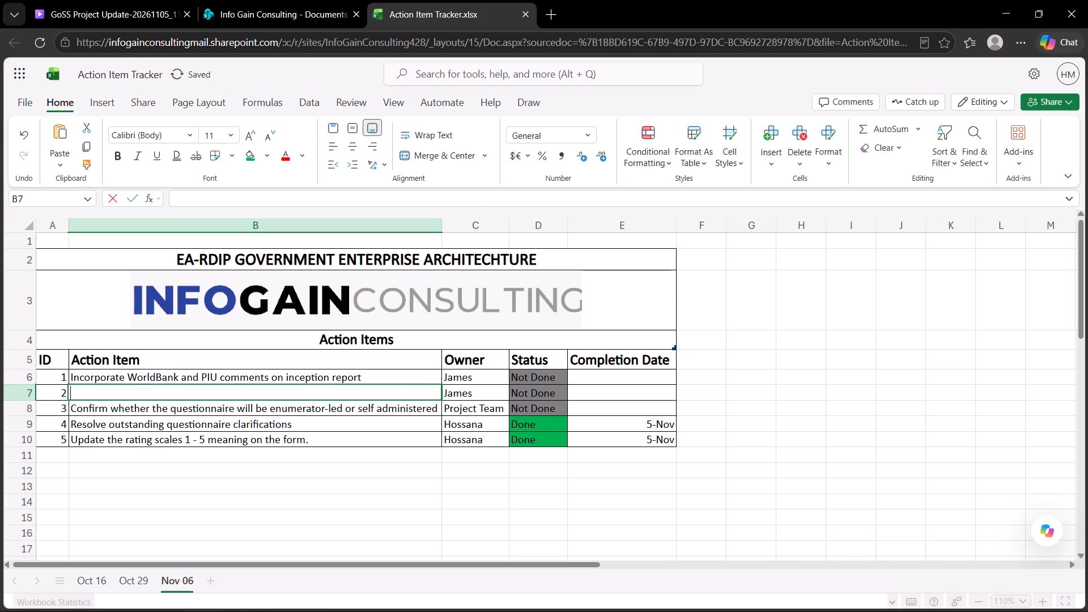
key(ctrl+z)
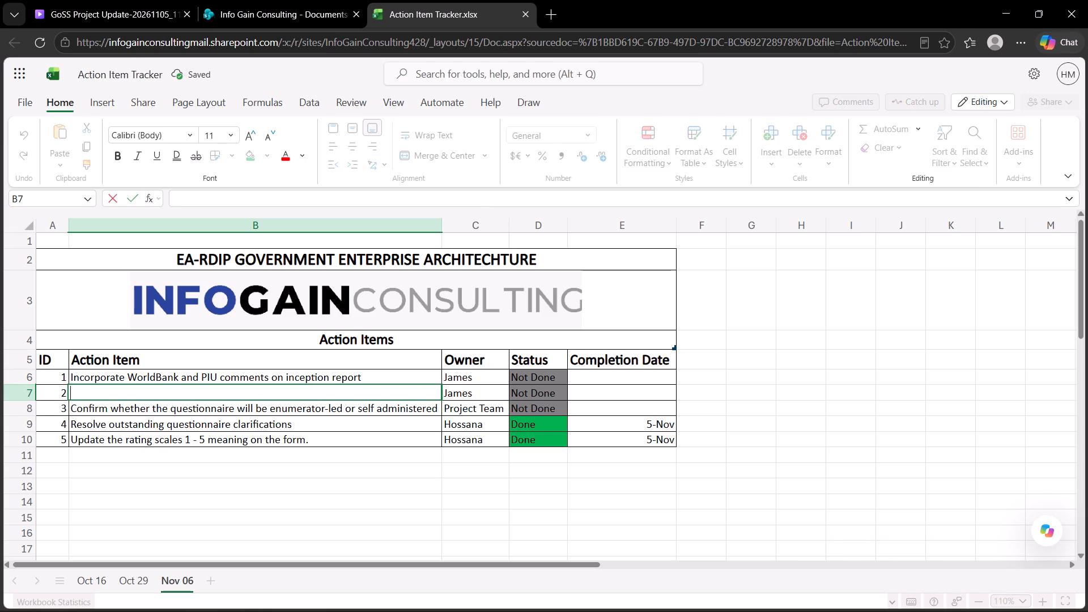
key(ctrl+z)
key(ctrl+z)
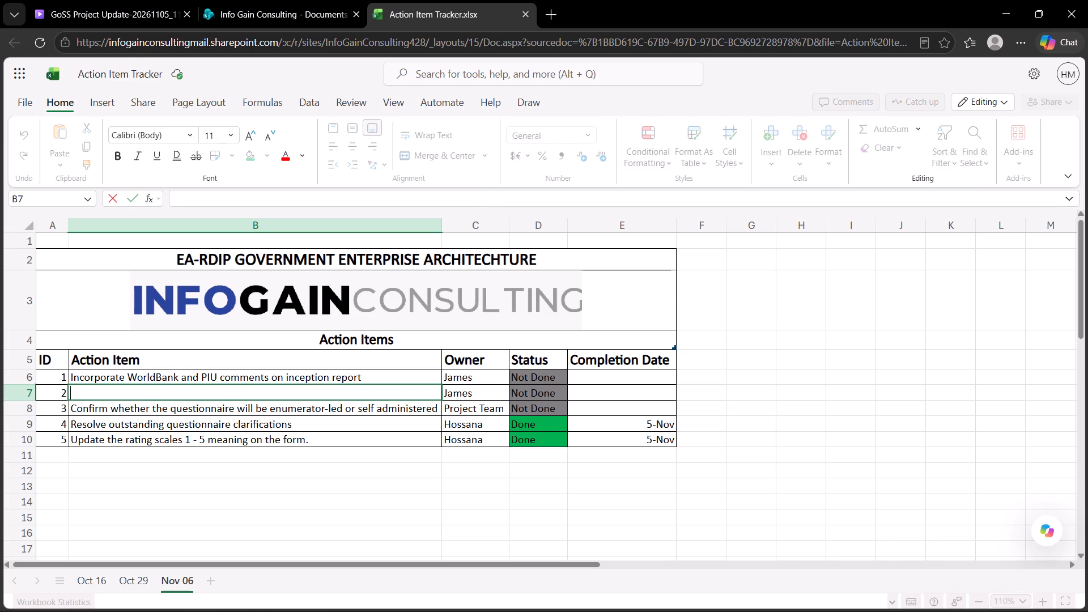
key(ctrl+z)
key(ctrl+z)
Enter "Provide documents shared folder and clarify on next steps" as the text of action item 2 in cell B7.
text(Provide shared)
key(space)
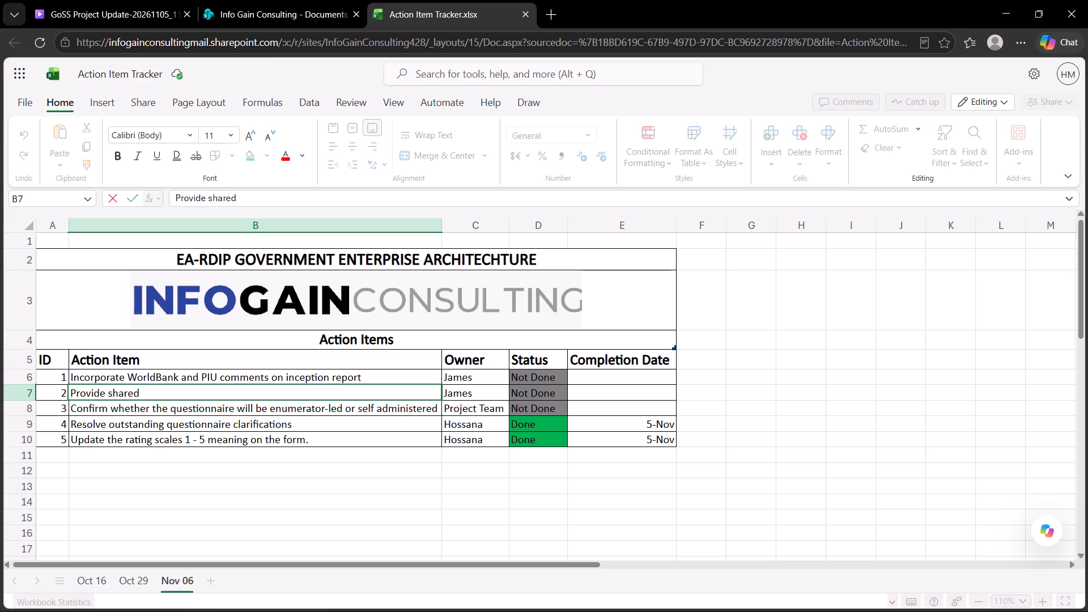
key(BackSpace)
key(BackSpace)
key(BackSpace)
key(BackSpace)
key(BackSpace)
key(BackSpace)
key(BackSpace)
text(Documents sha)
text(red folder adn)
key(BackSpace)
key(BackSpace)
text(nd clarify n)
key(BackSpace)
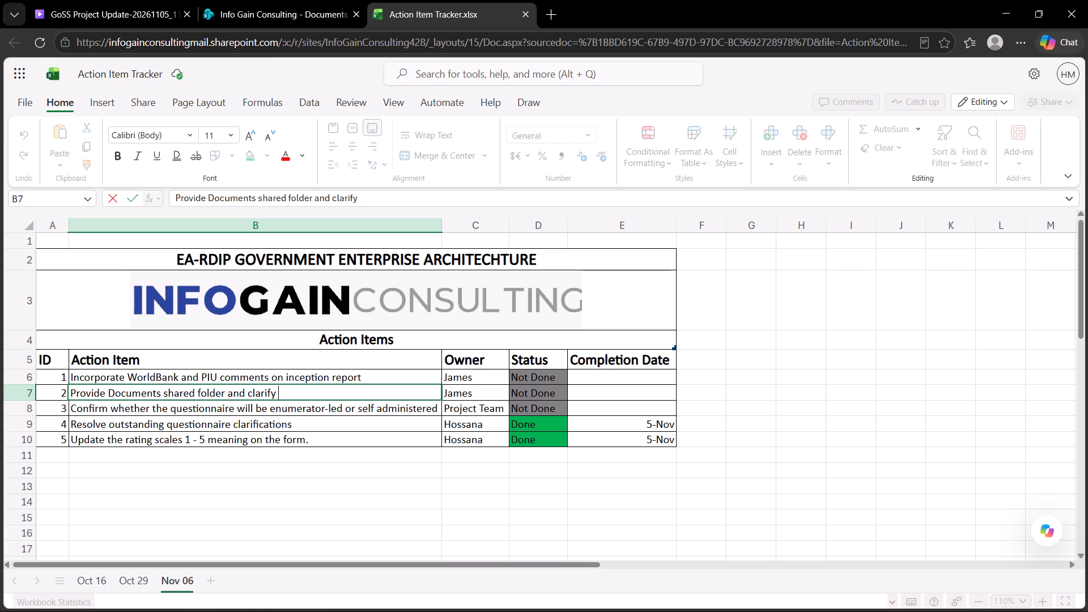
text(on next steps)
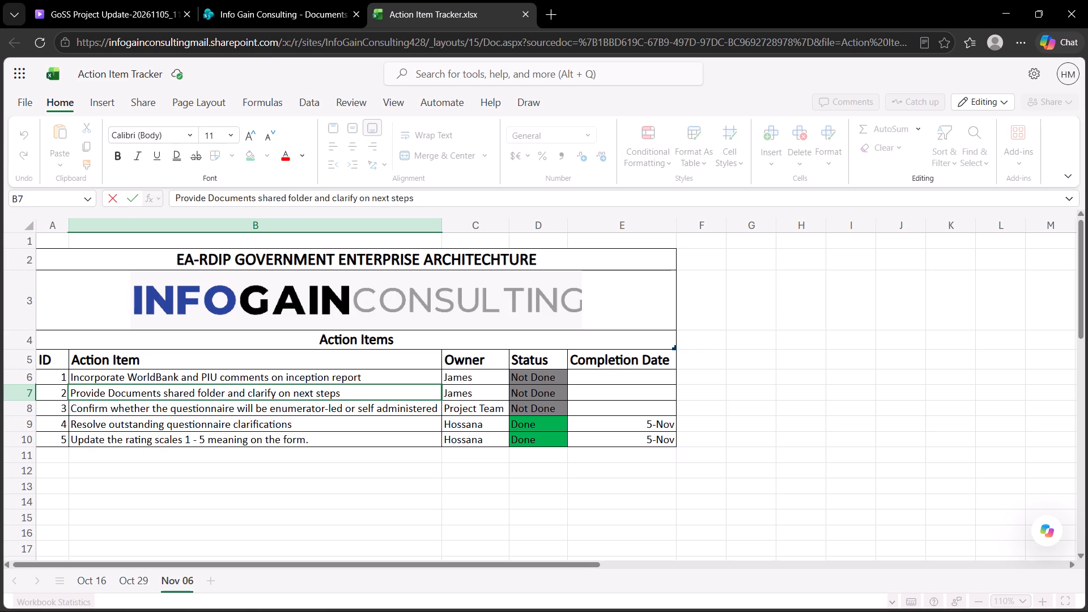
click(115, 391)
key(BackSpace)
key(d)
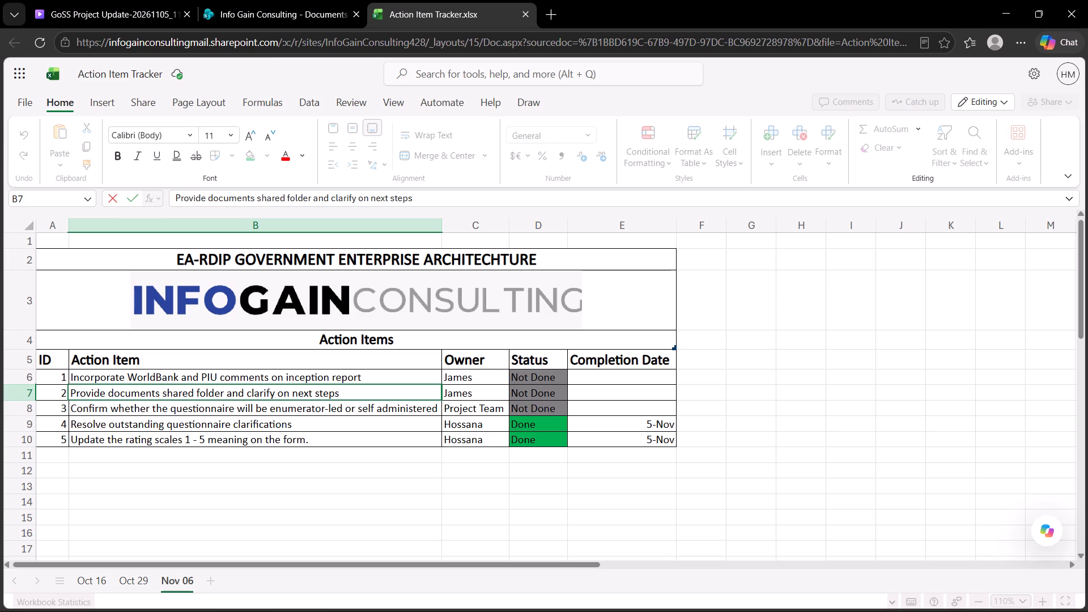
click(274, 464)
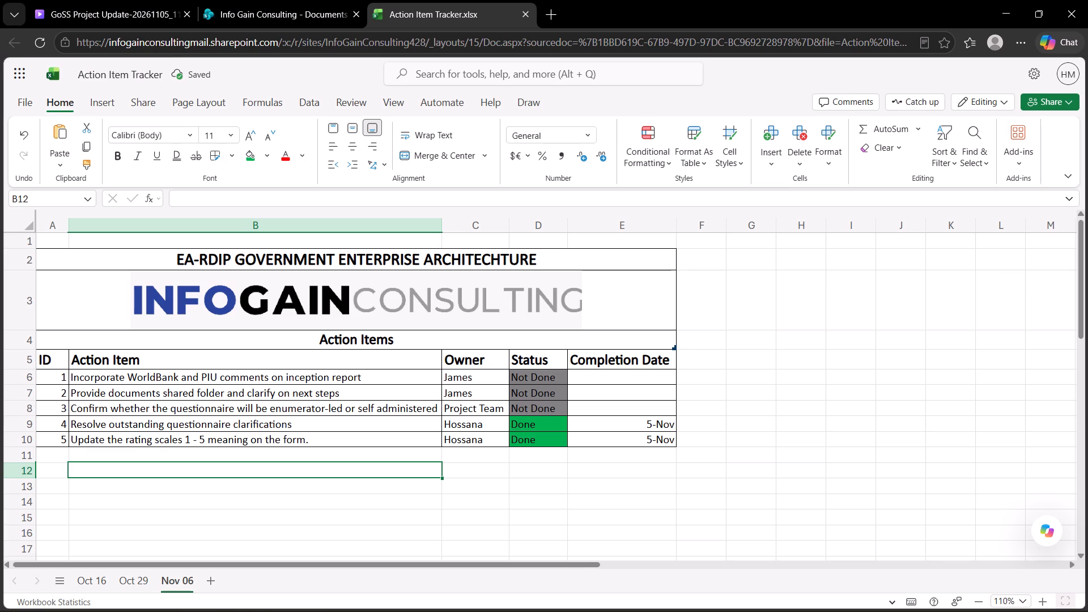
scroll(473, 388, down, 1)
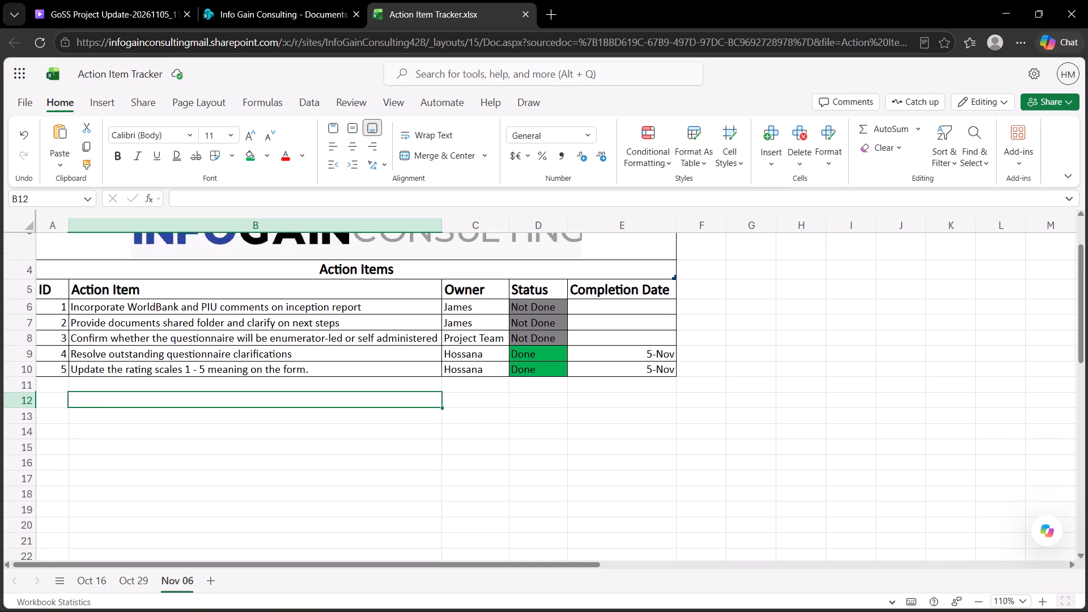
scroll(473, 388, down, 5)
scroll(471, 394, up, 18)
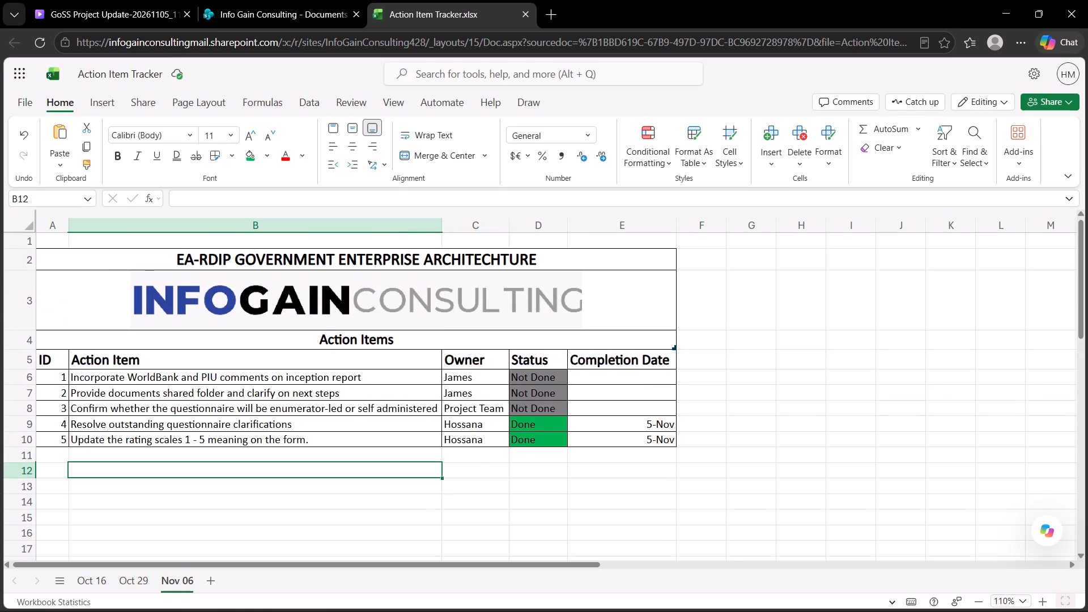